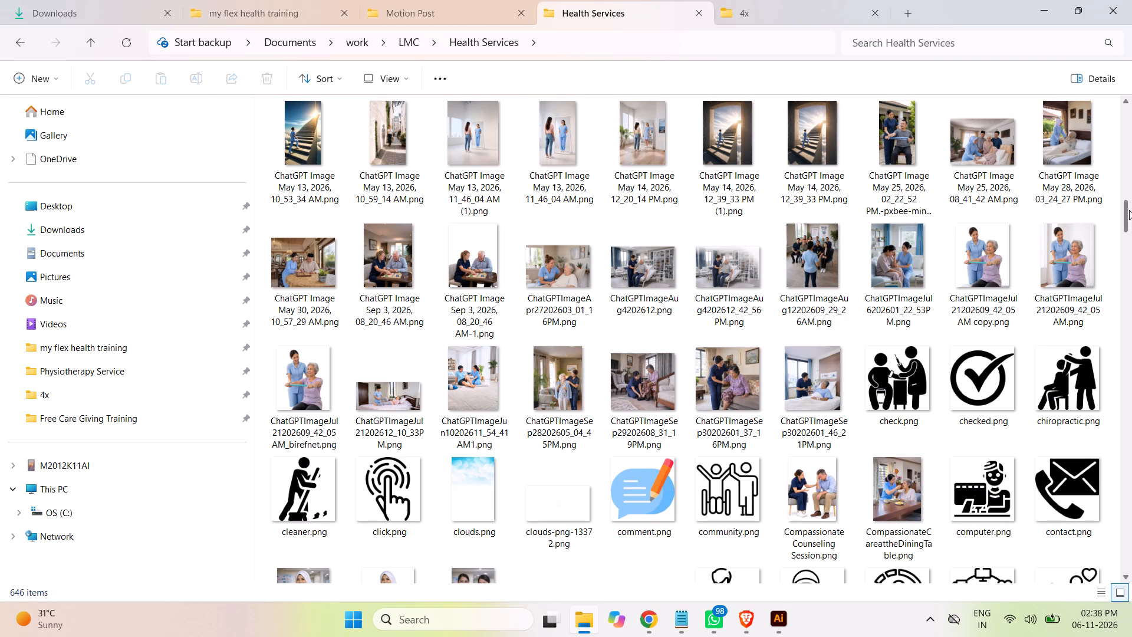
# Look through the image thumbnails in the Health Services folder for the photo of a nurse assisting a wheelchair patient.
pyautogui.moveTo(1128, 216); pyautogui.dragTo(1131, 230)
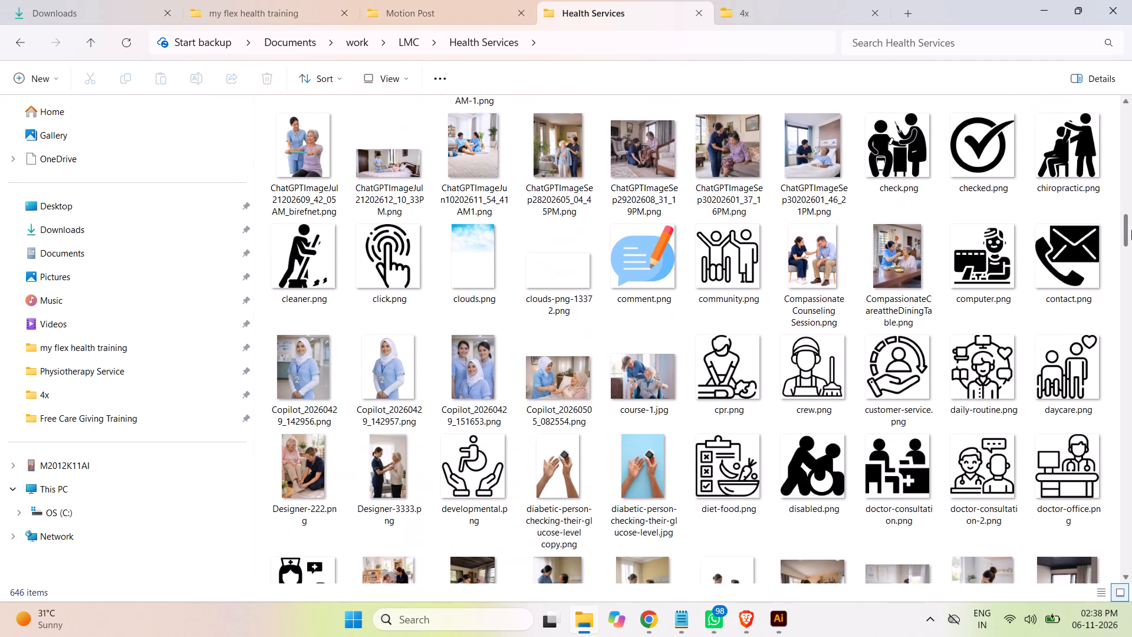
pyautogui.moveTo(1131, 230); pyautogui.dragTo(1131, 241)
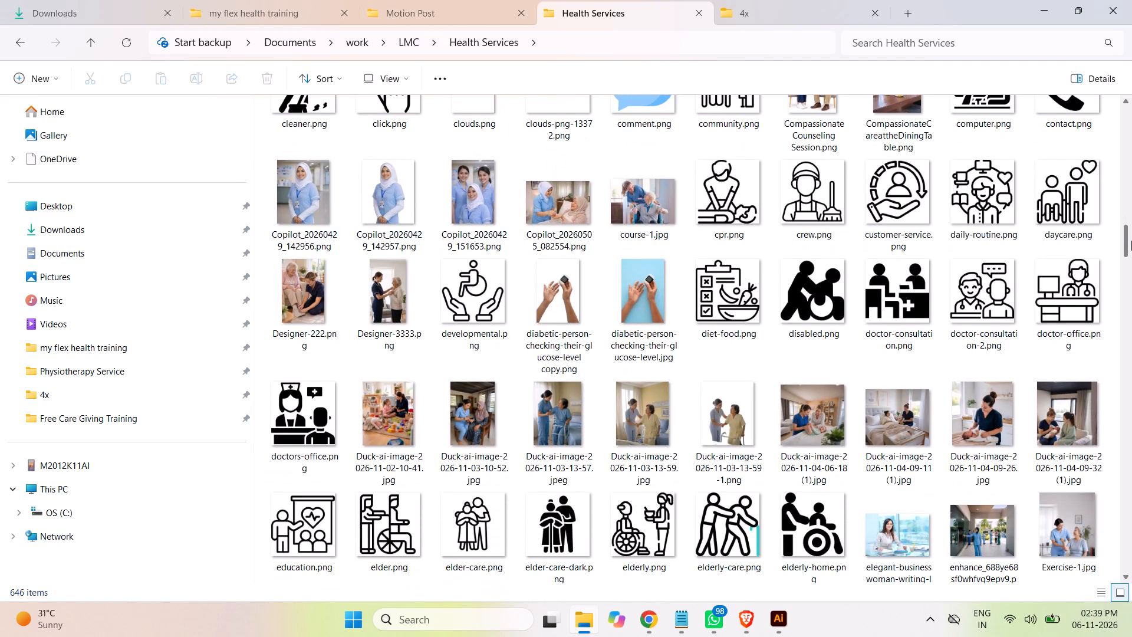
pyautogui.moveTo(1131, 241); pyautogui.dragTo(1131, 245)
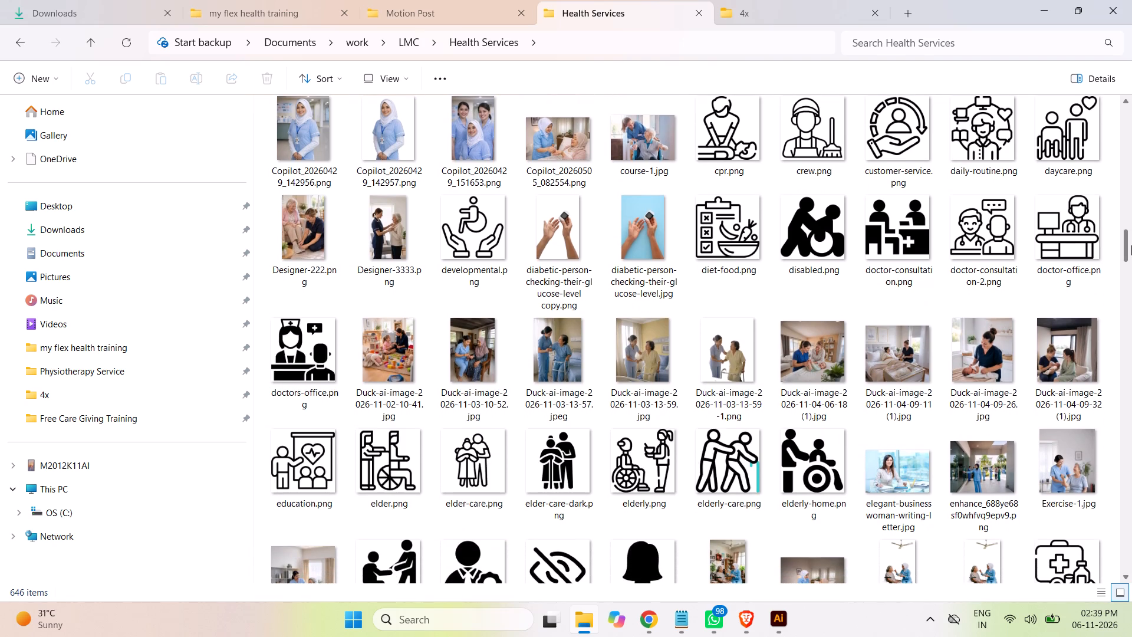
pyautogui.moveTo(1131, 245); pyautogui.dragTo(1131, 251)
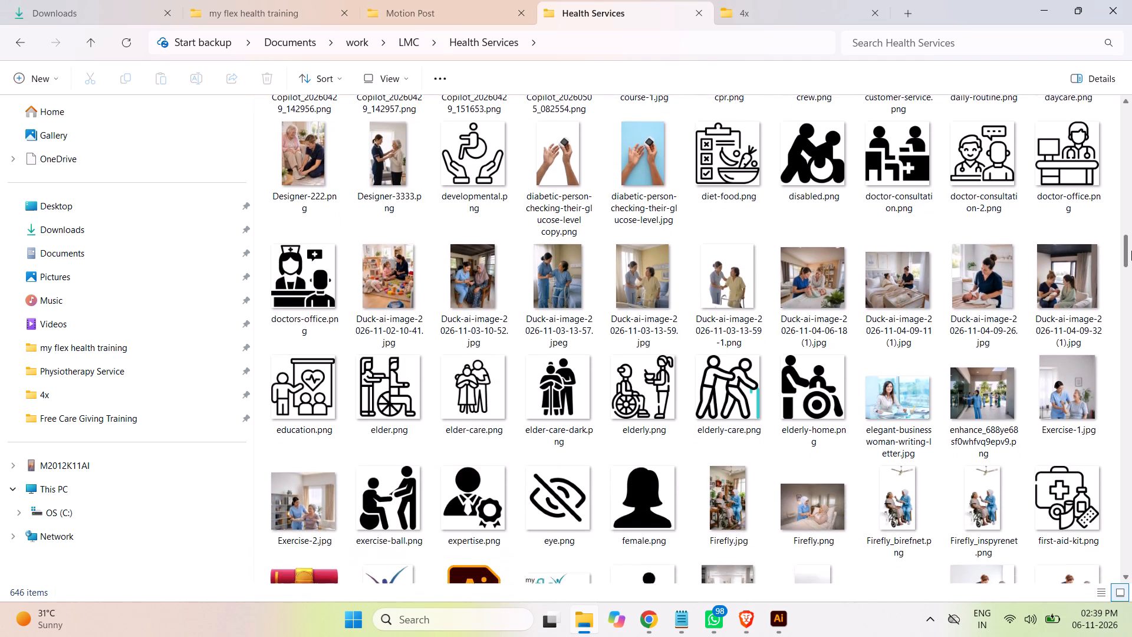
pyautogui.moveTo(1131, 251); pyautogui.dragTo(1131, 264)
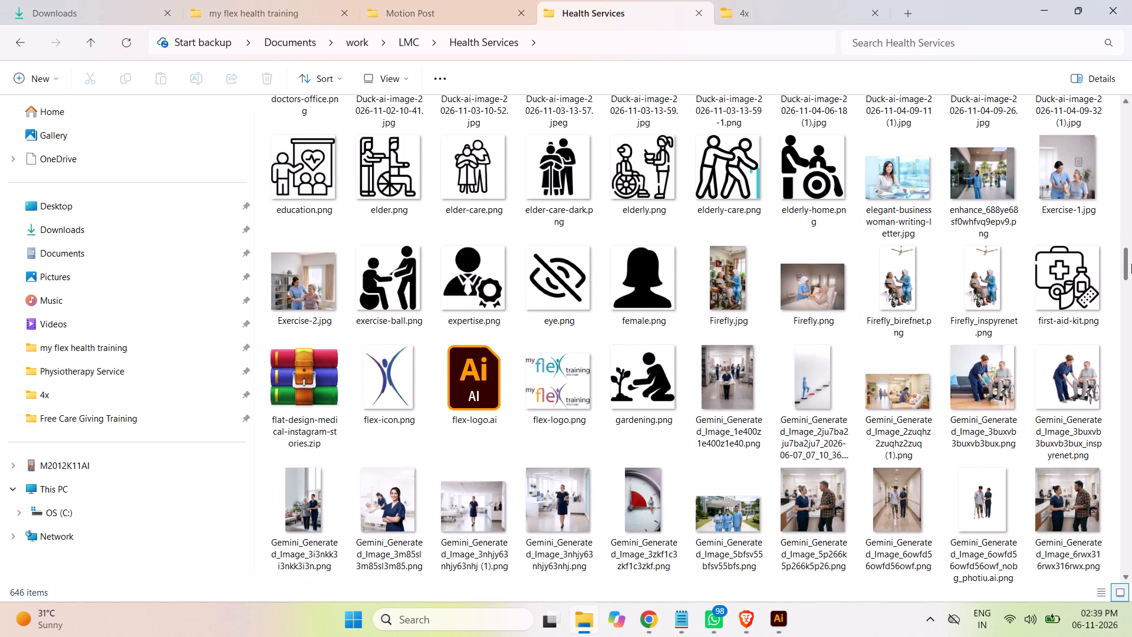
pyautogui.moveTo(1131, 264); pyautogui.dragTo(1131, 270)
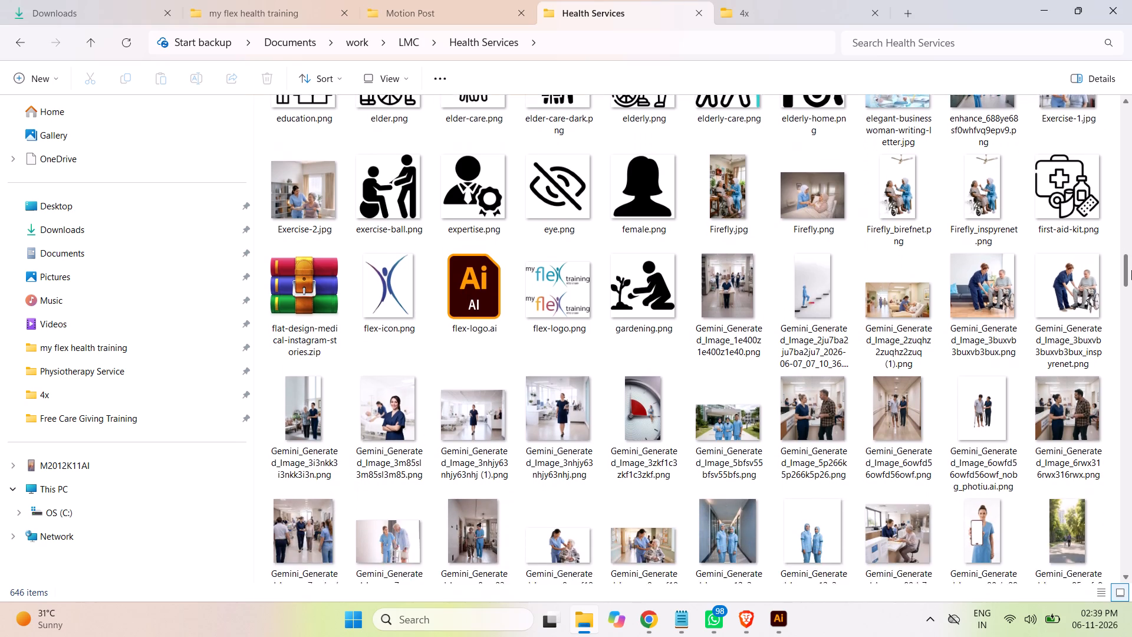
pyautogui.moveTo(1131, 270); pyautogui.dragTo(1131, 274)
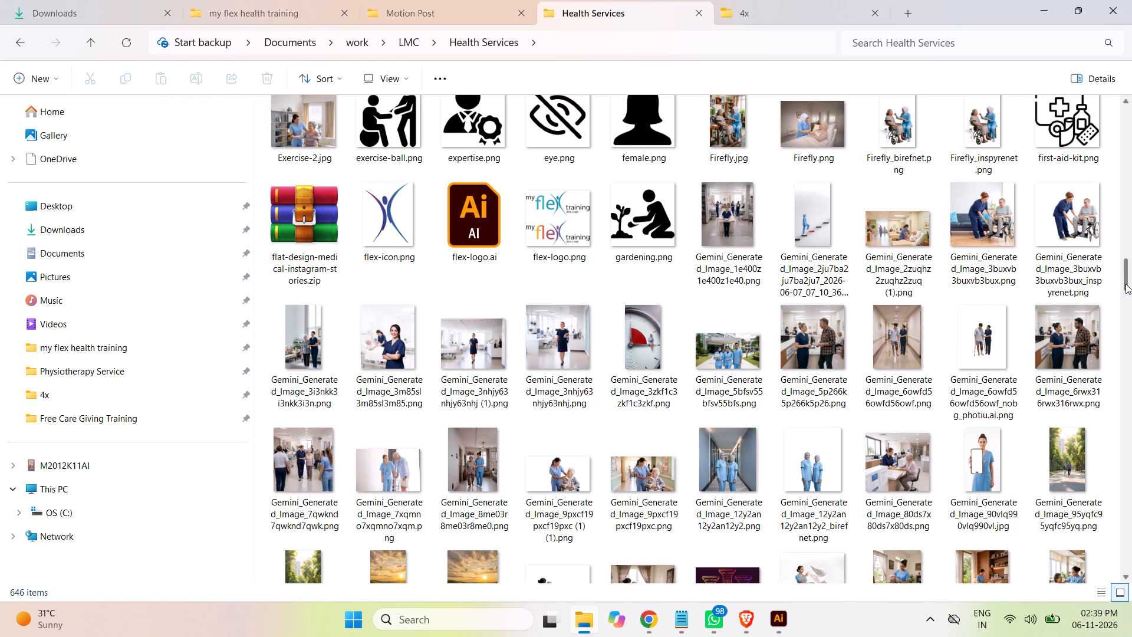
pyautogui.moveTo(1126, 281); pyautogui.dragTo(1130, 300)
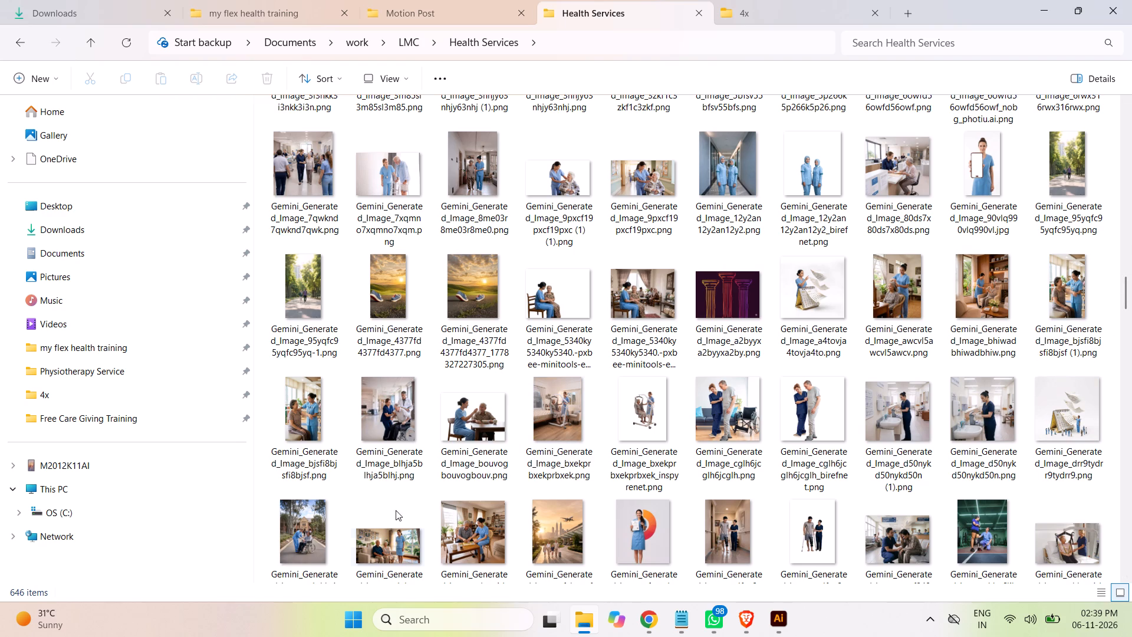
pyautogui.click(1084, 543)
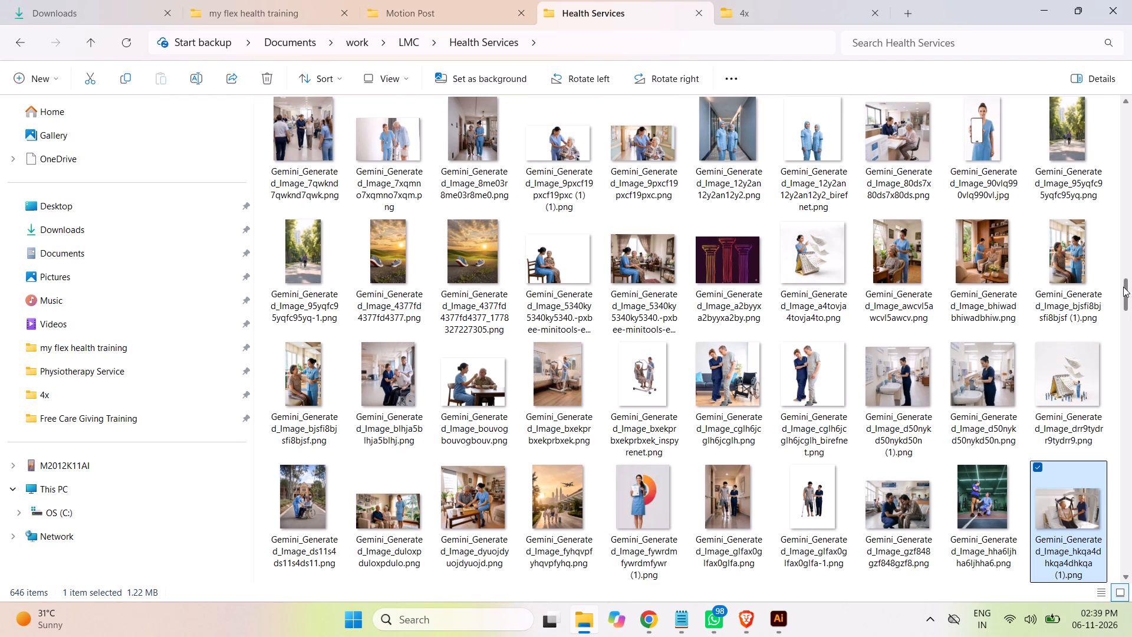
pyautogui.moveTo(1125, 290); pyautogui.dragTo(1131, 316)
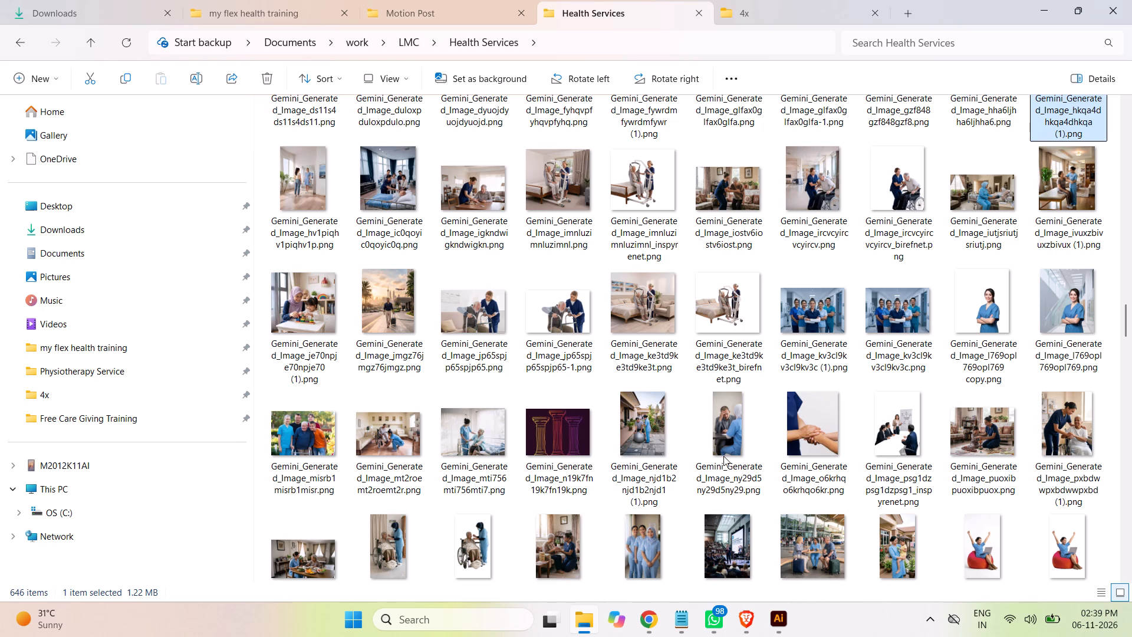
pyautogui.click(1083, 435)
pyautogui.click(1124, 318)
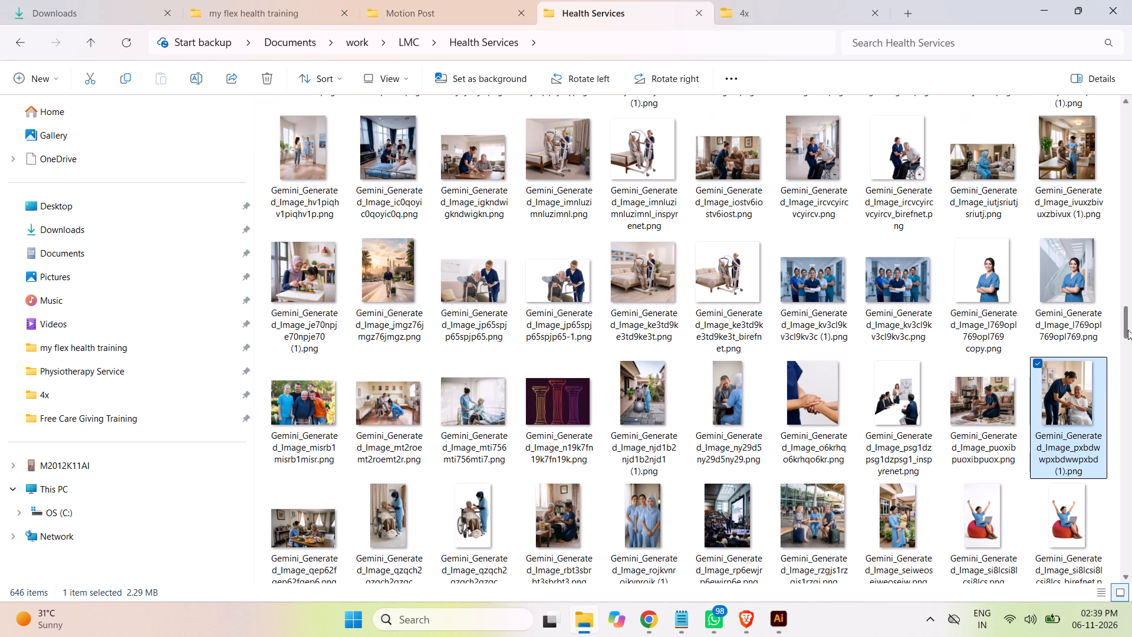
pyautogui.click(1128, 331)
pyautogui.click(1128, 335)
pyautogui.moveTo(1130, 337); pyautogui.dragTo(1131, 345)
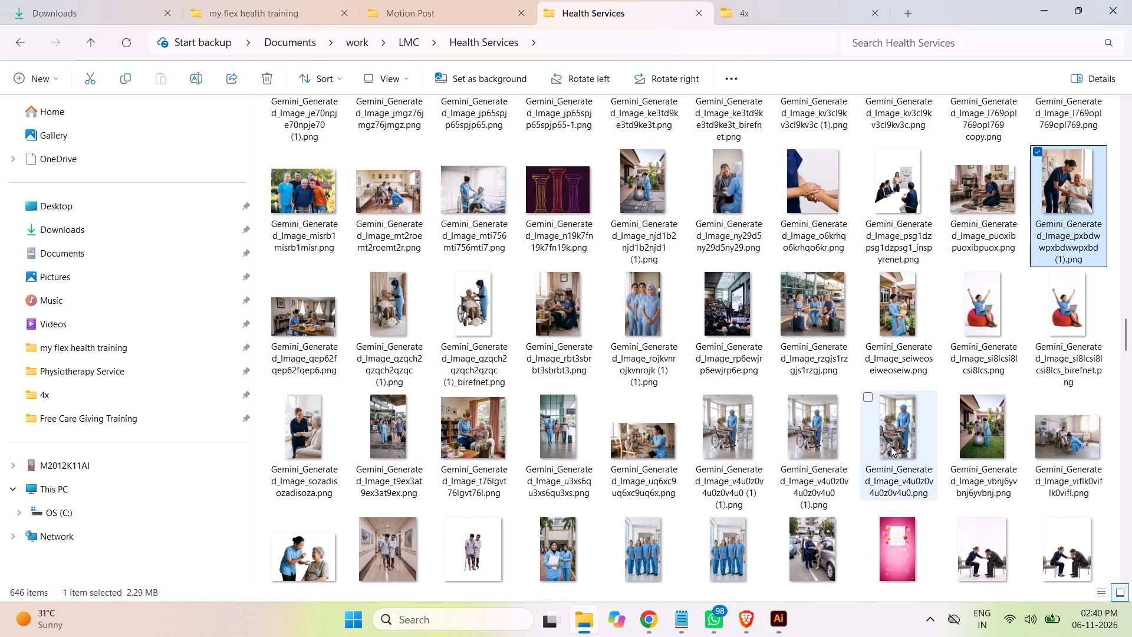
pyautogui.click(1062, 452)
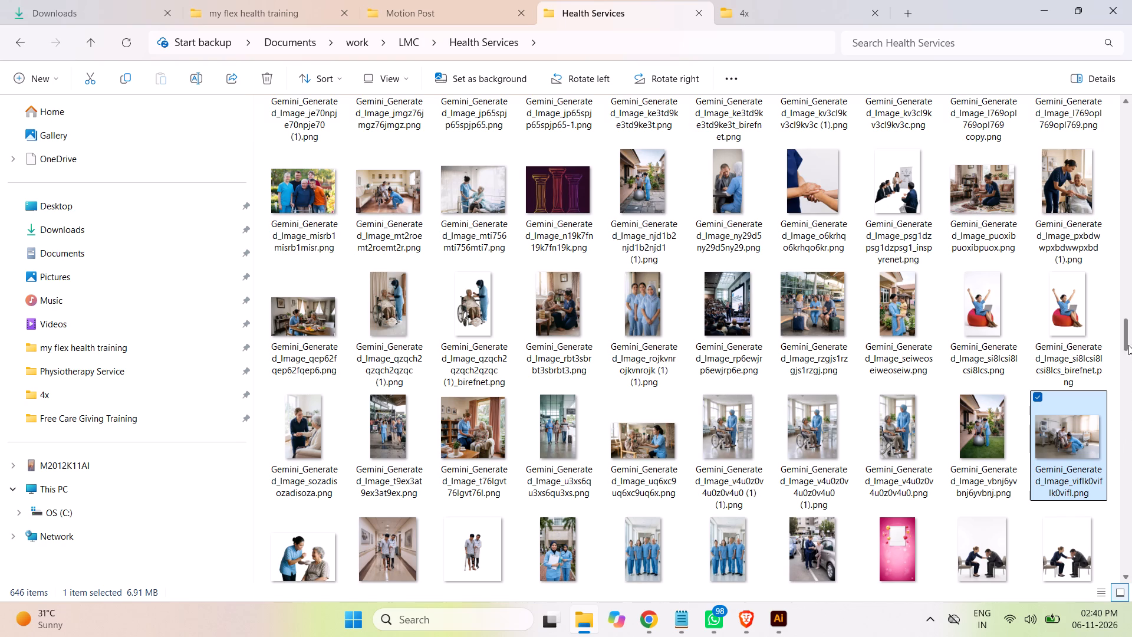
pyautogui.moveTo(1125, 339); pyautogui.dragTo(1126, 348)
pyautogui.moveTo(1126, 349); pyautogui.dragTo(1127, 355)
pyautogui.doubleClick(1127, 356)
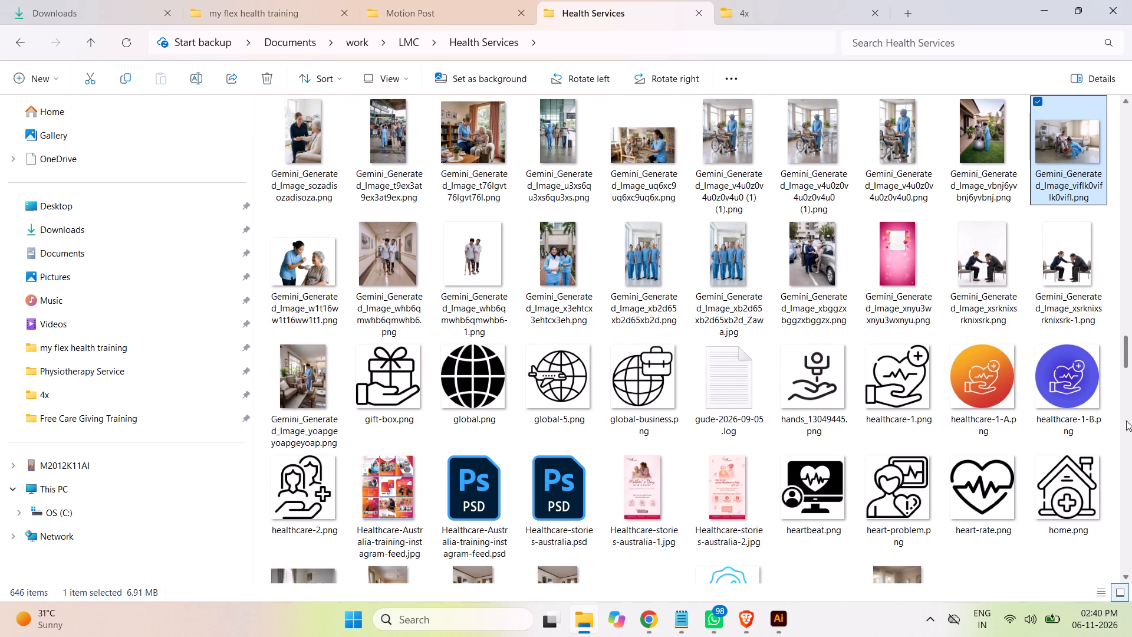
pyautogui.moveTo(1127, 353); pyautogui.dragTo(1125, 363)
pyautogui.click(1125, 369)
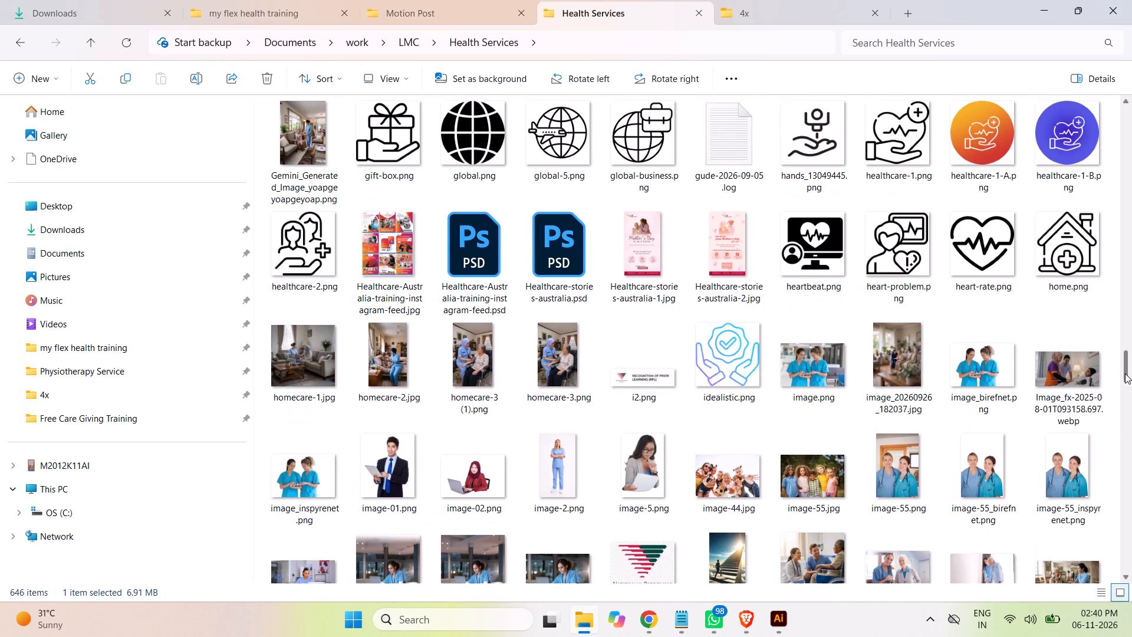
pyautogui.click(1125, 373)
pyautogui.click(1126, 374)
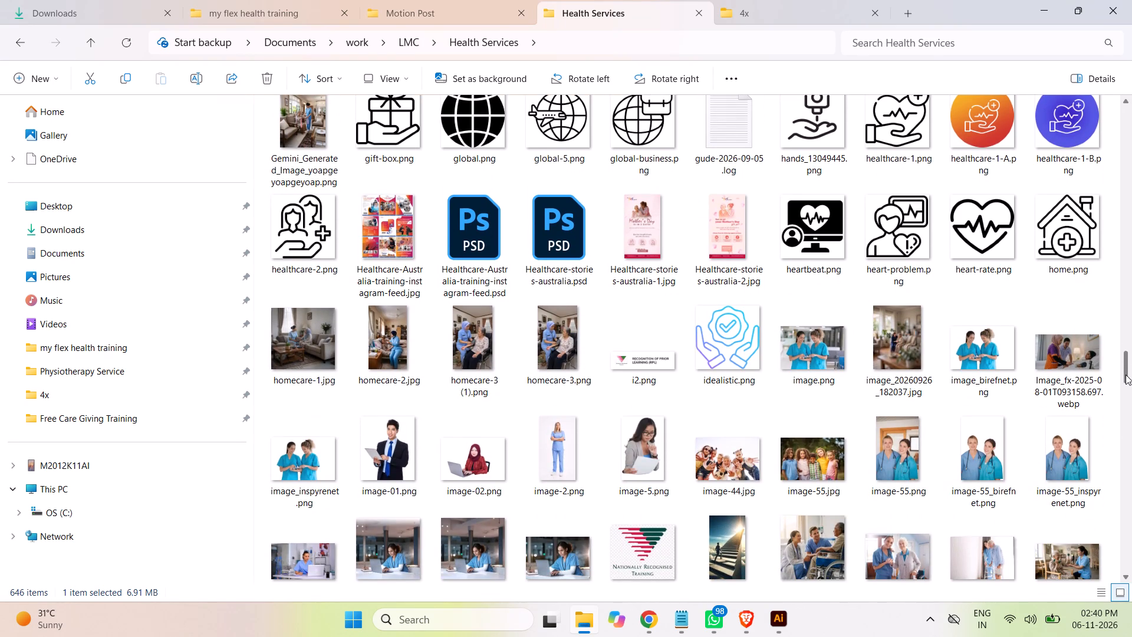
pyautogui.moveTo(1126, 375); pyautogui.dragTo(1128, 386)
pyautogui.click(1128, 386)
pyautogui.moveTo(1128, 386); pyautogui.dragTo(1130, 393)
pyautogui.click(1130, 393)
pyautogui.moveTo(1130, 393); pyautogui.dragTo(1130, 393)
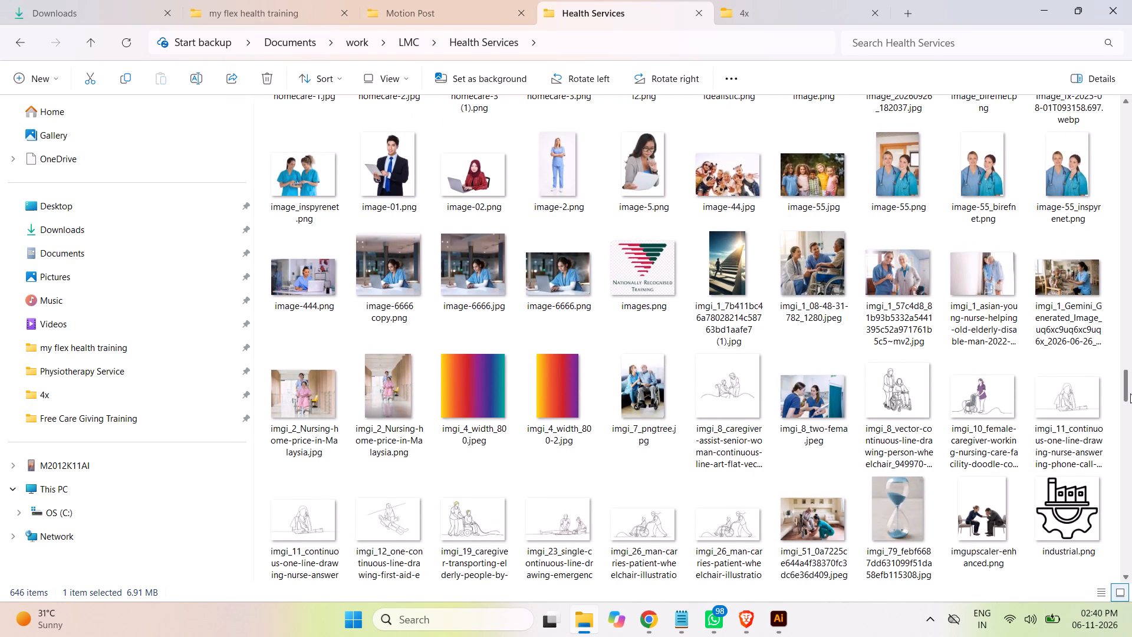
pyautogui.moveTo(1130, 393); pyautogui.dragTo(1131, 404)
pyautogui.moveTo(1131, 404); pyautogui.dragTo(1131, 409)
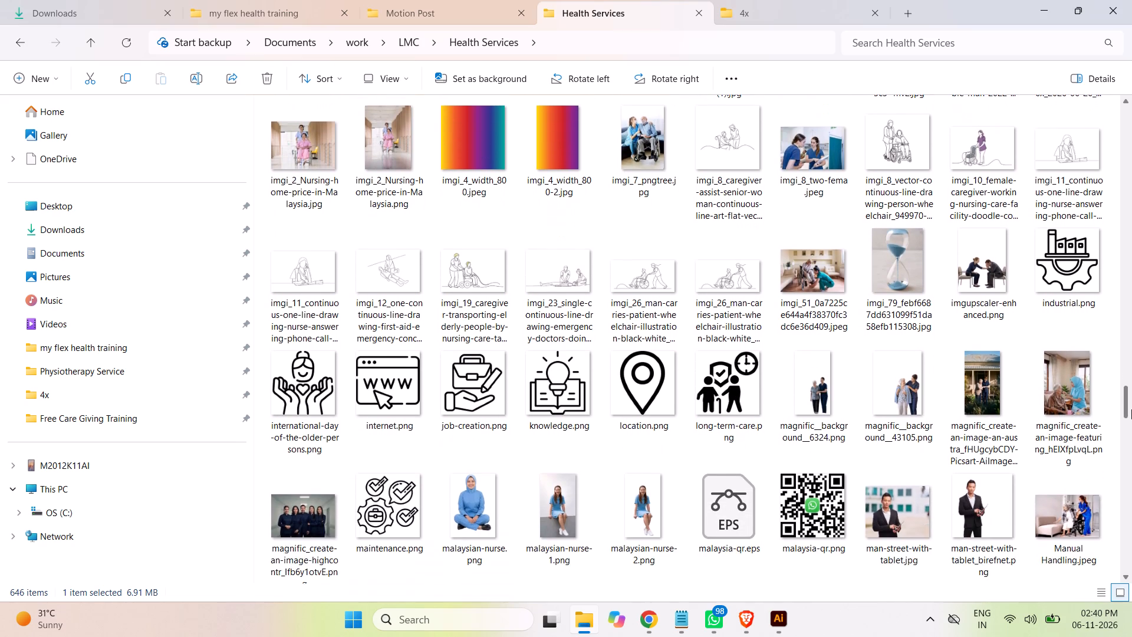
pyautogui.moveTo(1131, 409); pyautogui.dragTo(1131, 415)
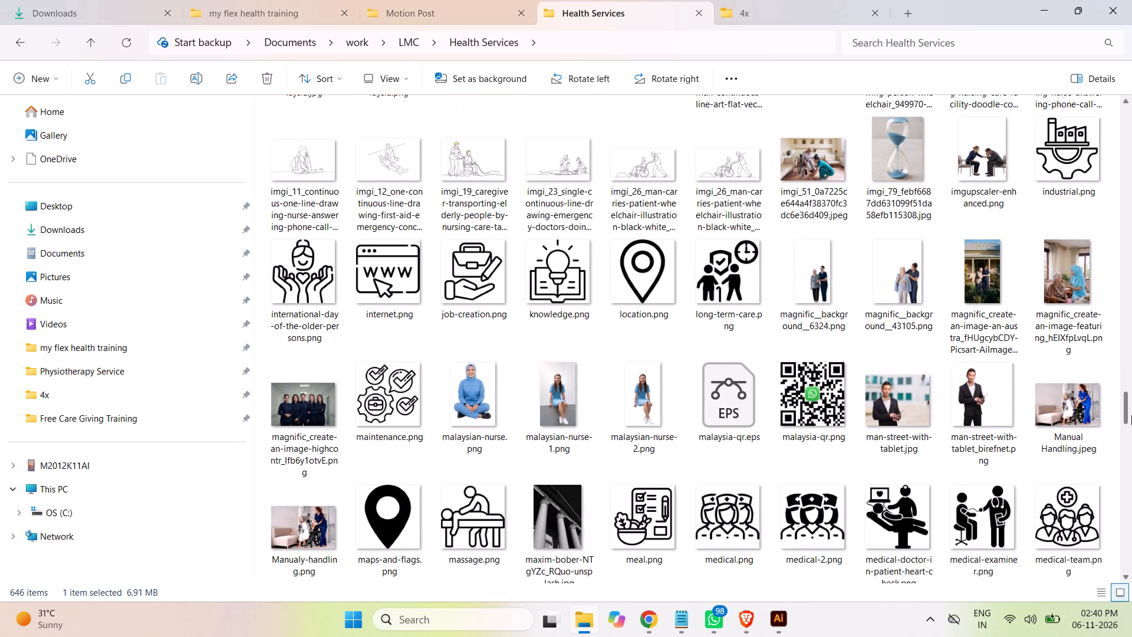
pyautogui.moveTo(1131, 415); pyautogui.dragTo(1131, 436)
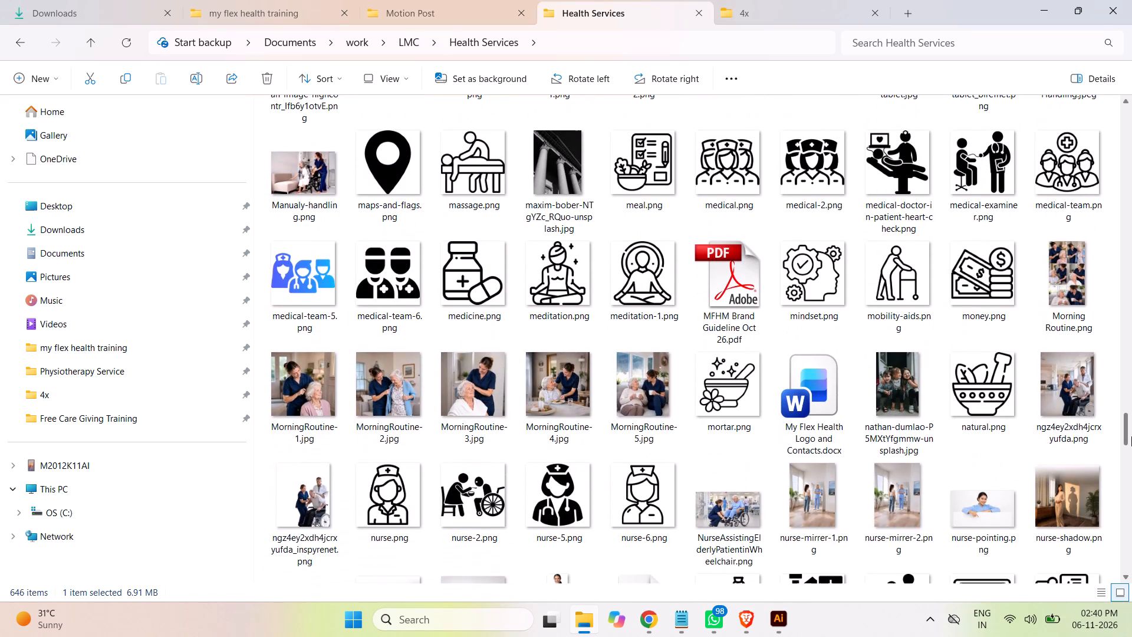
pyautogui.moveTo(1131, 436); pyautogui.dragTo(1131, 440)
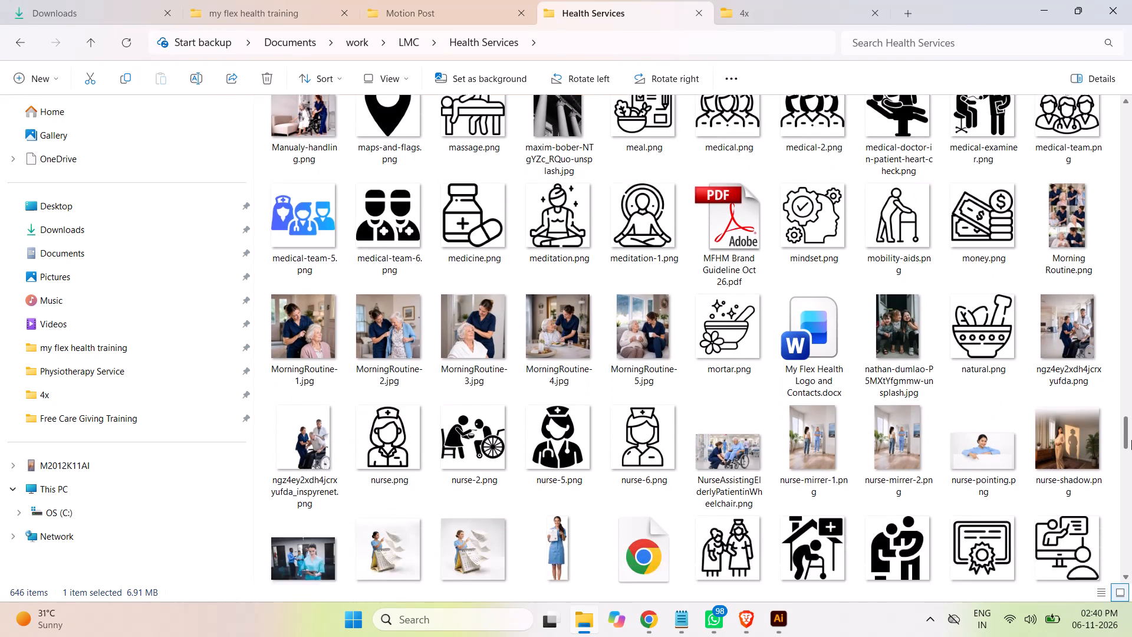
pyautogui.moveTo(1131, 440); pyautogui.dragTo(1131, 453)
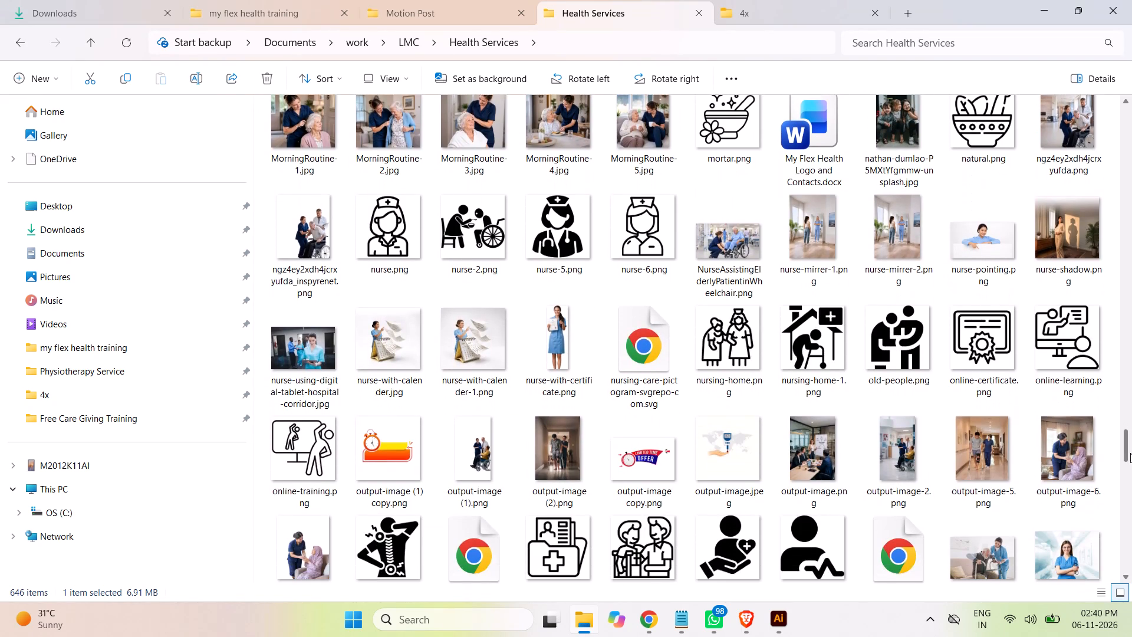
# Move NurseAssistingElderlyPatientinWheelchair.png from the Health Services folder to the 4x folder of A disability care career.
pyautogui.click(739, 253)
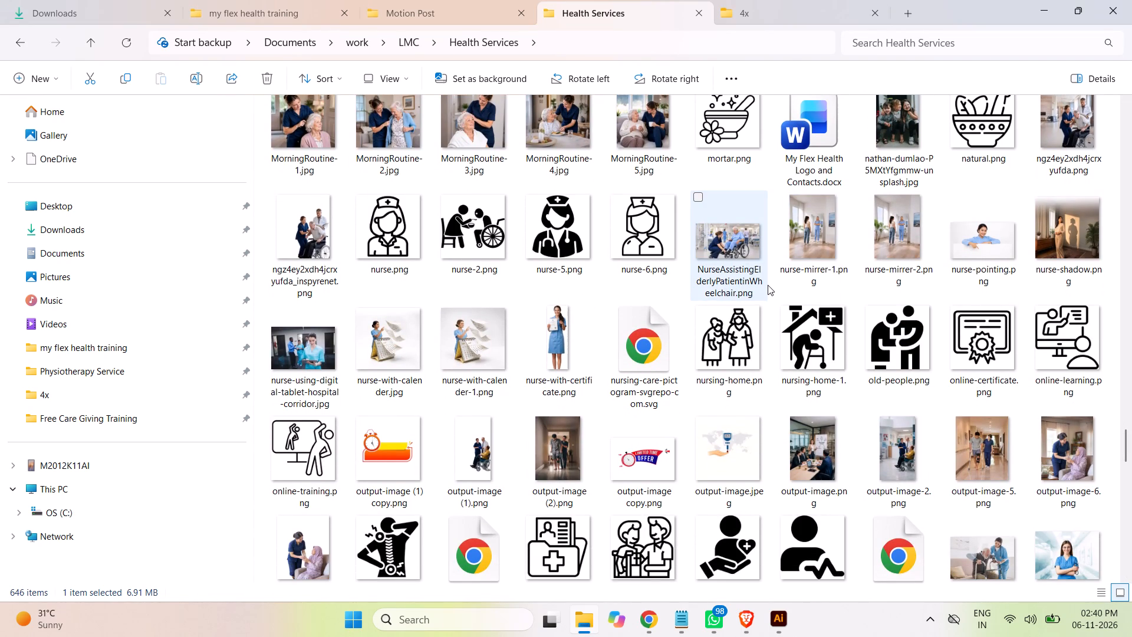
pyautogui.hotkey('ctrl', 'x')
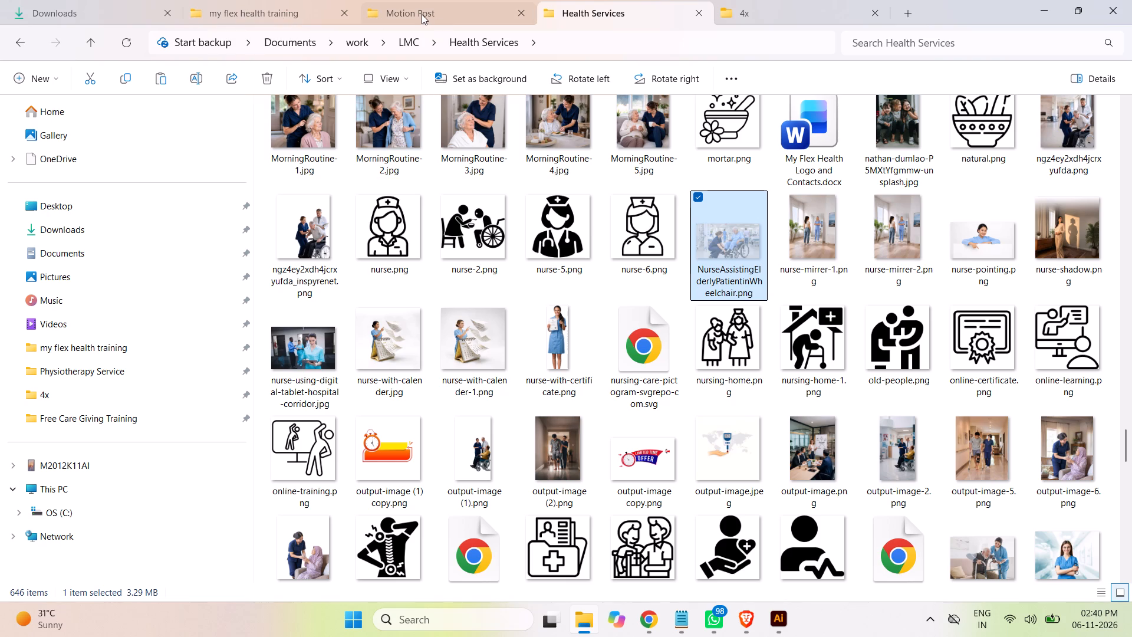
pyautogui.click(758, 15)
pyautogui.click(736, 330)
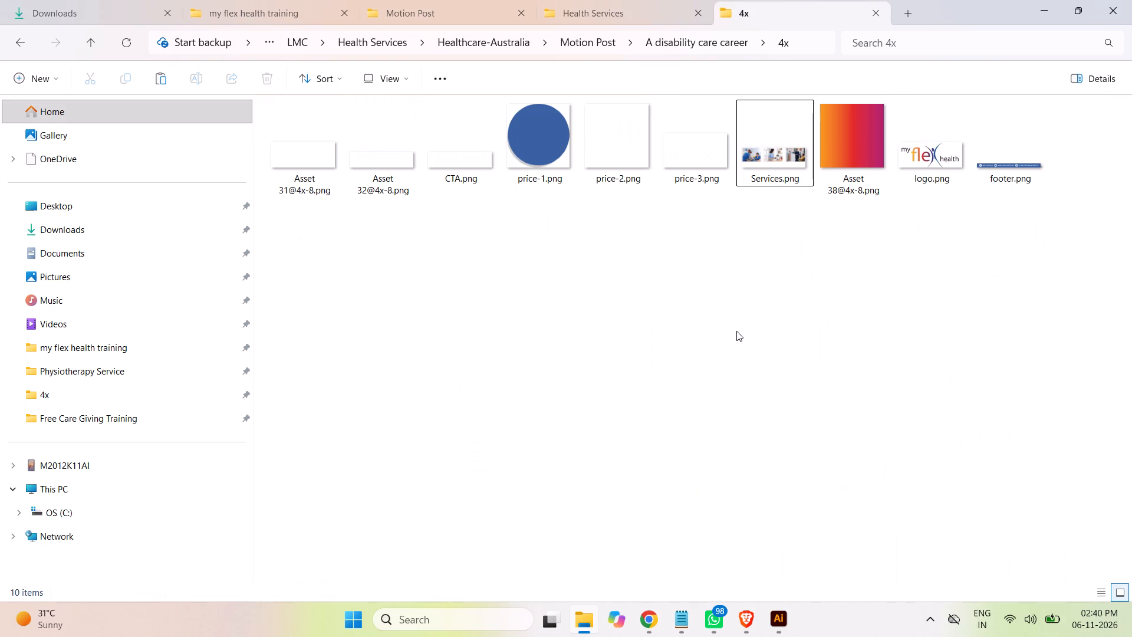
pyautogui.hotkey('ctrl', 'v')
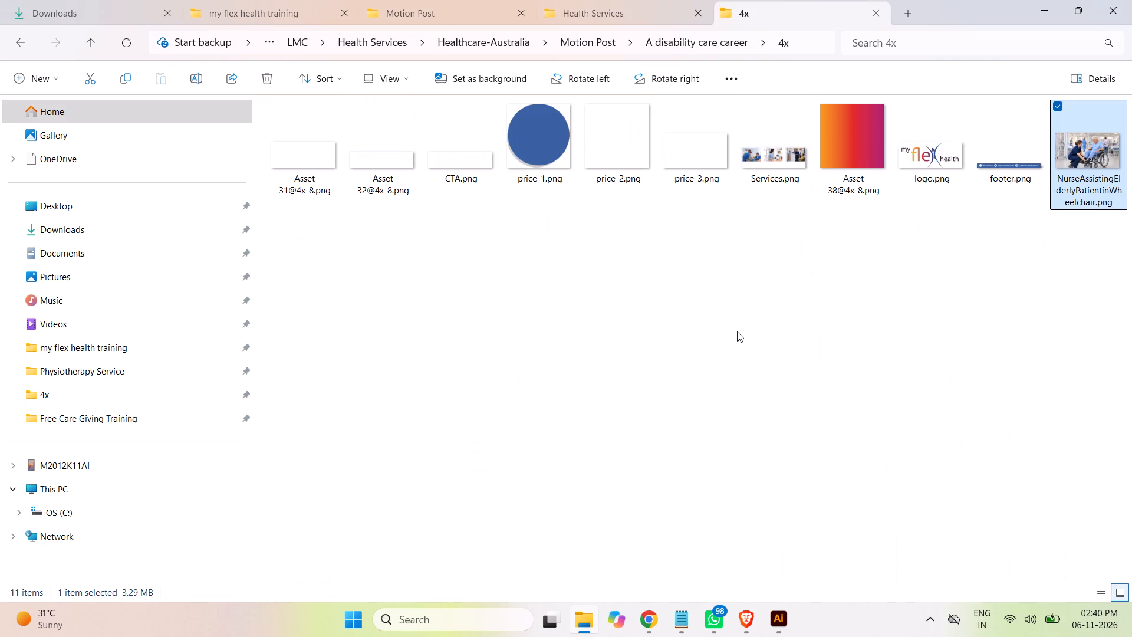
# Copy Healthcare-Australia-training-1080x1350-31.jpg from the my flex health training folder into the 4x folder.
pyautogui.click(435, 9)
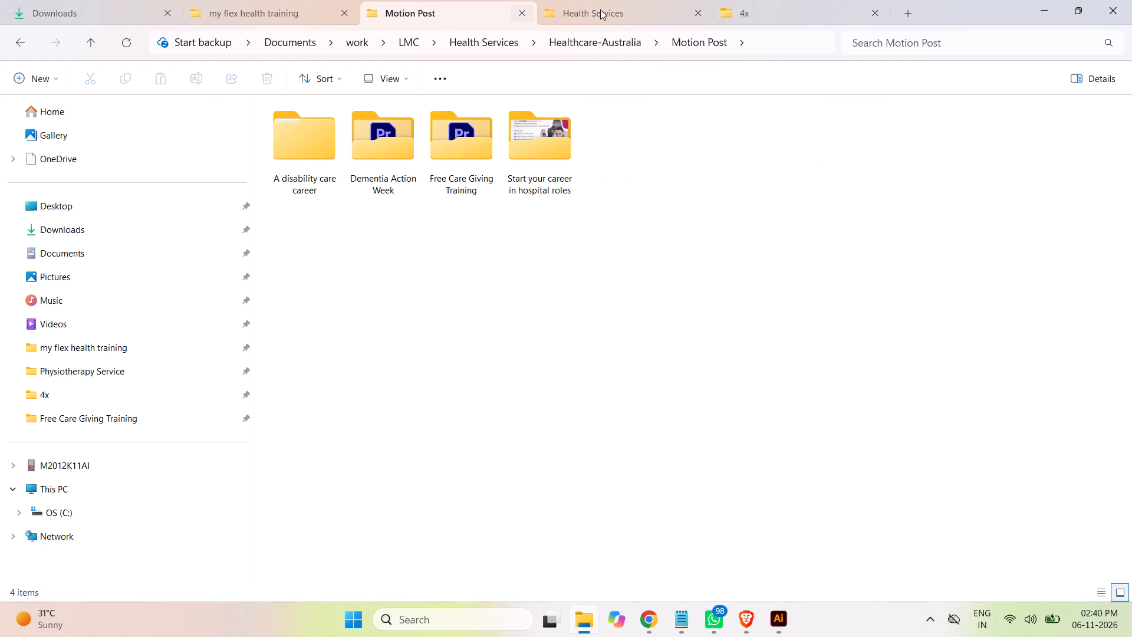
pyautogui.click(611, 11)
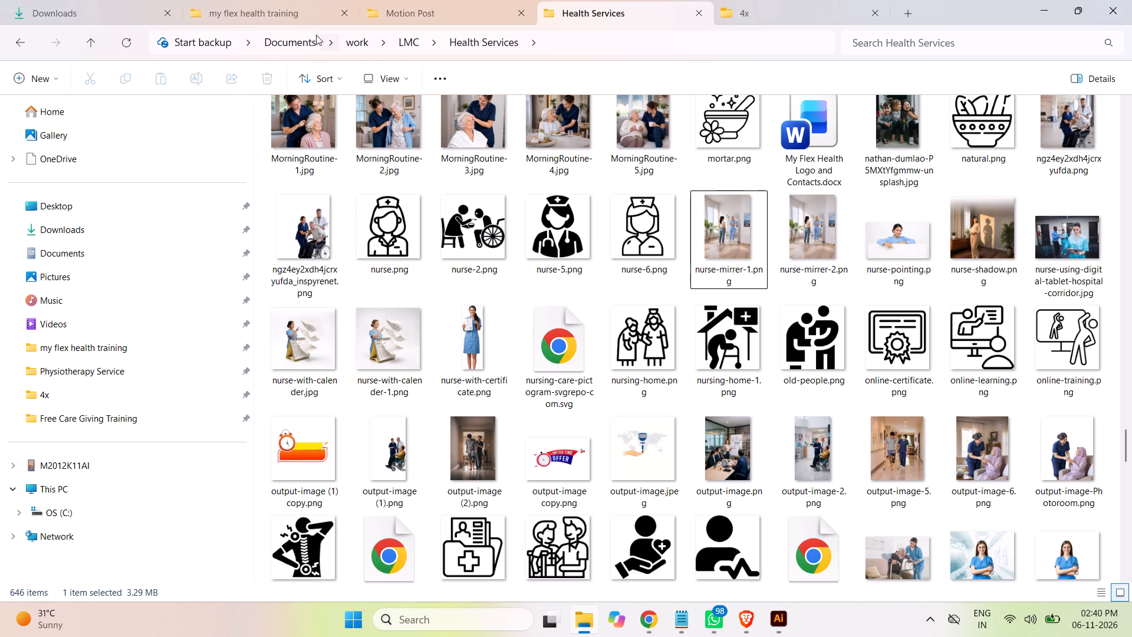
pyautogui.click(270, 9)
pyautogui.click(653, 297)
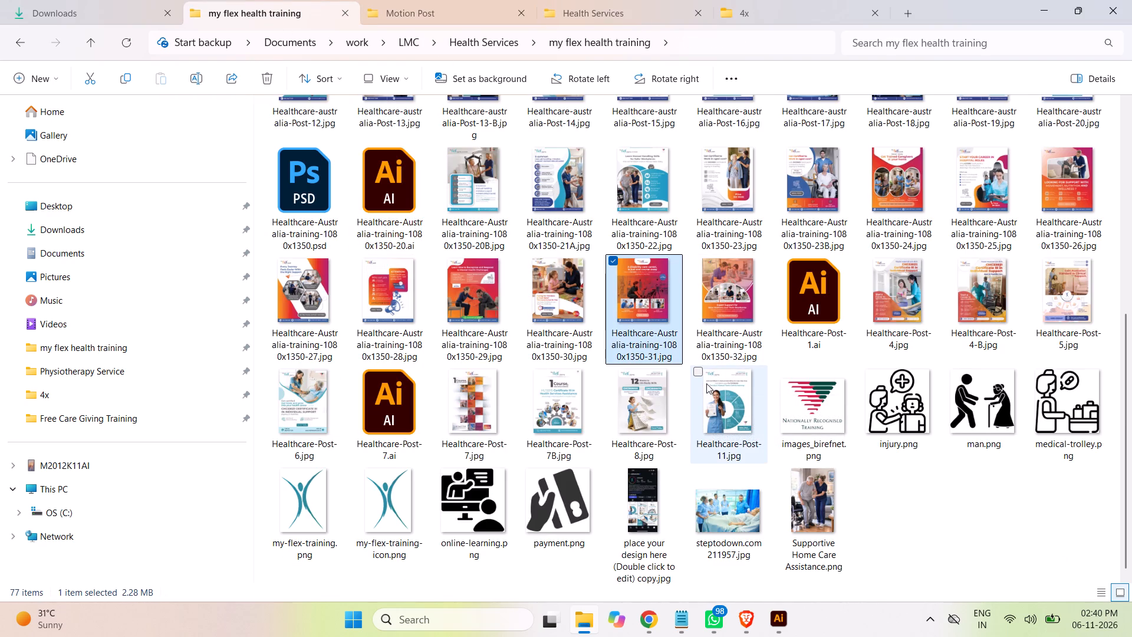
pyautogui.hotkey('ctrl', 'c')
pyautogui.click(753, 13)
pyautogui.click(818, 342)
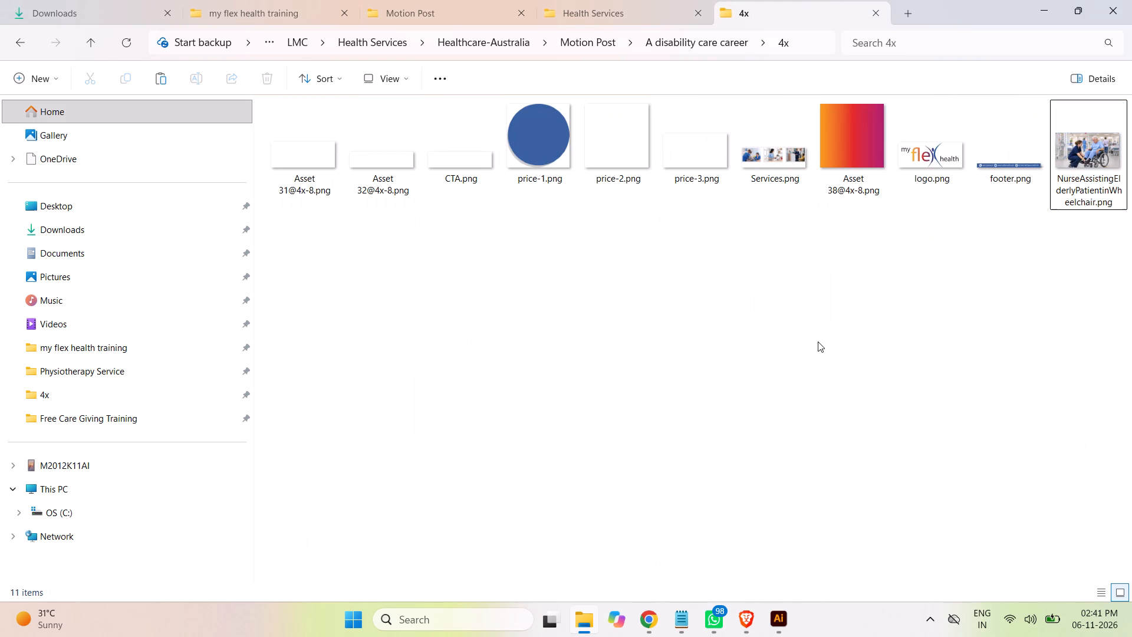
pyautogui.hotkey('ctrl', 'v')
pyautogui.click(801, 346)
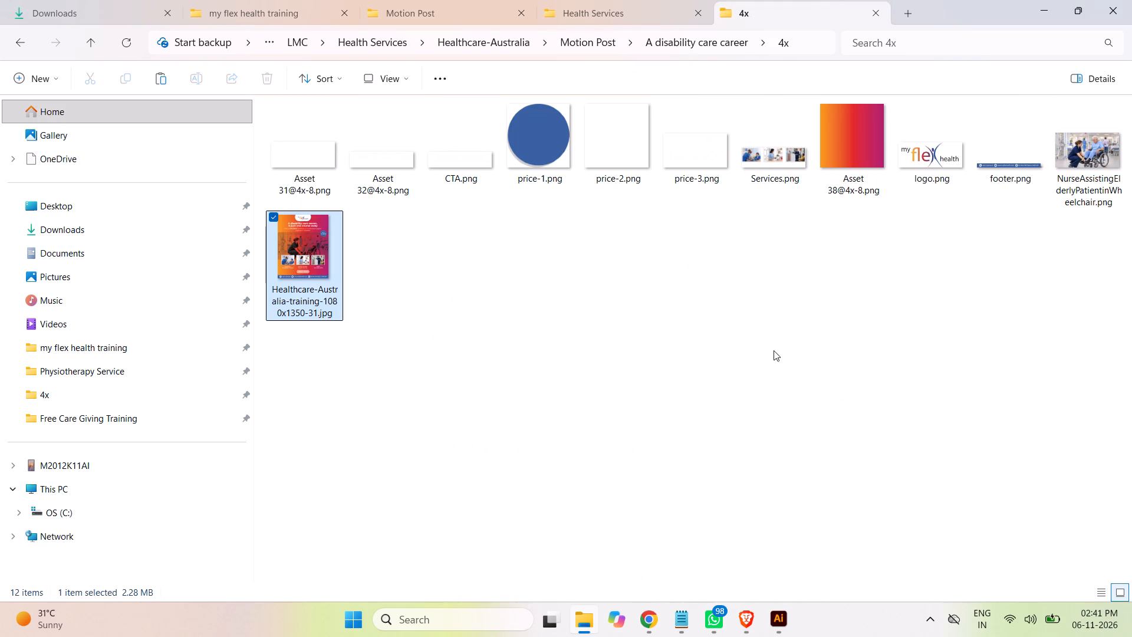
# Switch to Adobe Illustrator, decline updating the missing or modified linked files, and deselect the artwork.
pyautogui.click(785, 631)
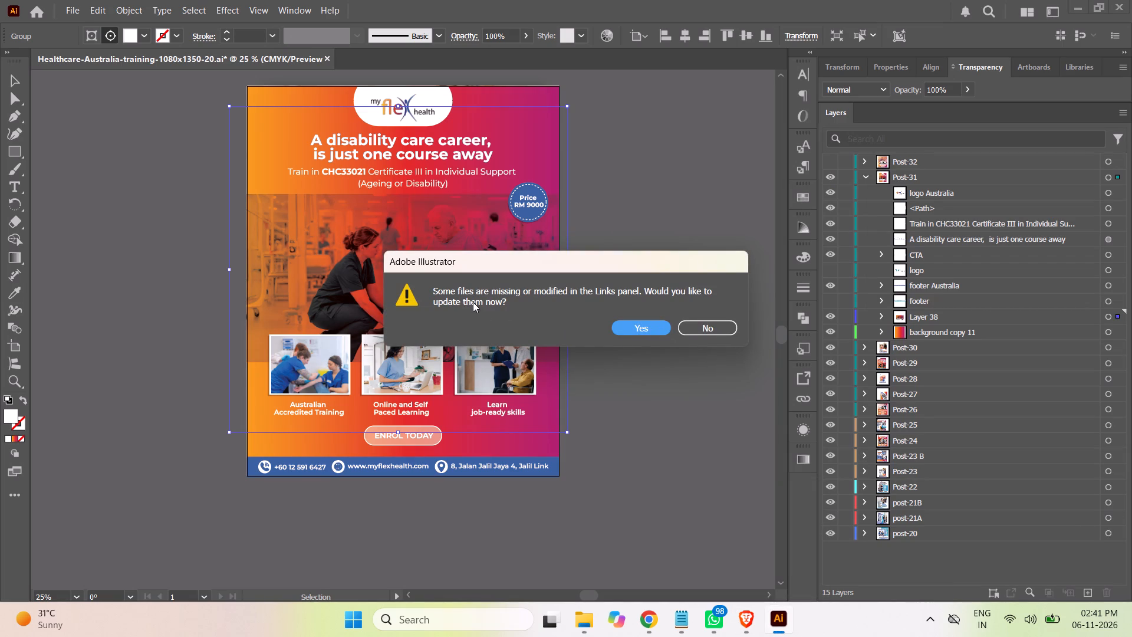
pyautogui.click(704, 329)
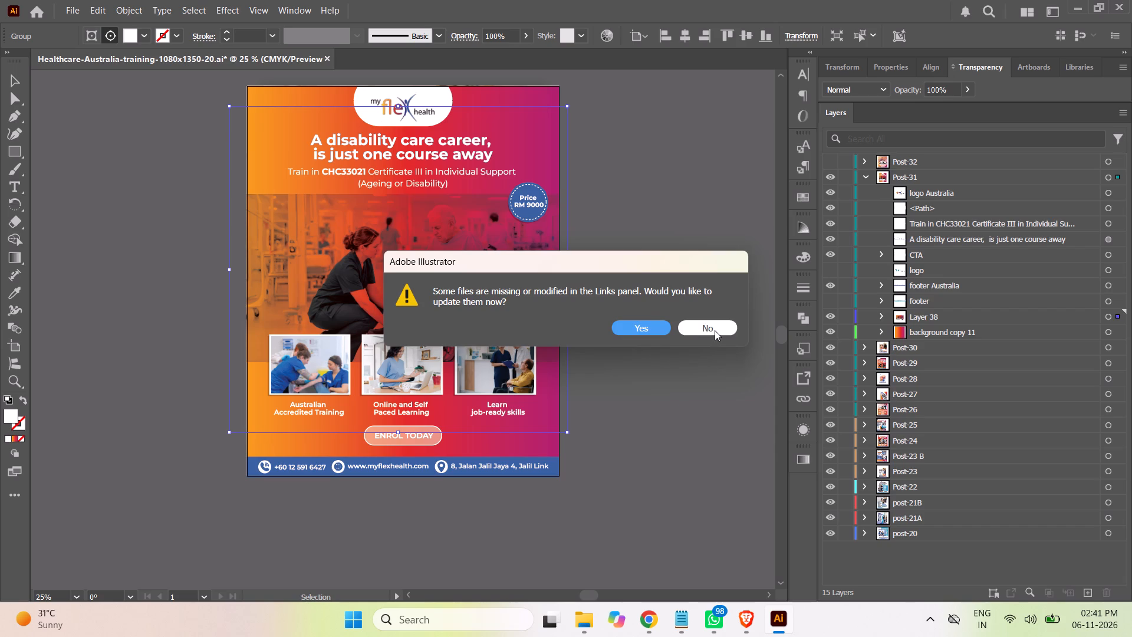
pyautogui.click(714, 329)
pyautogui.click(709, 338)
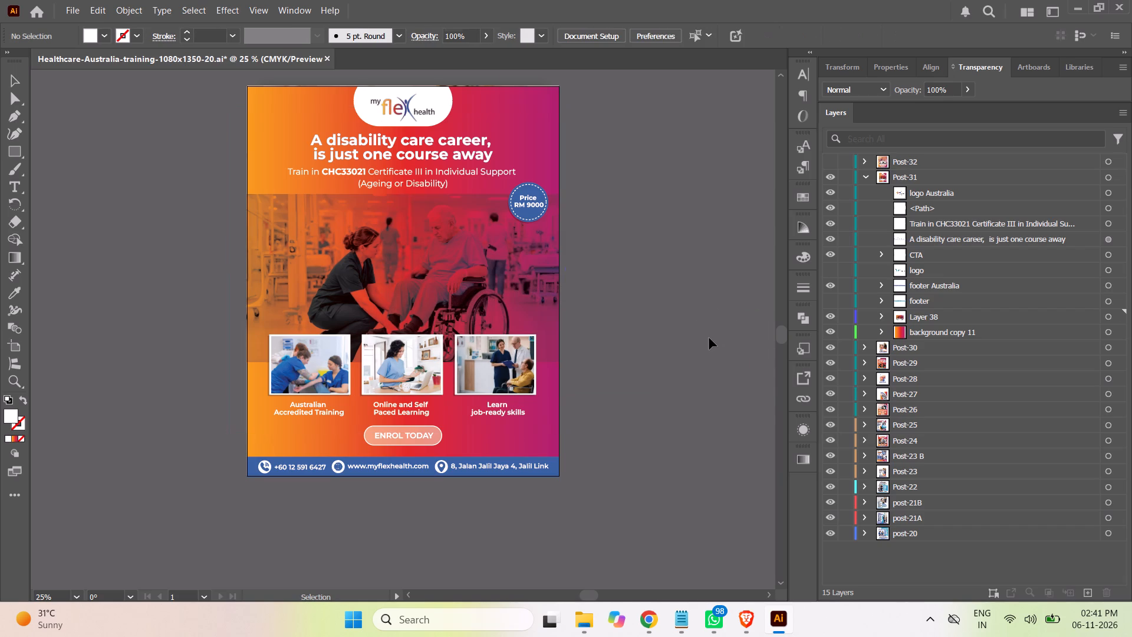
# Save Healthcare-Australia-training-1080x1350-20.ai with the Post-31 layer collapsed, and exit Illustrator.
pyautogui.click(866, 175)
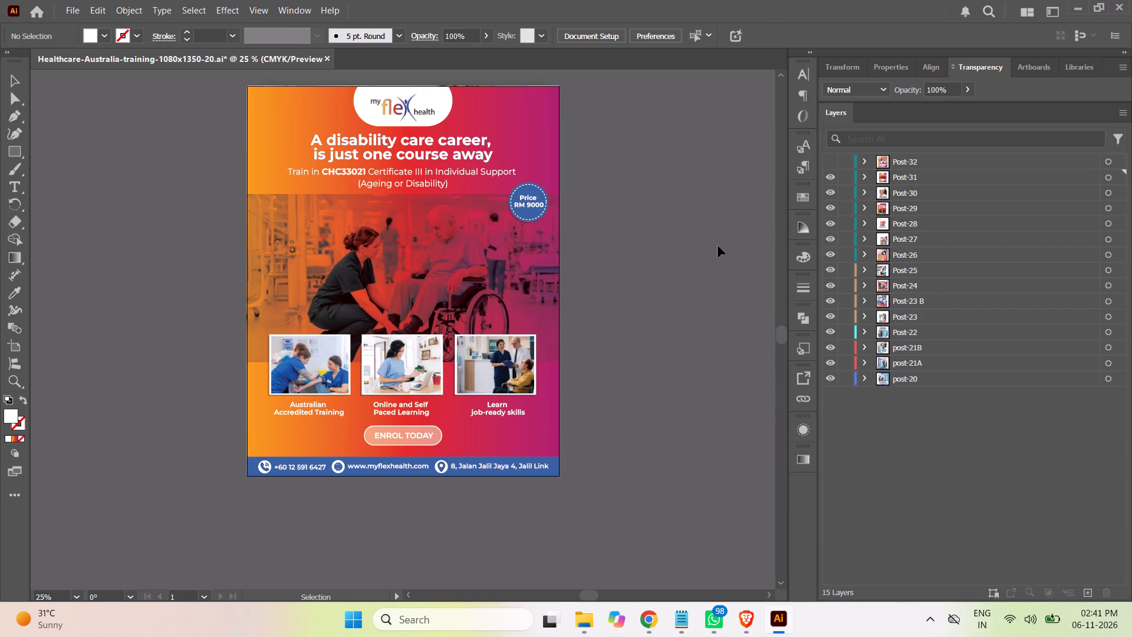
pyautogui.hotkey('ctrl', 's')
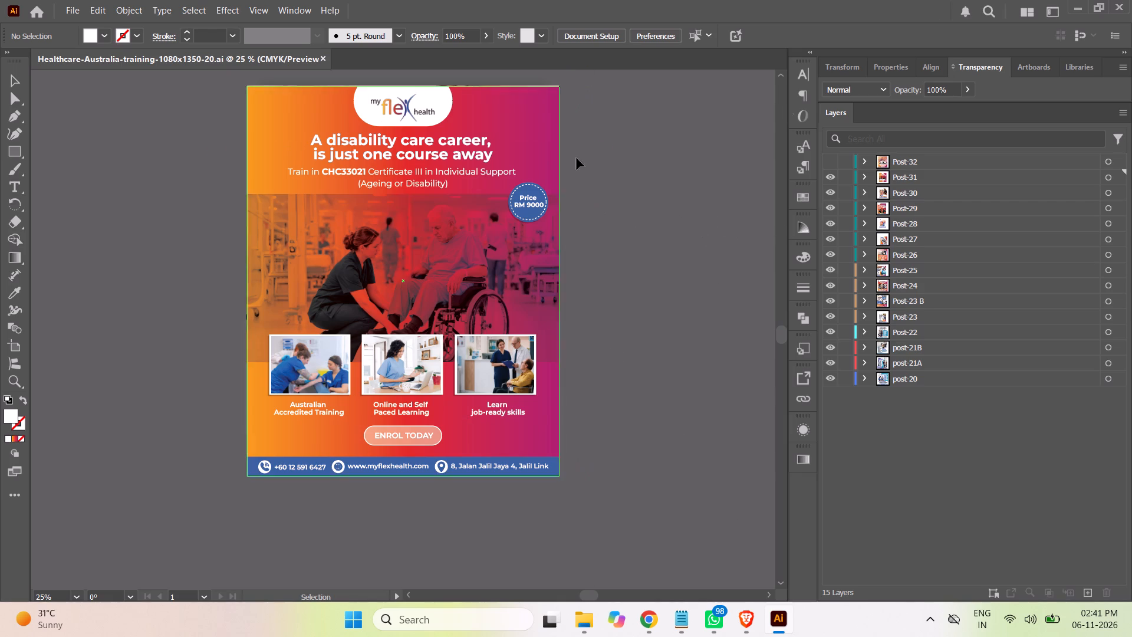
pyautogui.click(1114, 6)
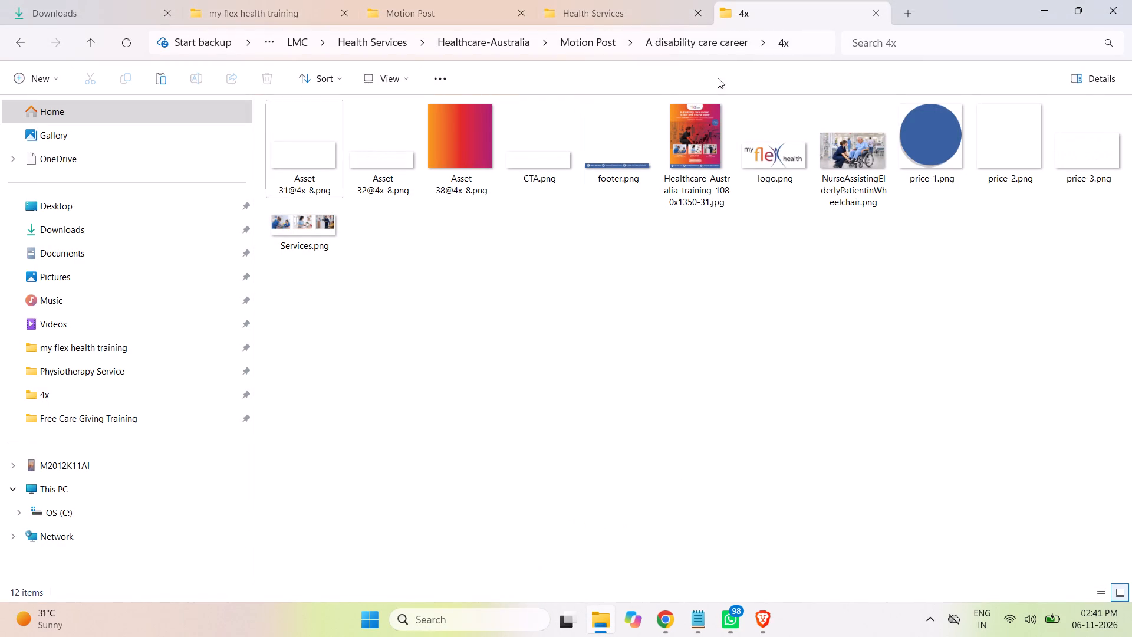
# Copy the name of the A disability care career folder in Motion Post without changing it, and reopen that folder.
pyautogui.click(696, 39)
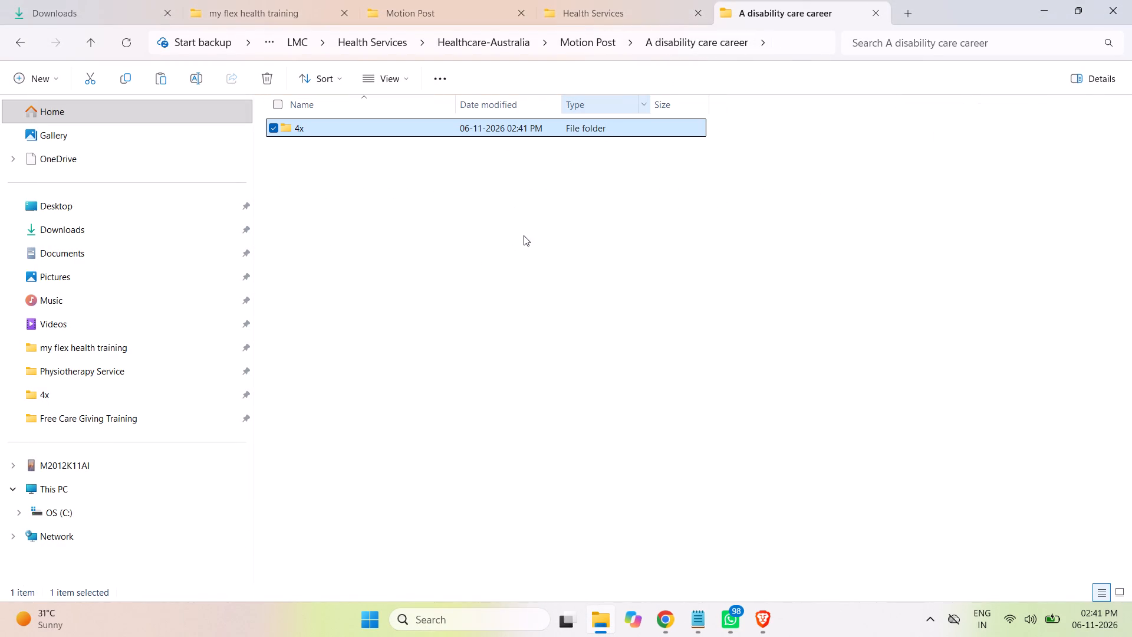
pyautogui.click(596, 42)
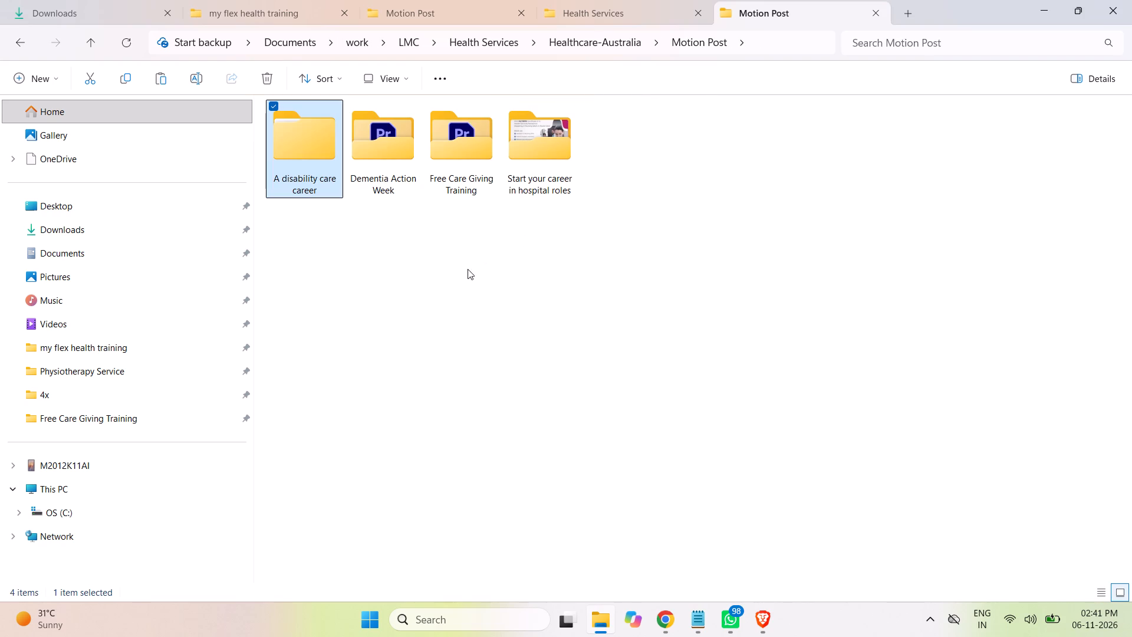
pyautogui.click(463, 274)
pyautogui.click(322, 186)
pyautogui.press('F2')
pyautogui.hotkey('ctrl', 'c')
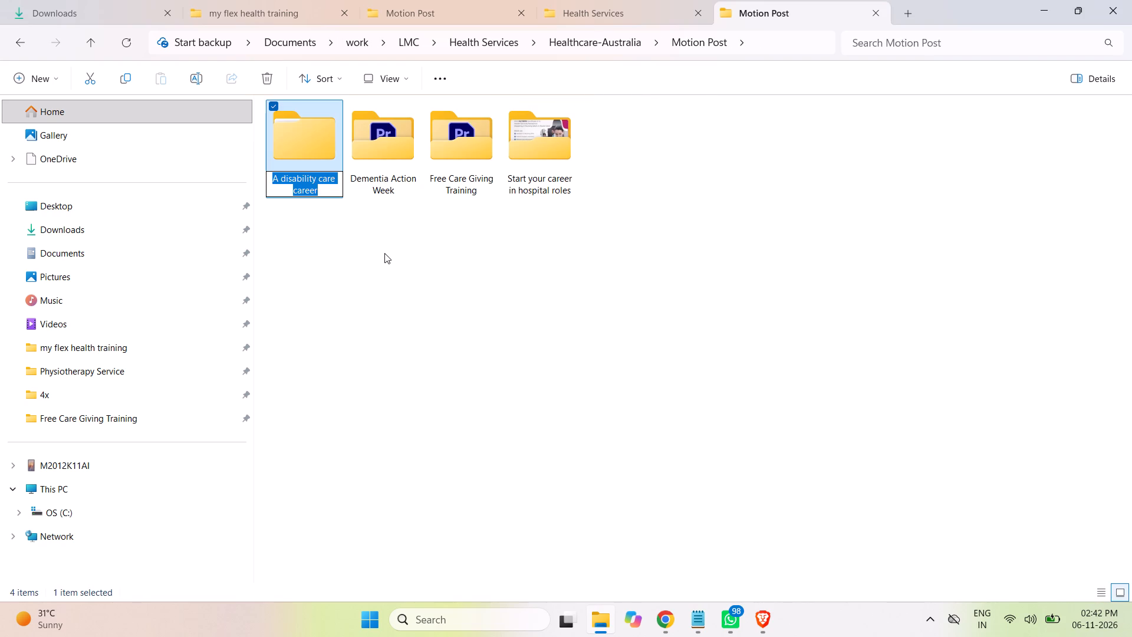
pyautogui.click(384, 253)
pyautogui.doubleClick(319, 157)
pyautogui.click(503, 257)
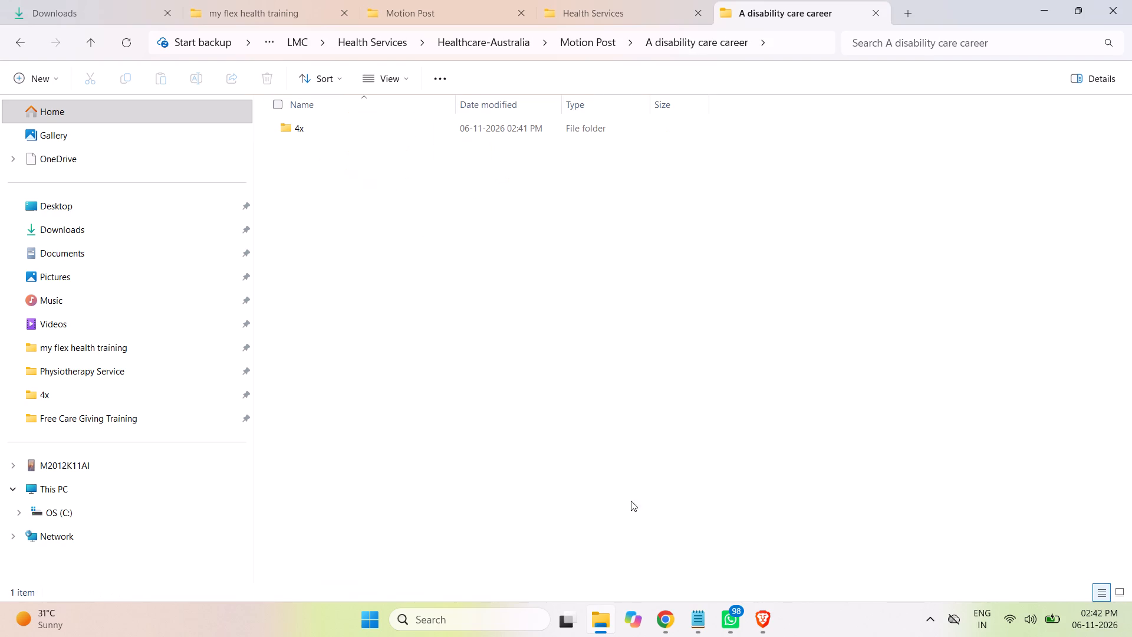
# Launch Adobe Premiere Pro 2025 and create a project named A disability care career, located in the A disability care career folder of Motion Post.
pyautogui.click(504, 620)
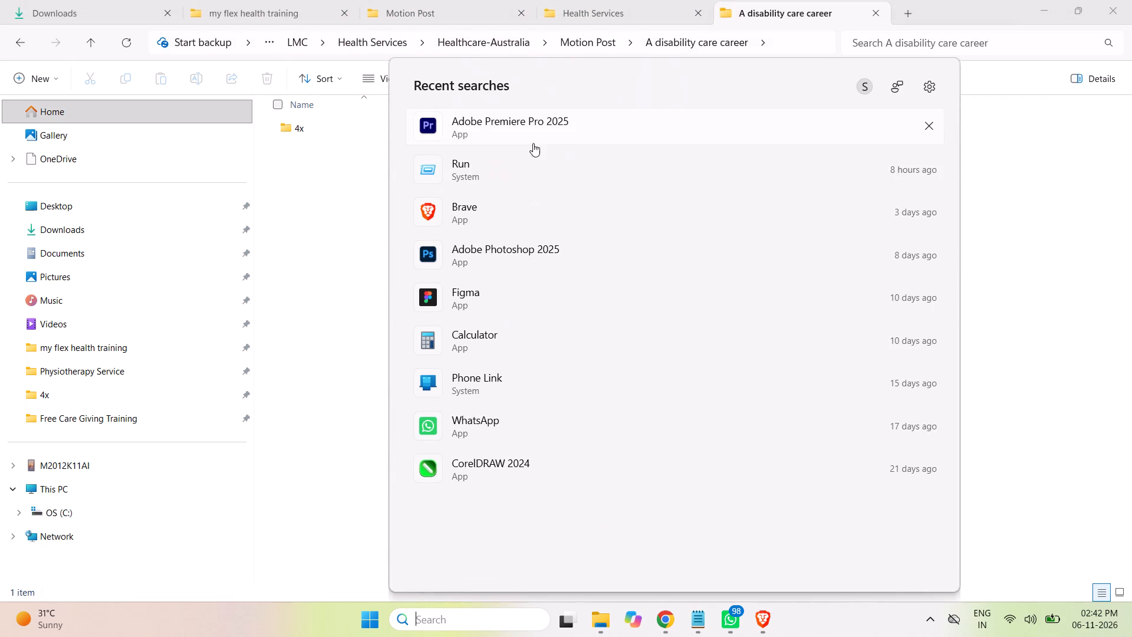
pyautogui.click(530, 127)
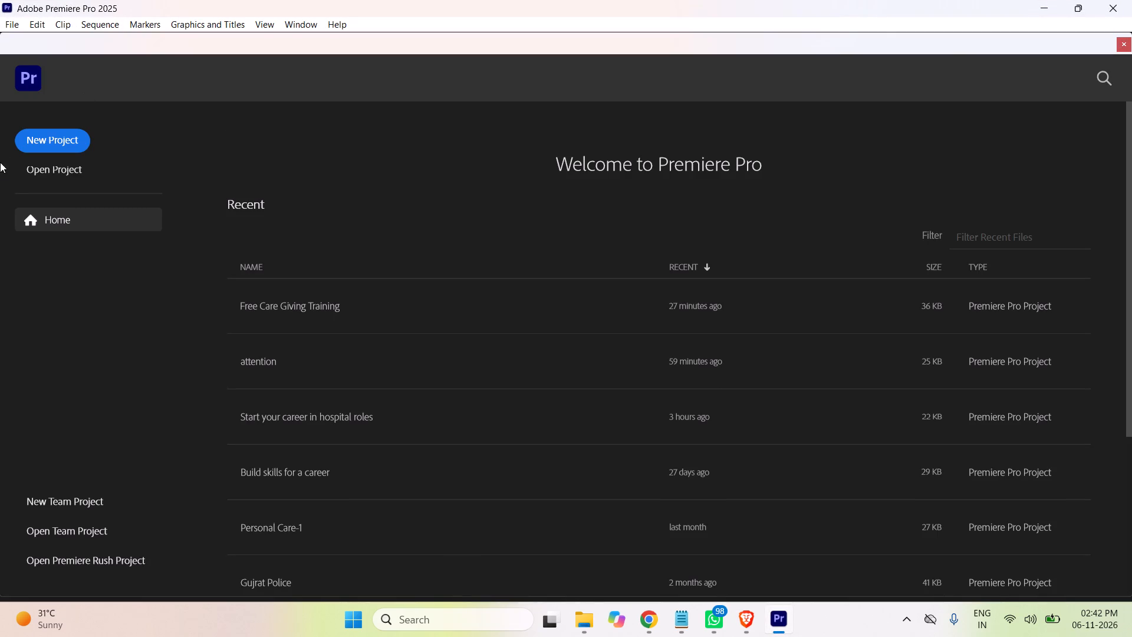
pyautogui.click(67, 136)
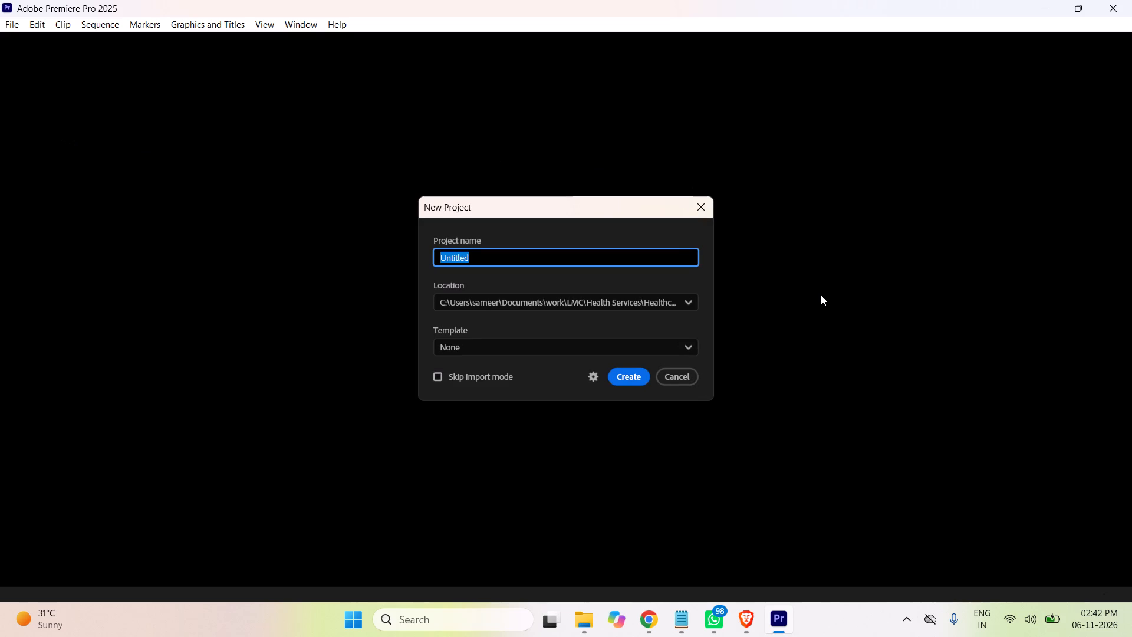
pyautogui.hotkey('ctrl', 'v')
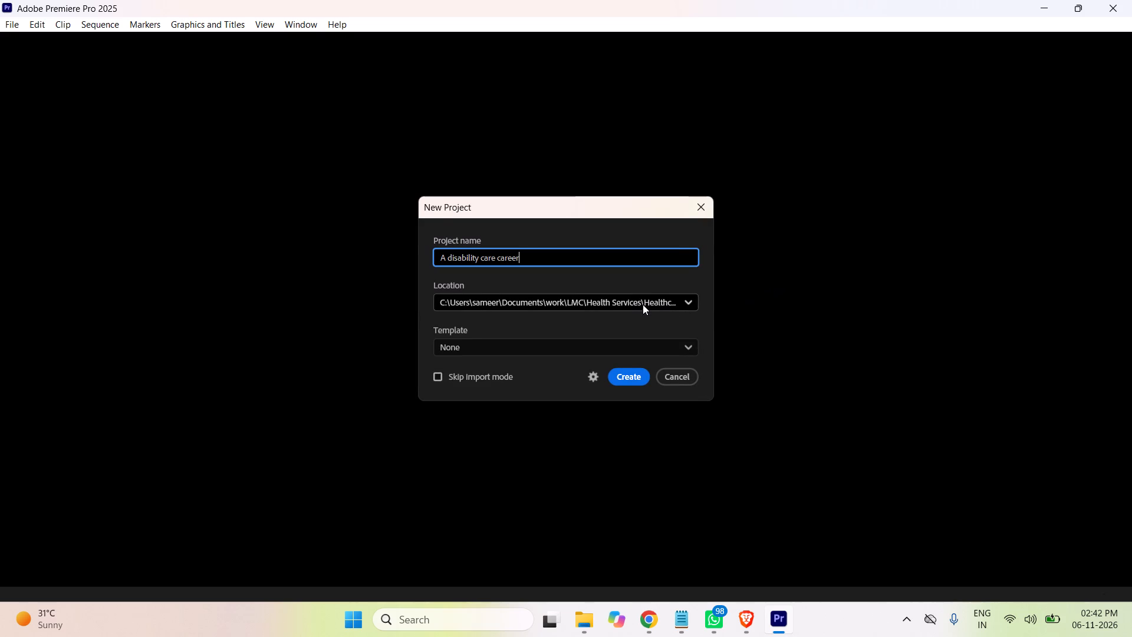
pyautogui.click(643, 304)
pyautogui.click(488, 416)
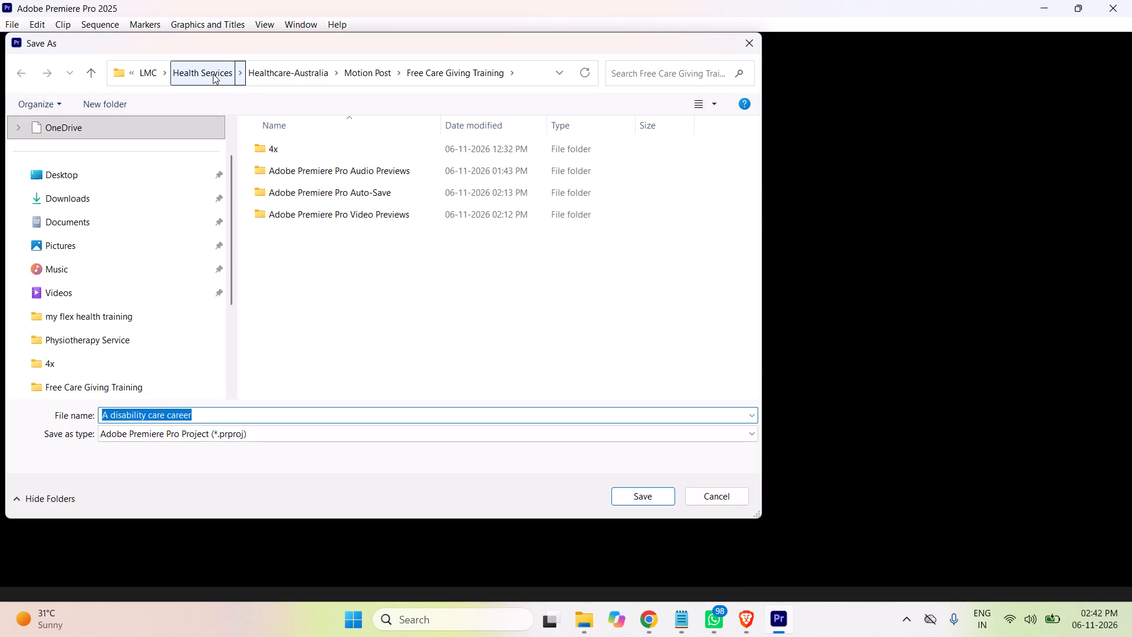
pyautogui.click(365, 70)
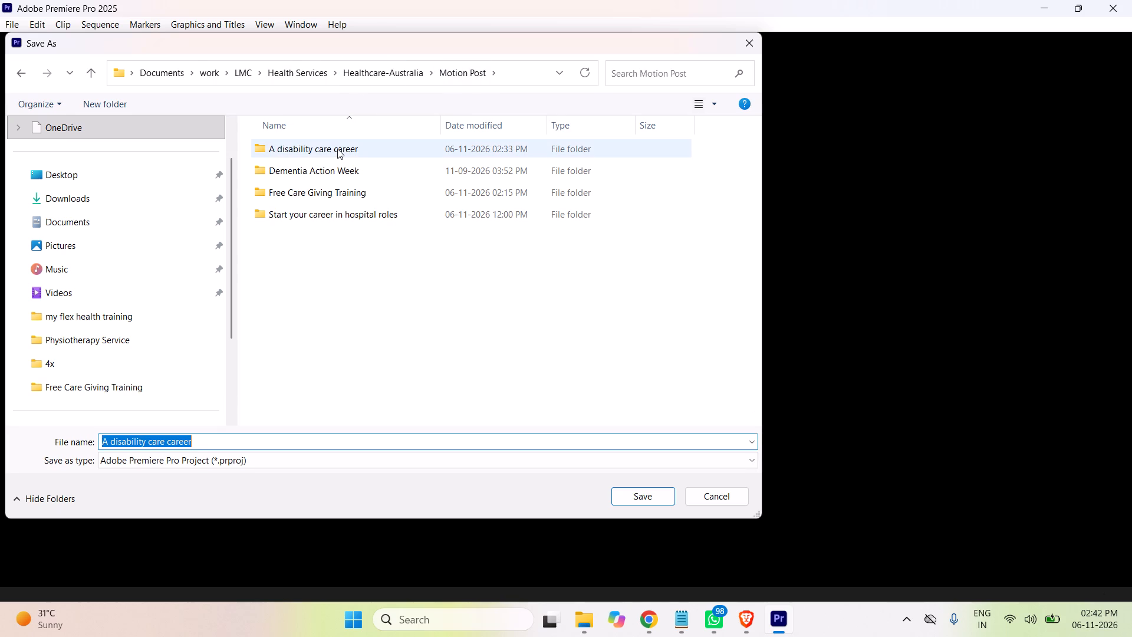
pyautogui.doubleClick(337, 149)
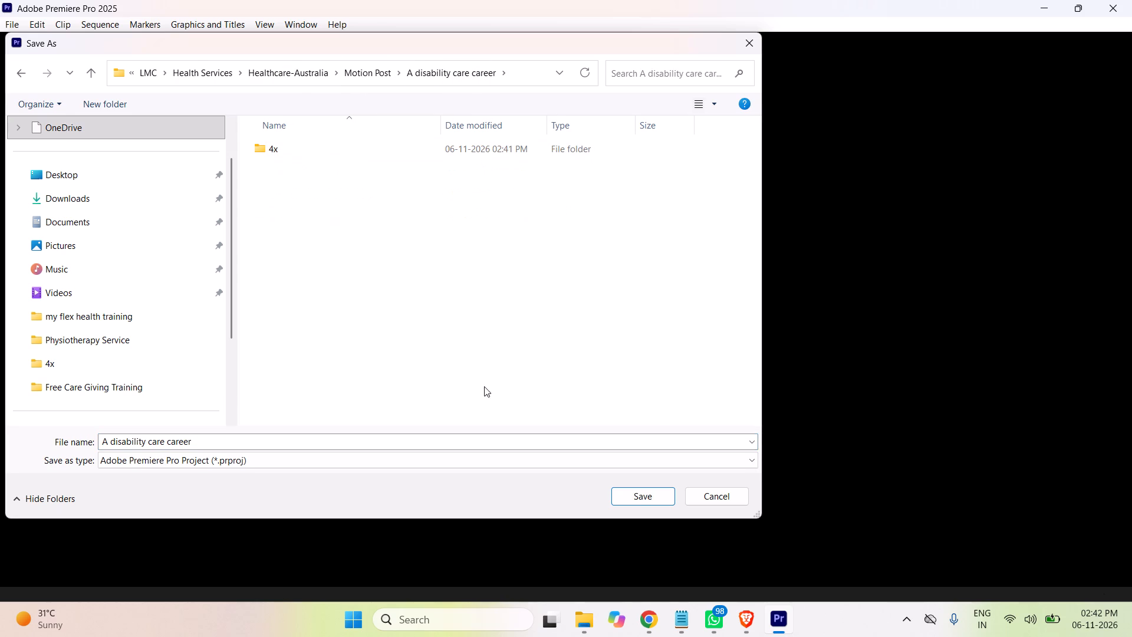
pyautogui.click(647, 497)
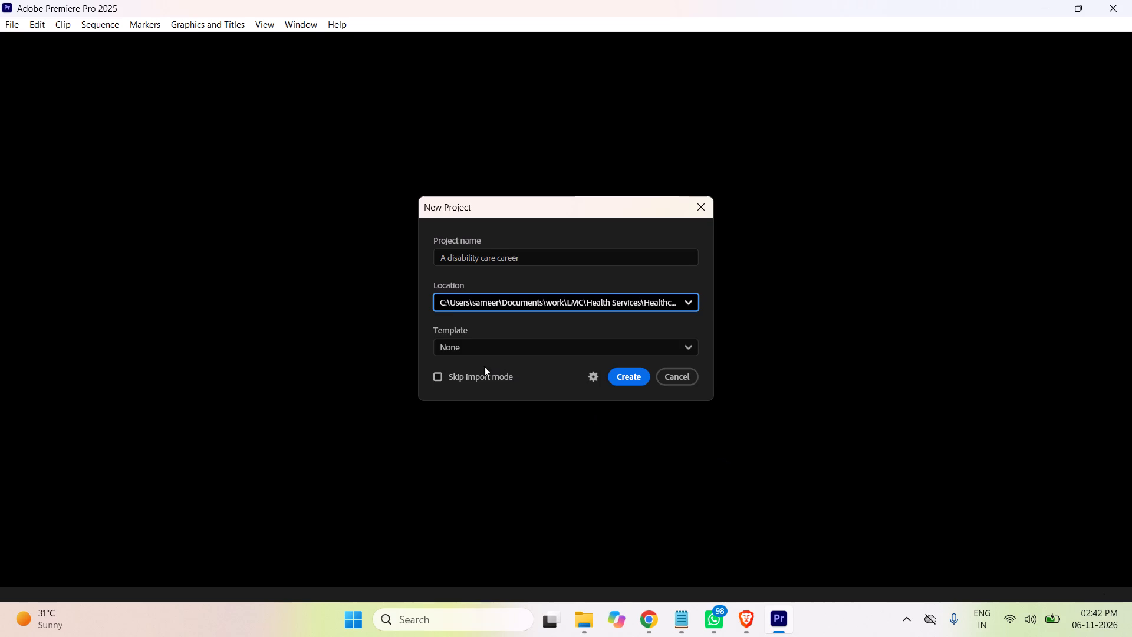
pyautogui.click(629, 379)
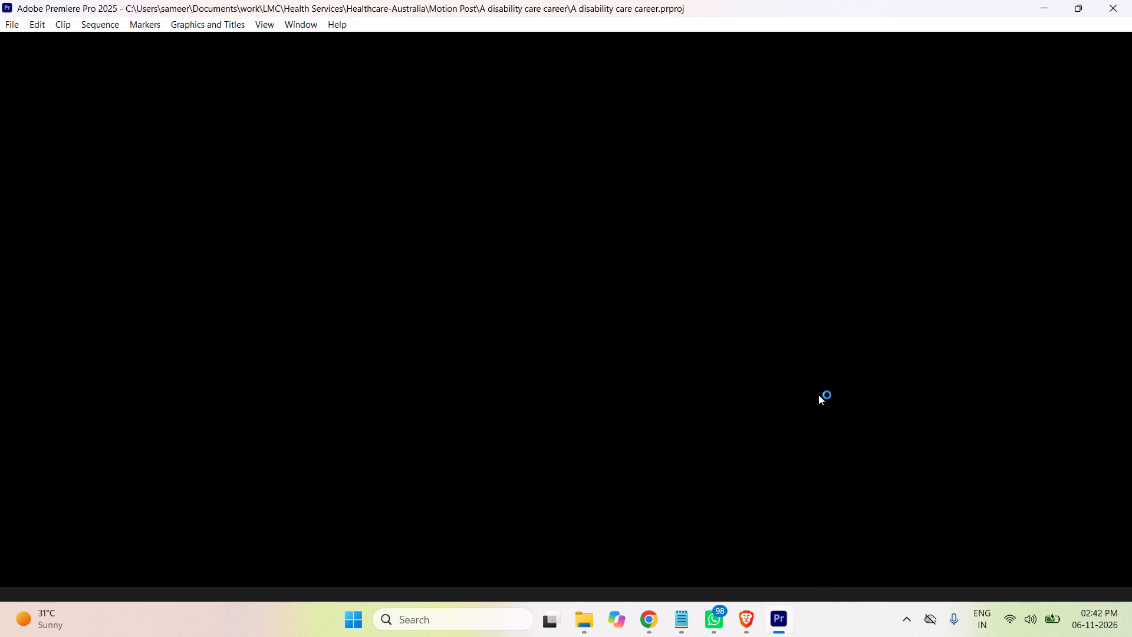
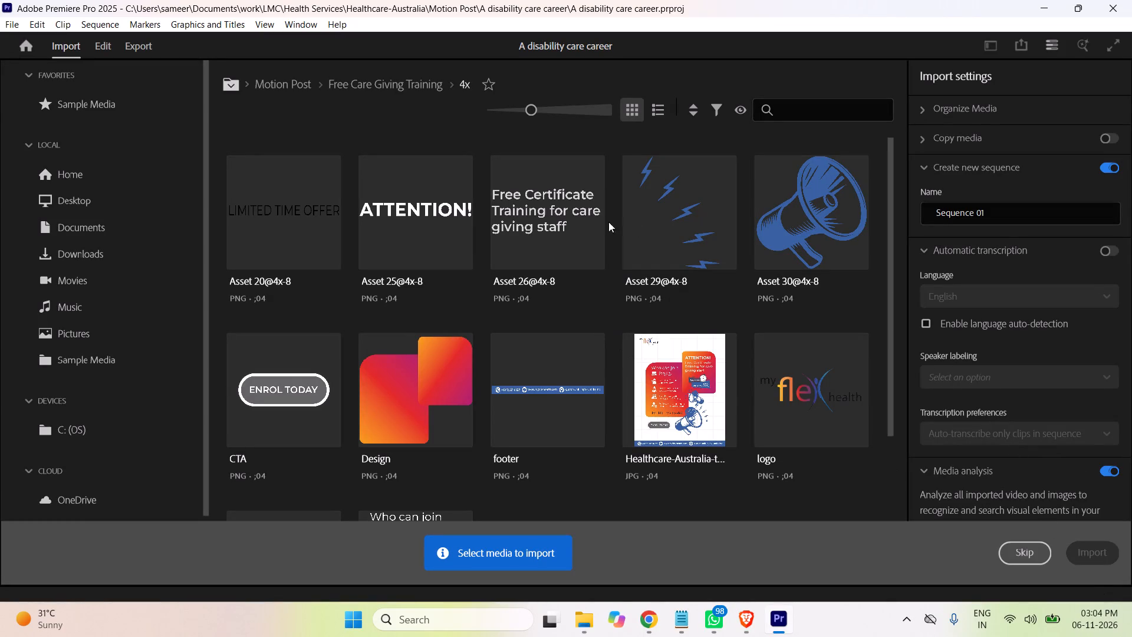
# Import the footer PNG from the 4x folder of A disability care career, creating a new sequence named Sequence 01.
pyautogui.scroll(-1, 741, 271)
pyautogui.scroll(4, 741, 271)
pyautogui.scroll(-3, 741, 272)
pyautogui.scroll(6, 741, 272)
pyautogui.scroll(-2, 727, 270)
pyautogui.scroll(3, 723, 267)
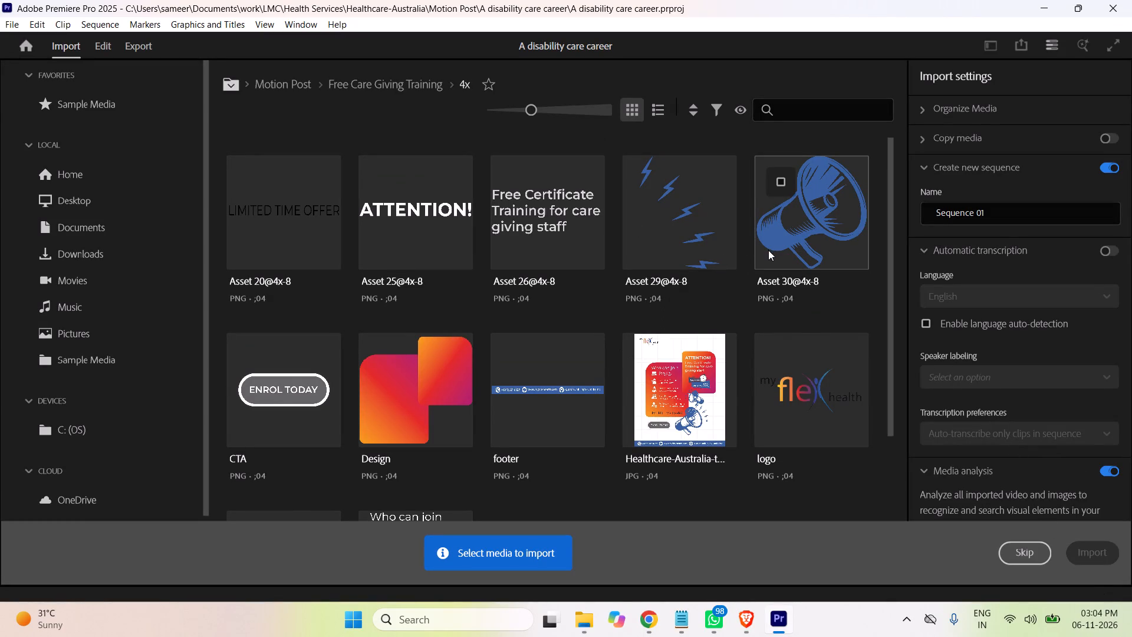
pyautogui.click(288, 84)
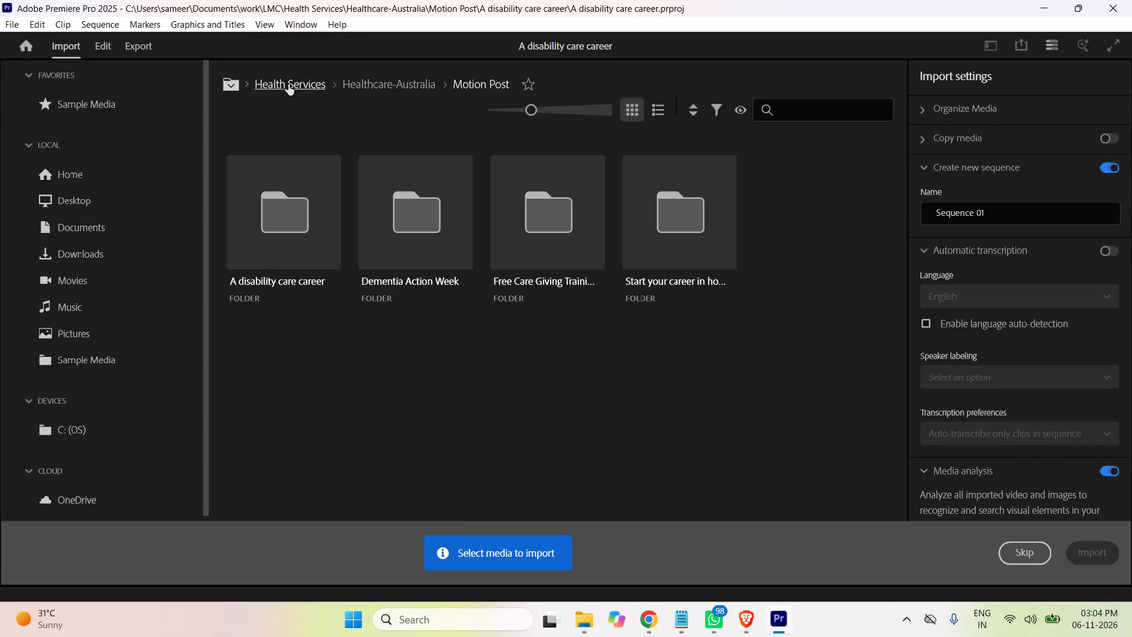
pyautogui.doubleClick(303, 223)
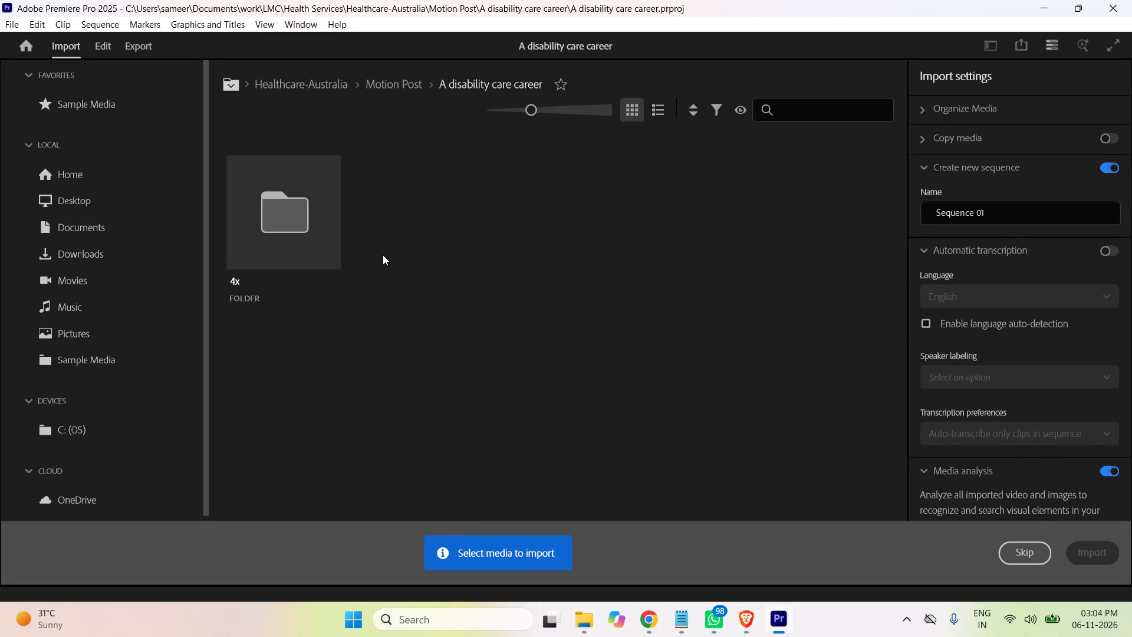
pyautogui.doubleClick(285, 222)
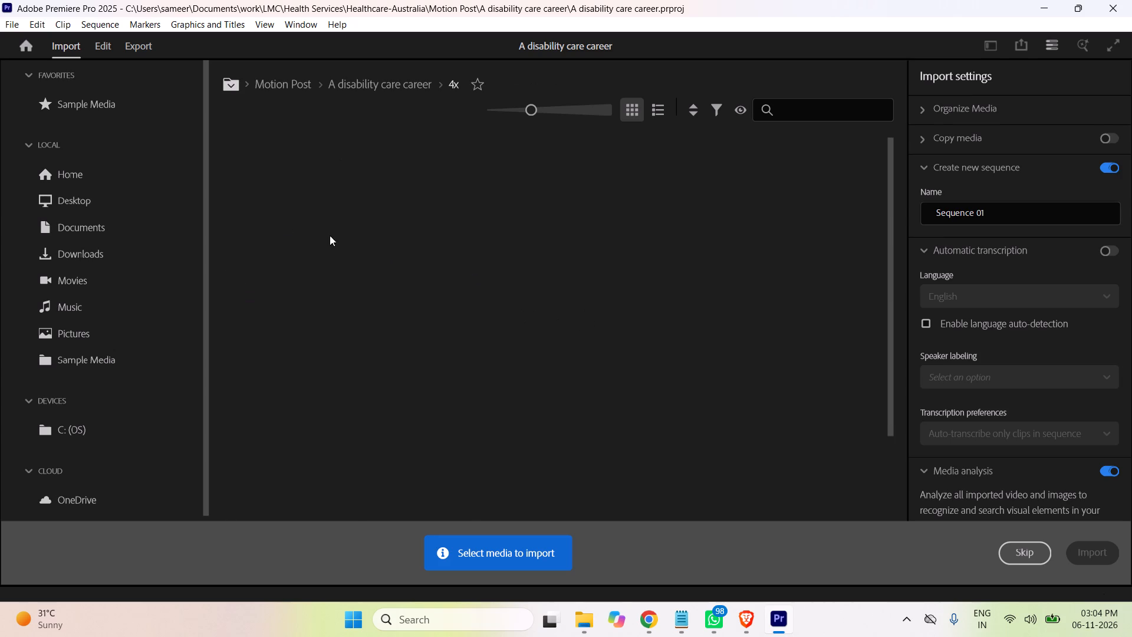
pyautogui.click(811, 227)
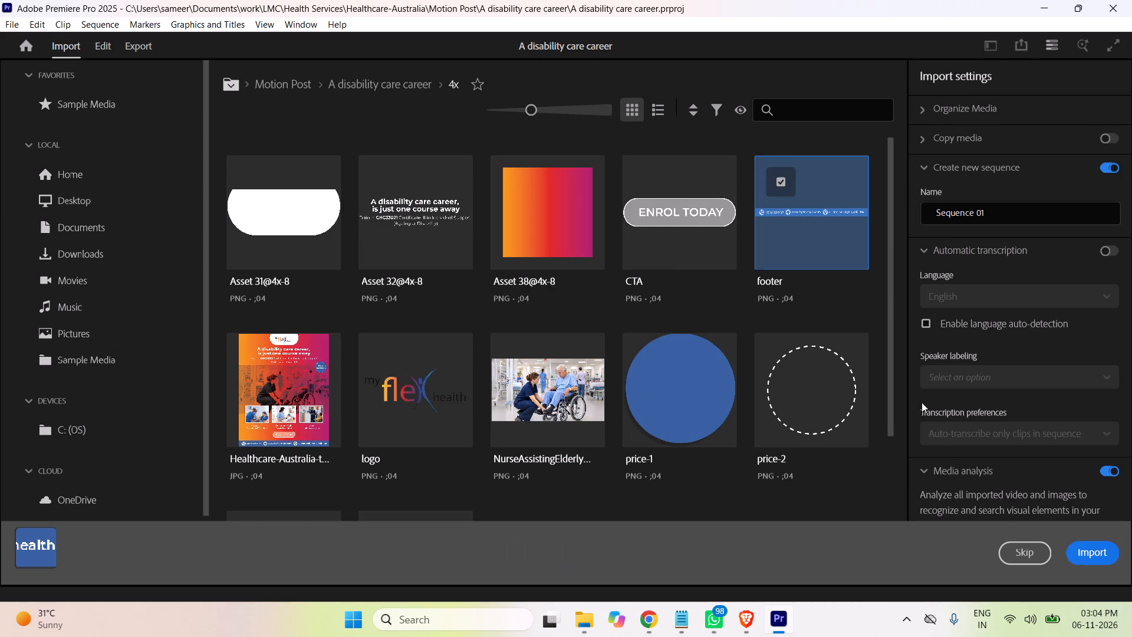
pyautogui.click(1091, 553)
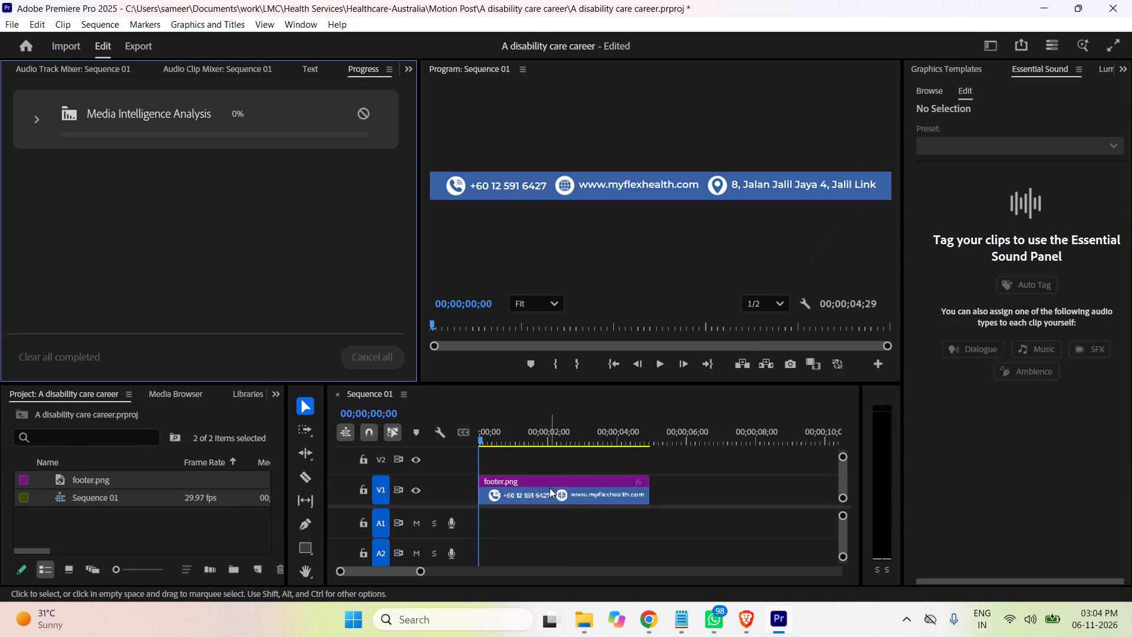
# Move the footer.png clip from track V1 up to track V2, keeping its start at the beginning of the sequence.
pyautogui.moveTo(549, 489); pyautogui.dragTo(549, 464)
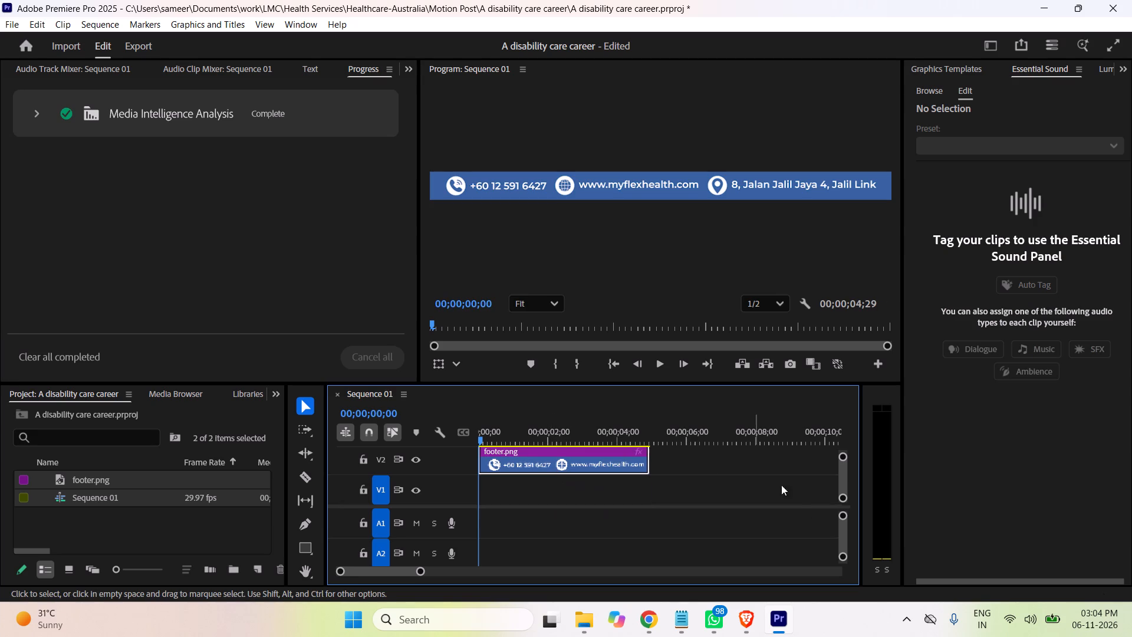
# Set the frame size of Sequence 01 to 1080 horizontal by 1350 vertical and accept the change.
pyautogui.click(97, 22)
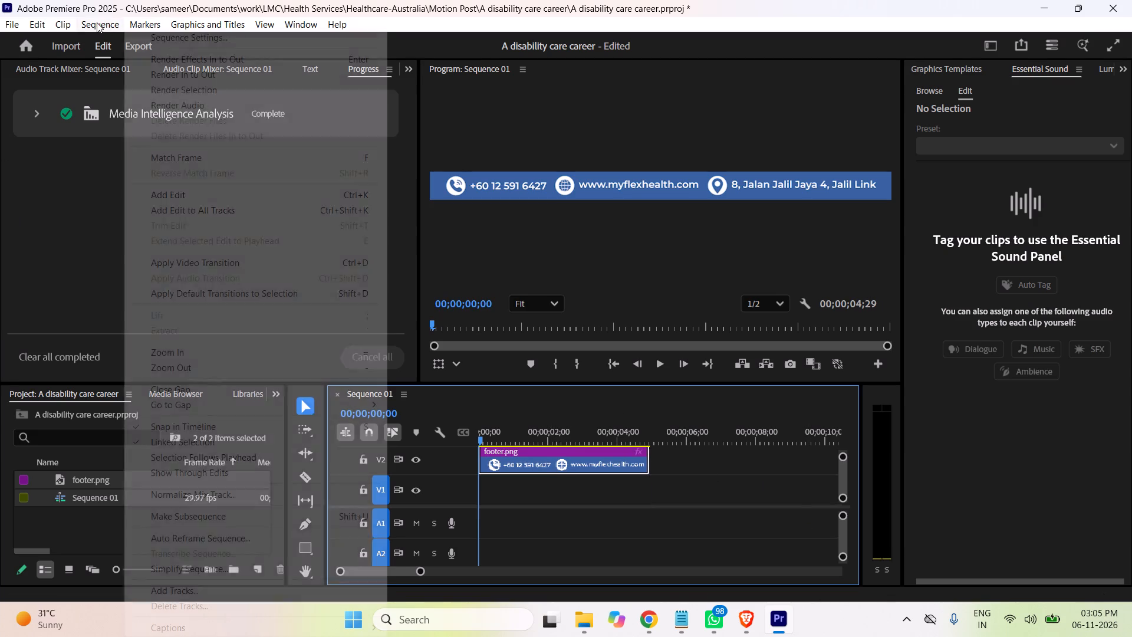
pyautogui.click(192, 37)
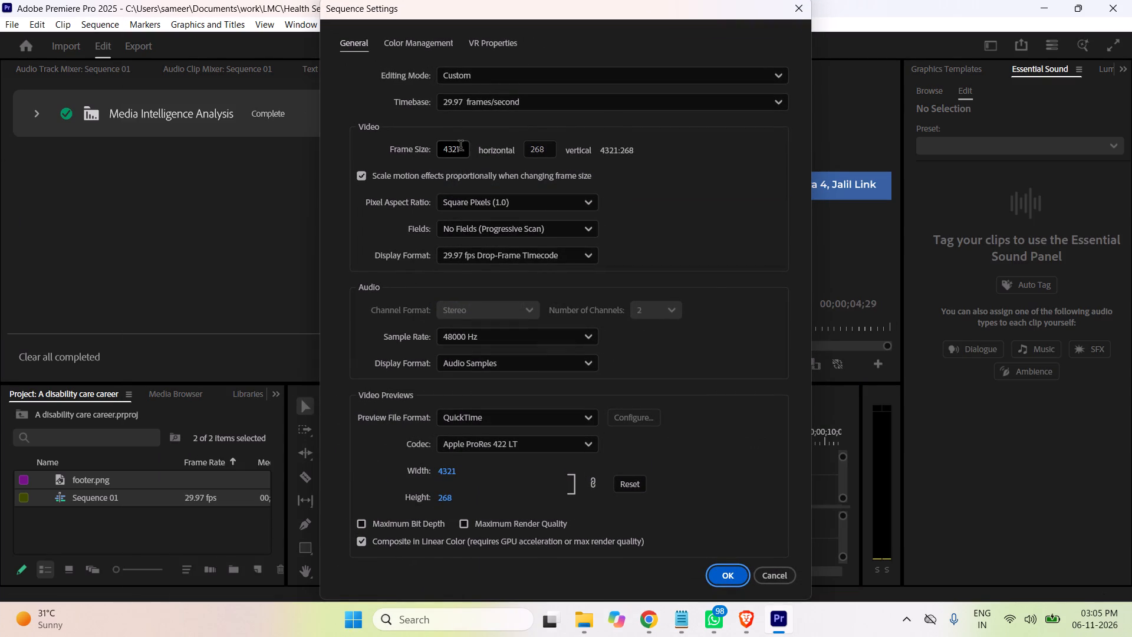
pyautogui.moveTo(460, 149); pyautogui.dragTo(411, 149)
pyautogui.write('1080')
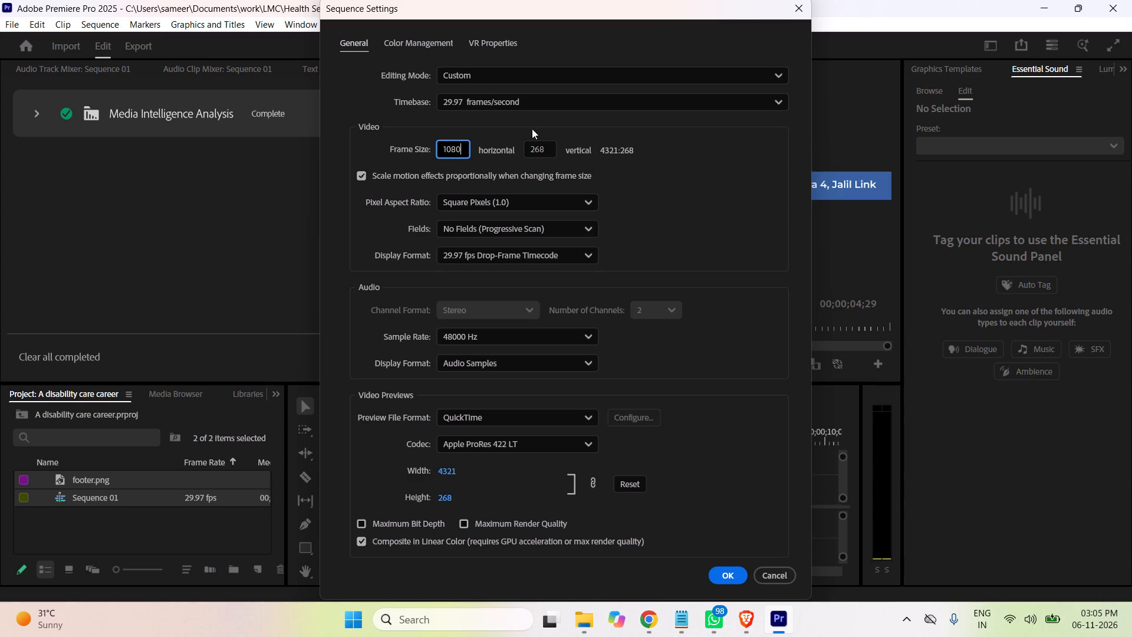
pyautogui.moveTo(548, 150); pyautogui.dragTo(517, 152)
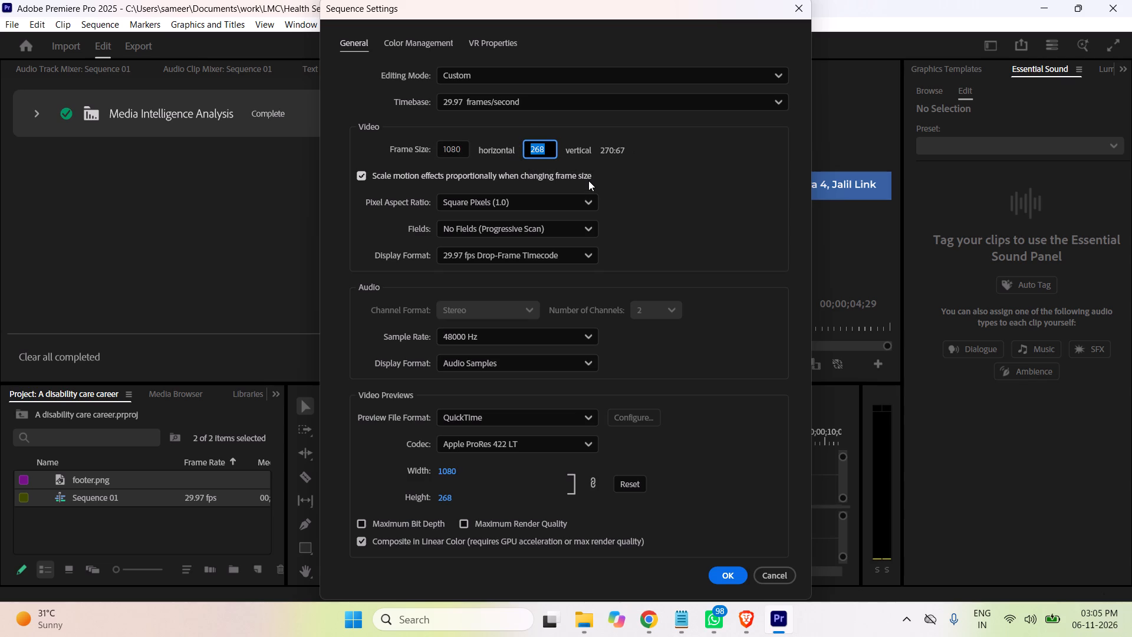
pyautogui.write('1350')
pyautogui.press('Return')
pyautogui.click(648, 367)
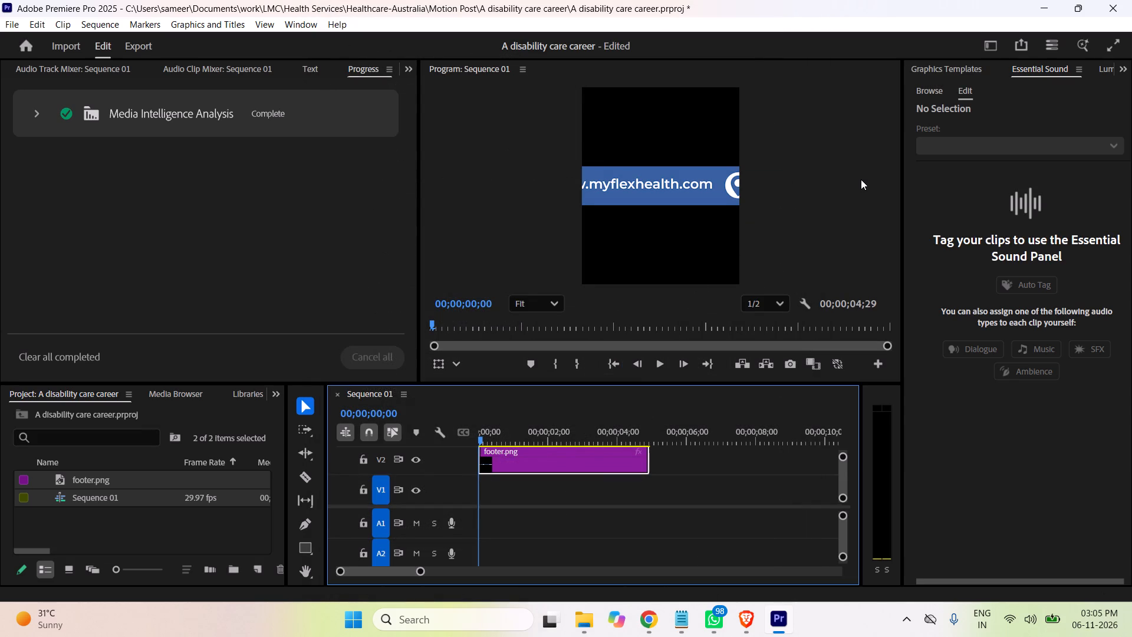
pyautogui.click(811, 192)
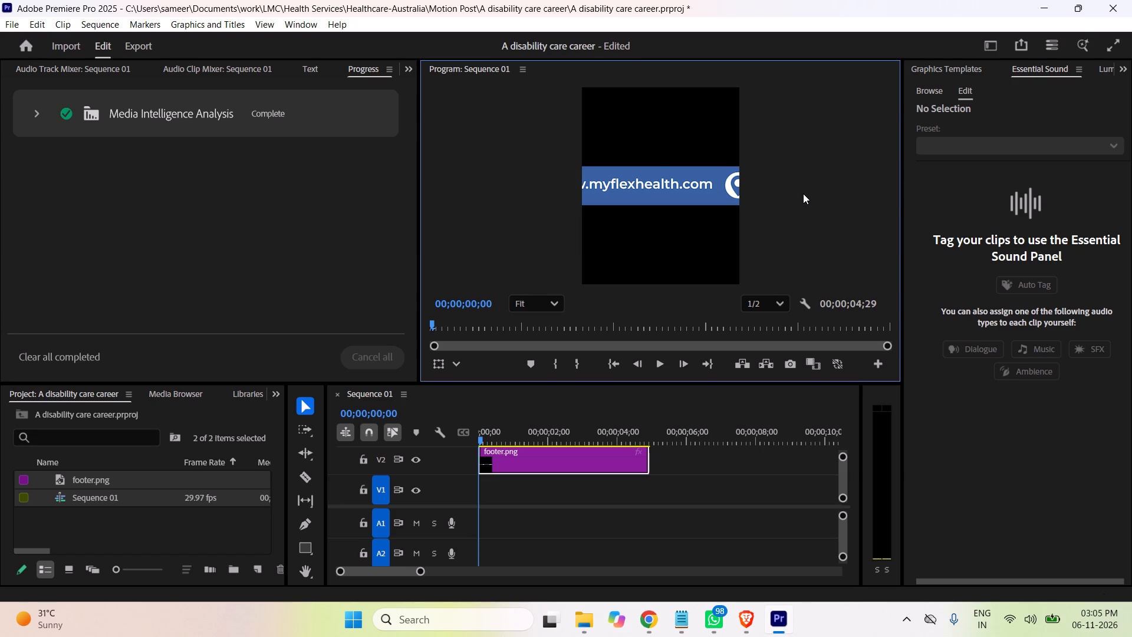
# Draw a rectangle shape that covers the whole 1080 by 1350 frame as a background.
pyautogui.click(308, 548)
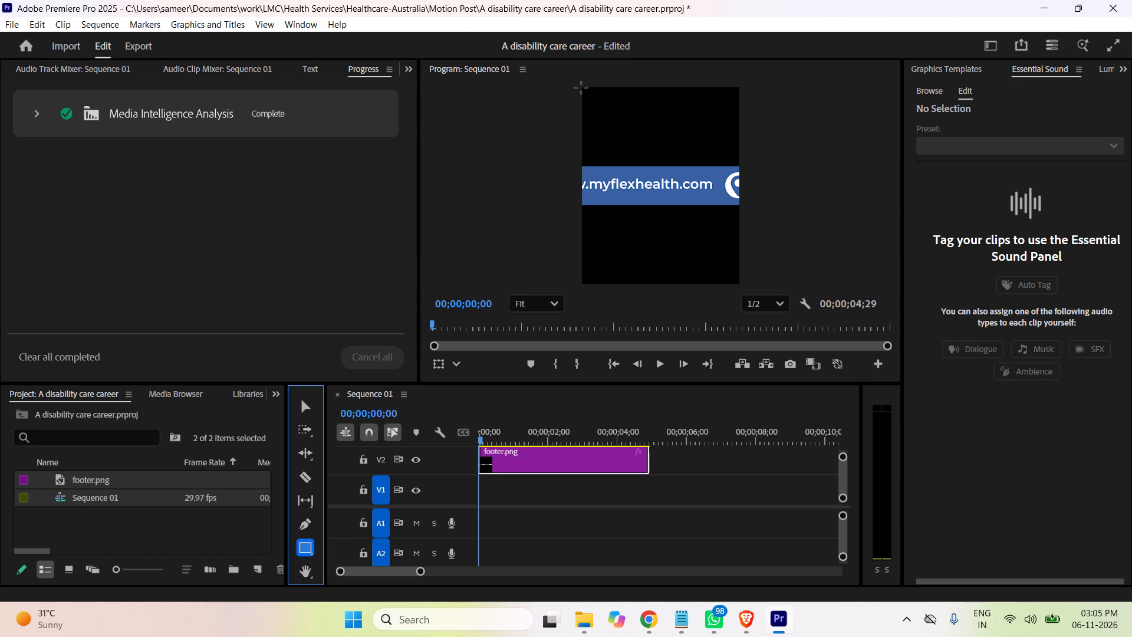
pyautogui.moveTo(581, 88); pyautogui.dragTo(712, 270)
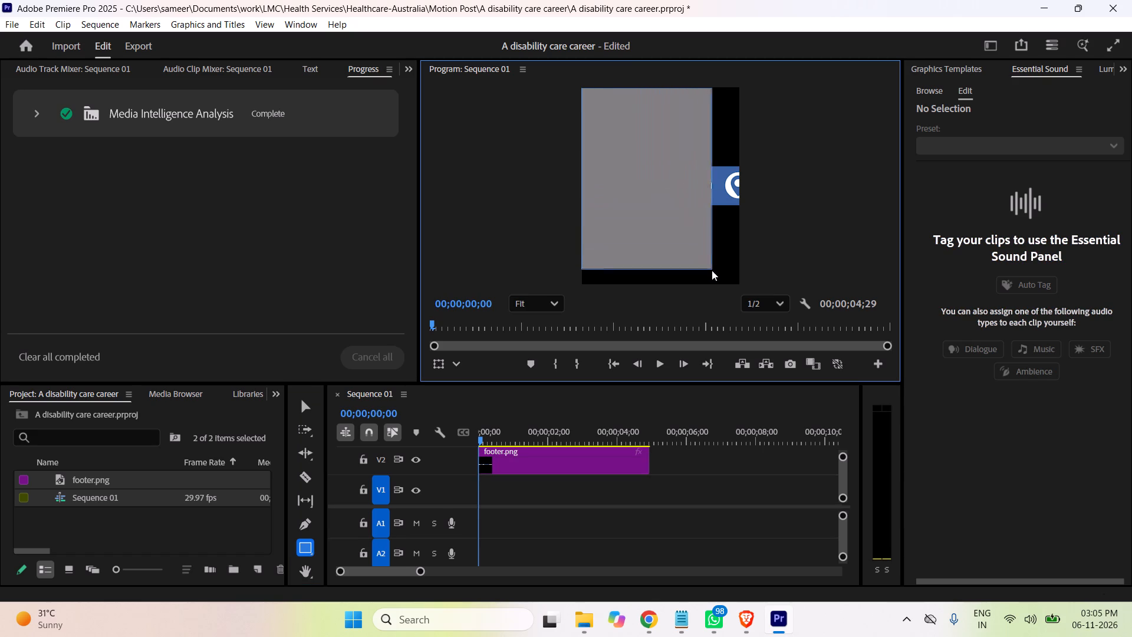
pyautogui.moveTo(712, 270); pyautogui.dragTo(741, 287)
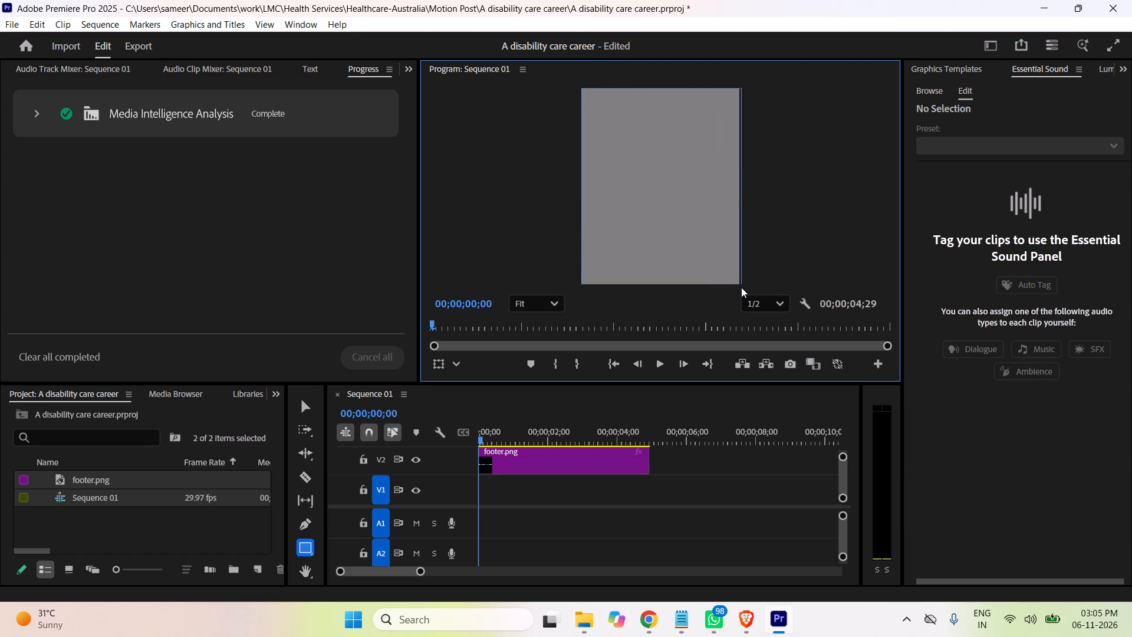
pyautogui.moveTo(741, 287); pyautogui.dragTo(739, 290)
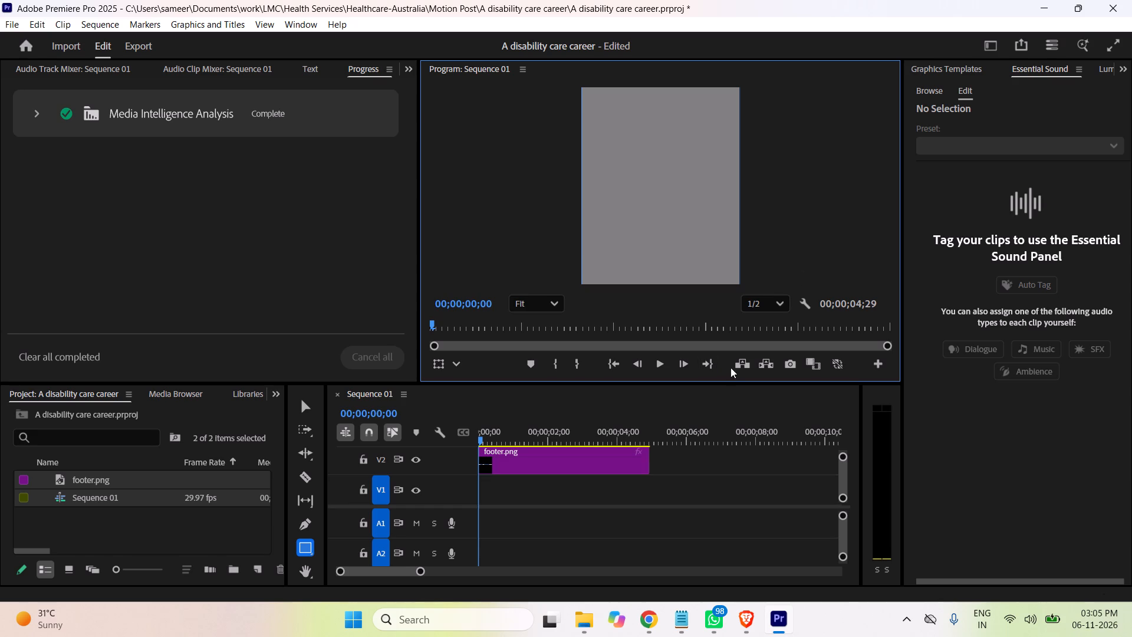
# Reduce the video track height and move the background Graphic clip from V3 to V1, beneath footer.png.
pyautogui.moveTo(841, 475); pyautogui.dragTo(840, 460)
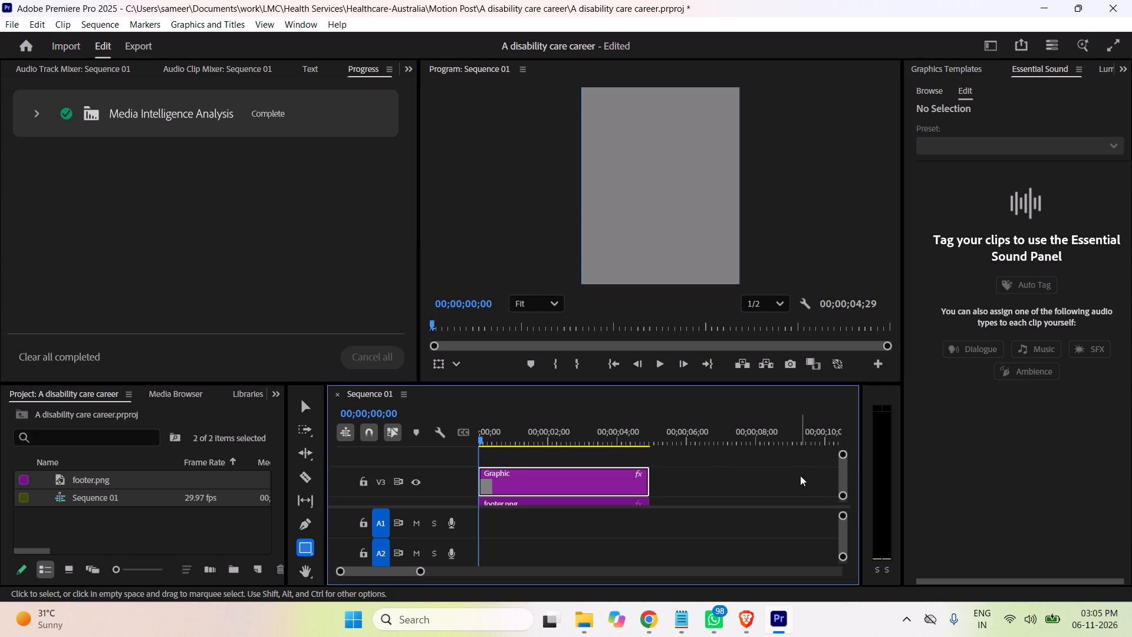
pyautogui.moveTo(843, 458); pyautogui.dragTo(841, 434)
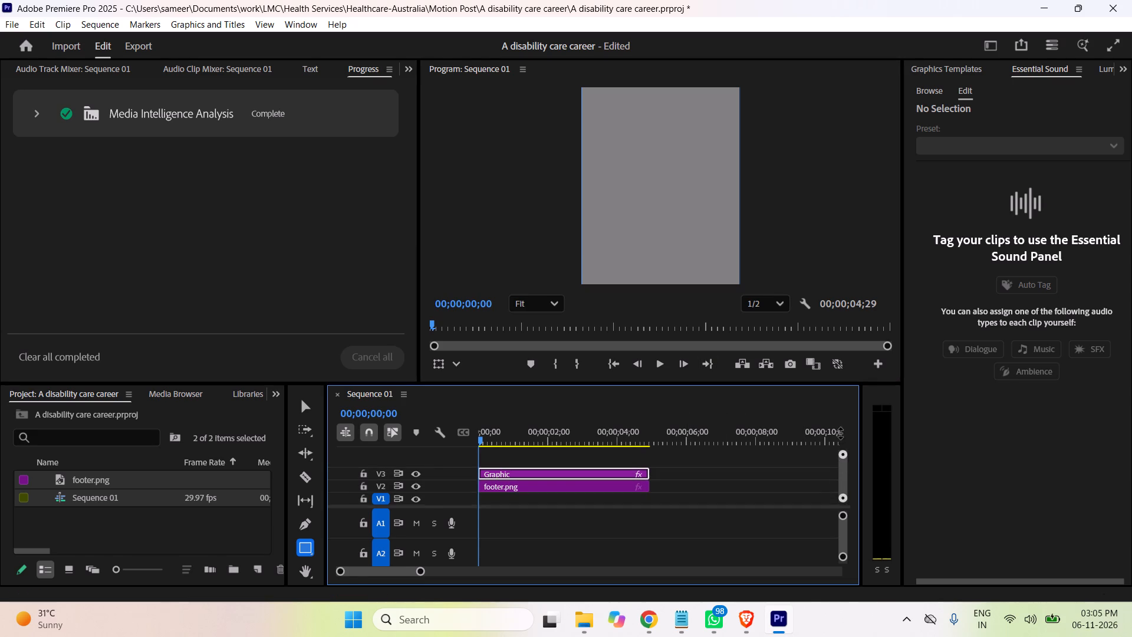
pyautogui.moveTo(841, 434); pyautogui.dragTo(840, 431)
pyautogui.moveTo(574, 472); pyautogui.dragTo(574, 499)
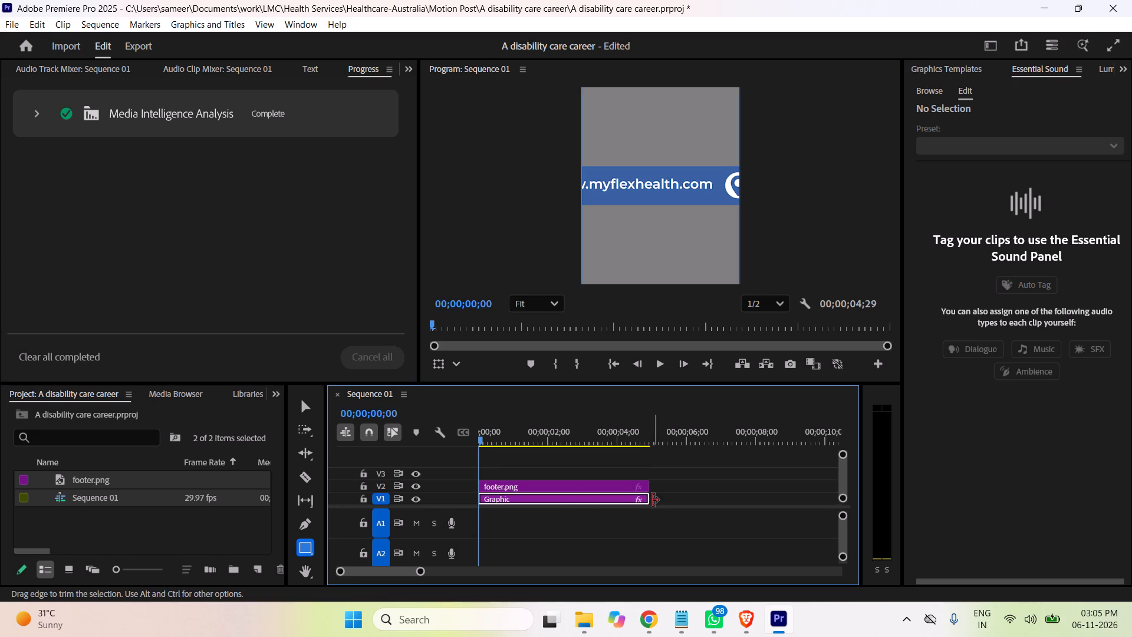
# Extend both the Graphic clip and the footer.png clip to a duration of 00;00;06;00.
pyautogui.moveTo(647, 499); pyautogui.dragTo(687, 502)
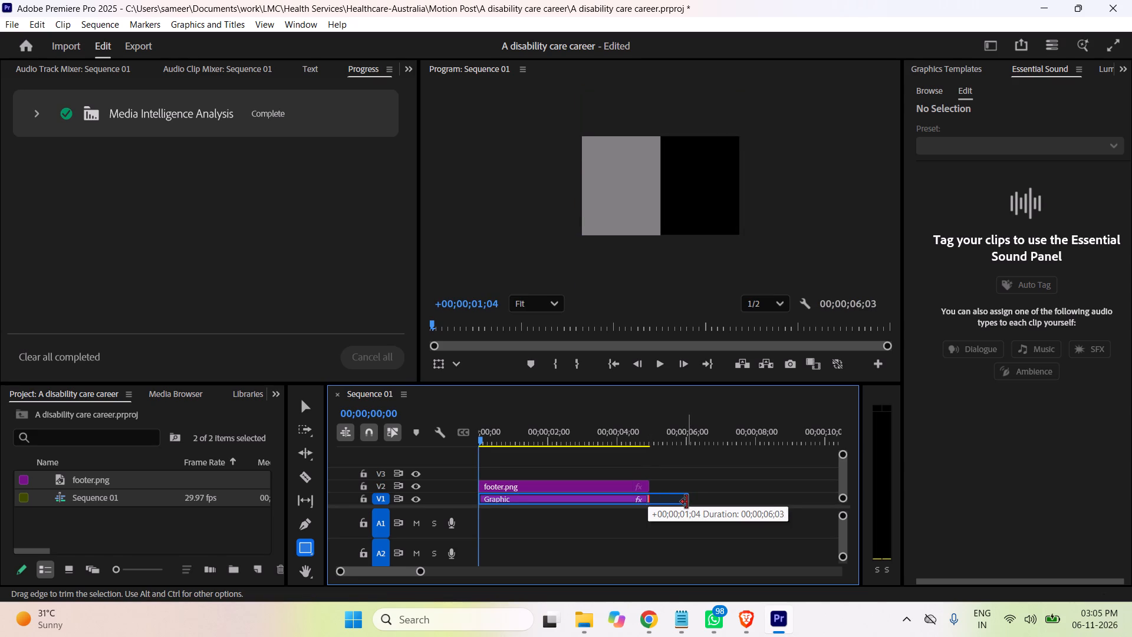
pyautogui.moveTo(687, 502); pyautogui.dragTo(684, 502)
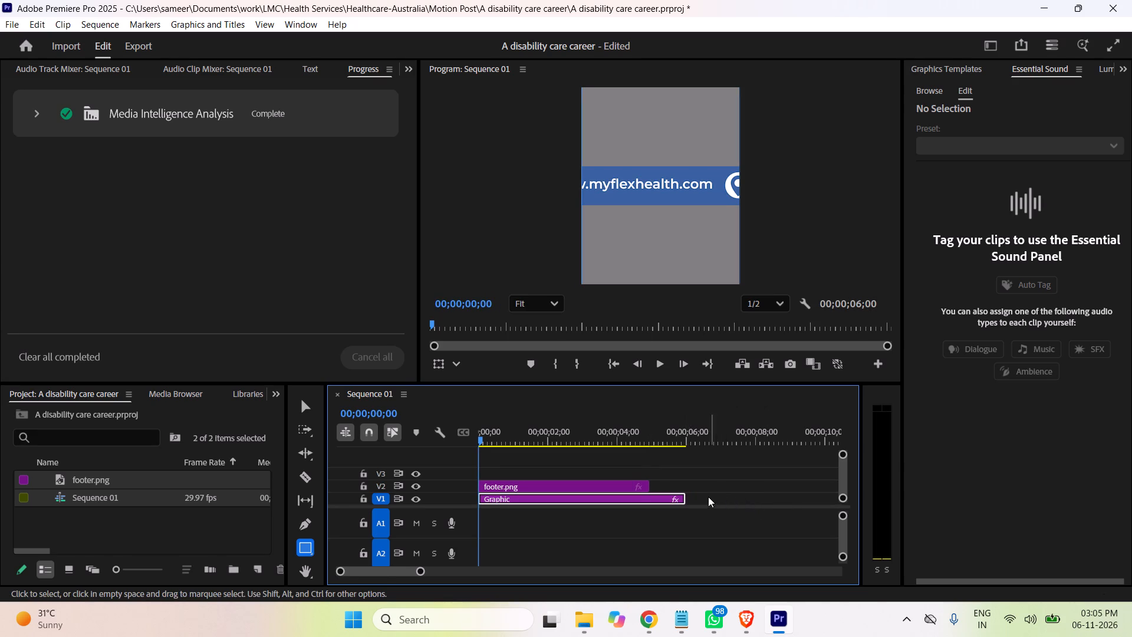
pyautogui.moveTo(649, 484); pyautogui.dragTo(688, 486)
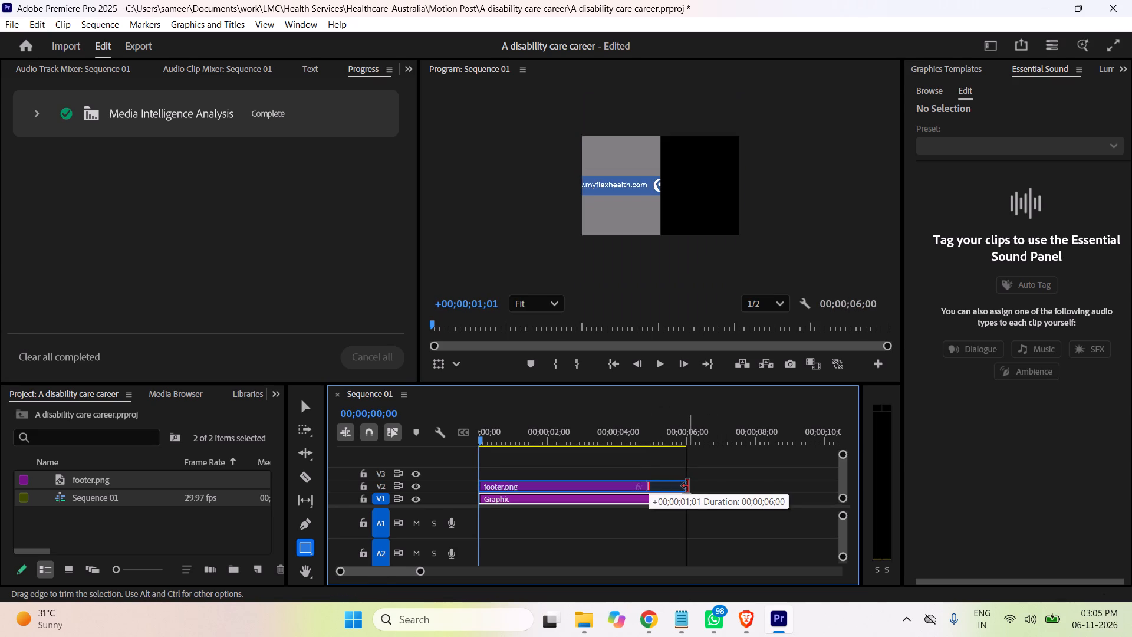
pyautogui.moveTo(688, 486); pyautogui.dragTo(690, 487)
pyautogui.click(655, 499)
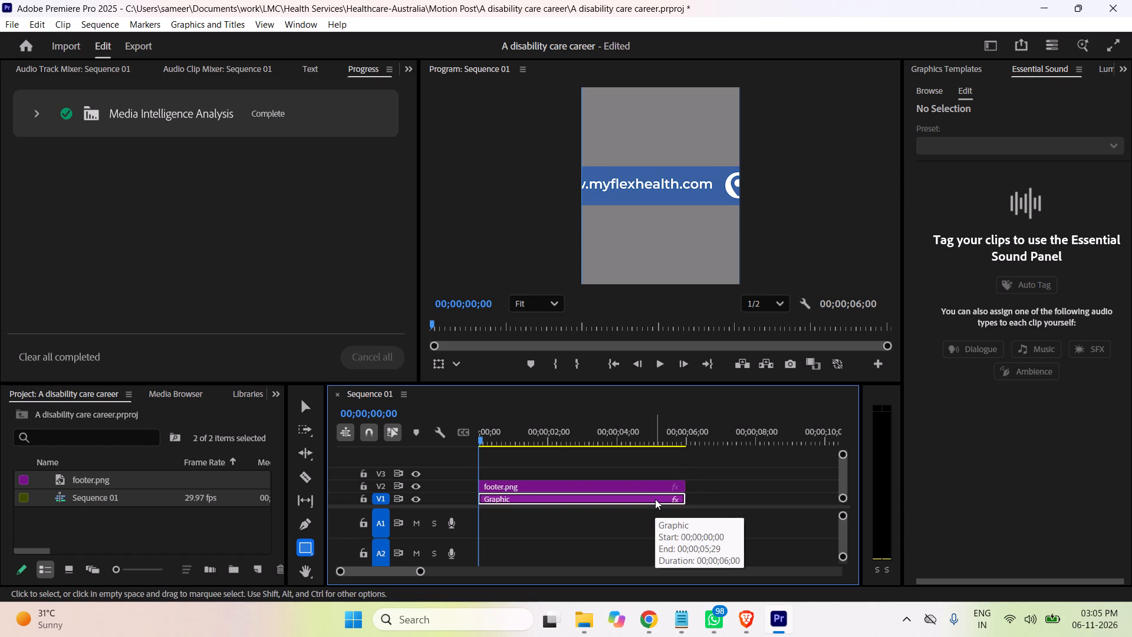
# Bring up the list of available effects in the workspace.
pyautogui.click(1123, 72)
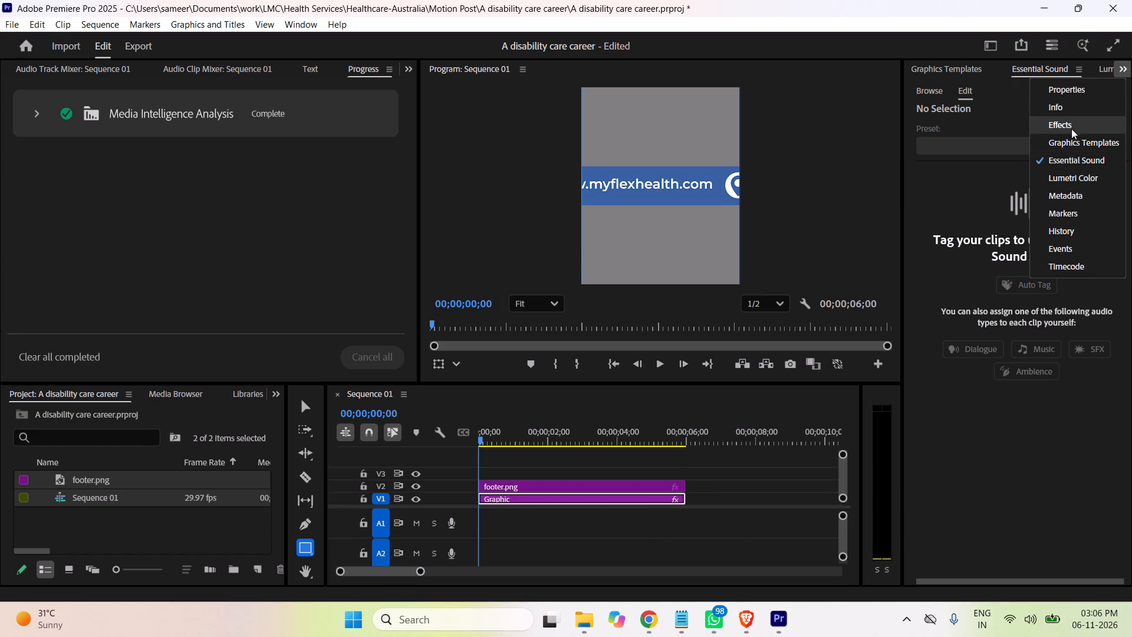
pyautogui.click(1072, 127)
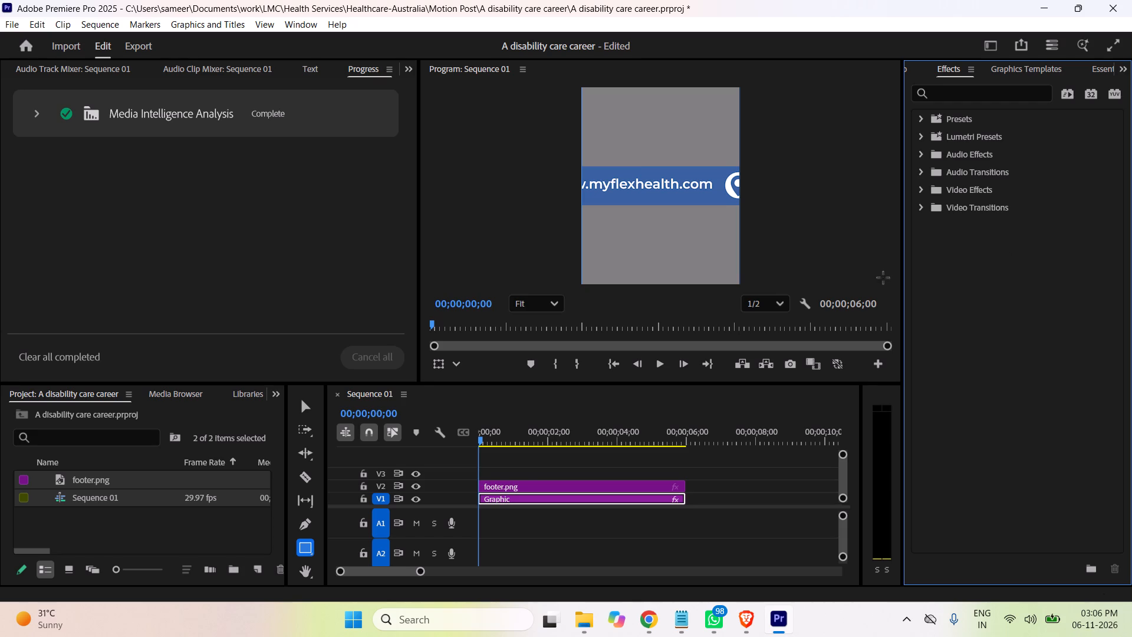
# Set the footer.png clip's scale to 25 and its vertical position to 1316, placing it along the frame's bottom edge.
pyautogui.click(549, 485)
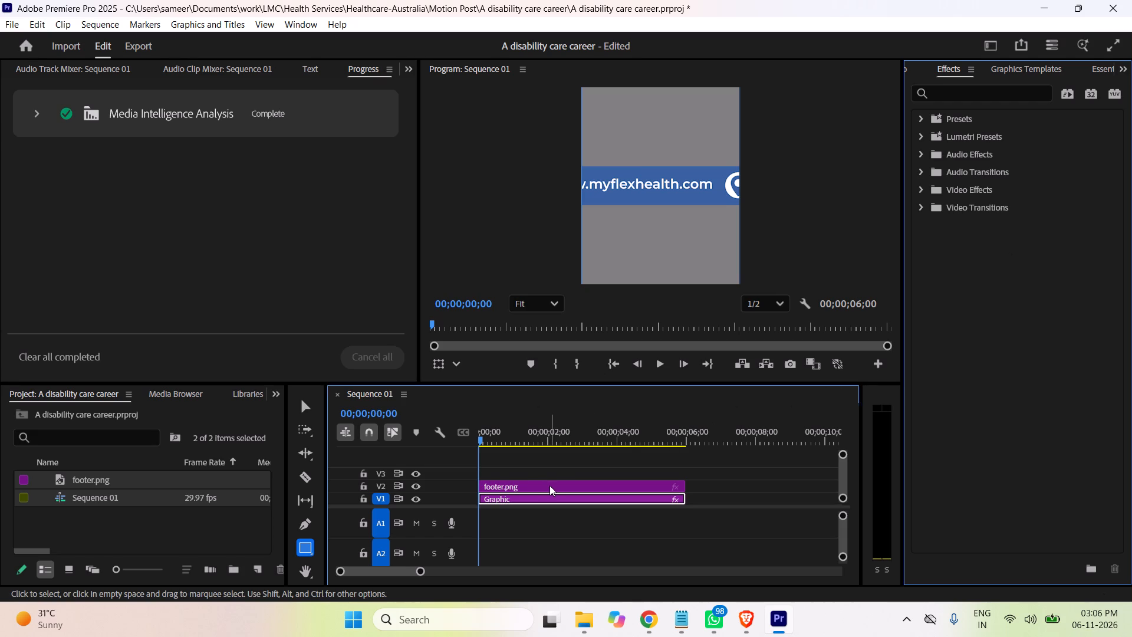
pyautogui.click(409, 69)
pyautogui.click(423, 108)
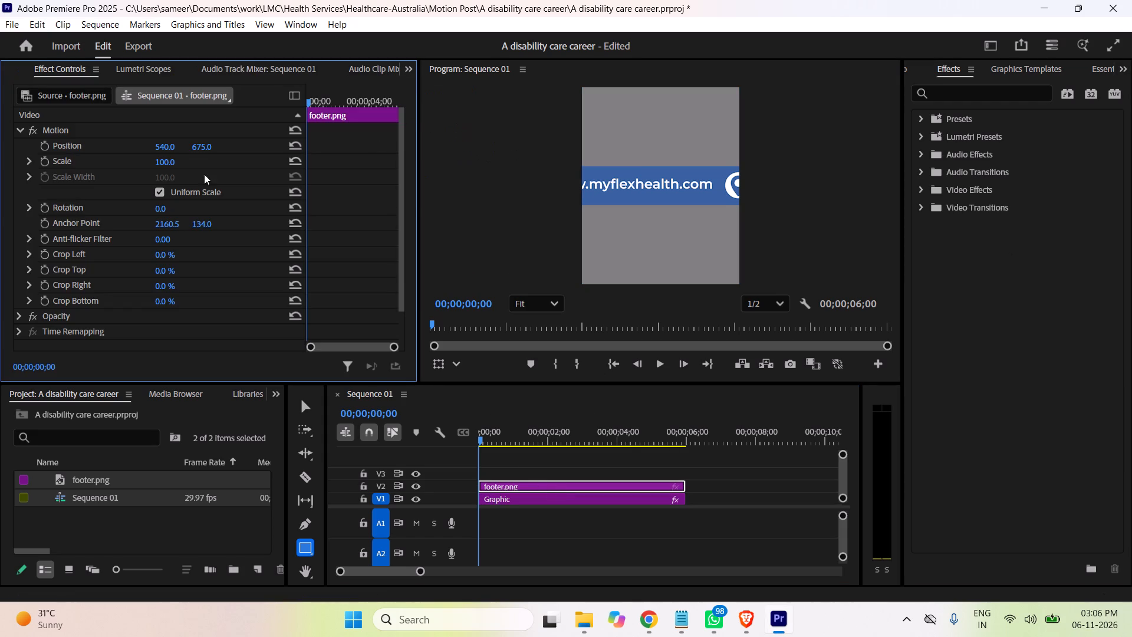
pyautogui.click(160, 162)
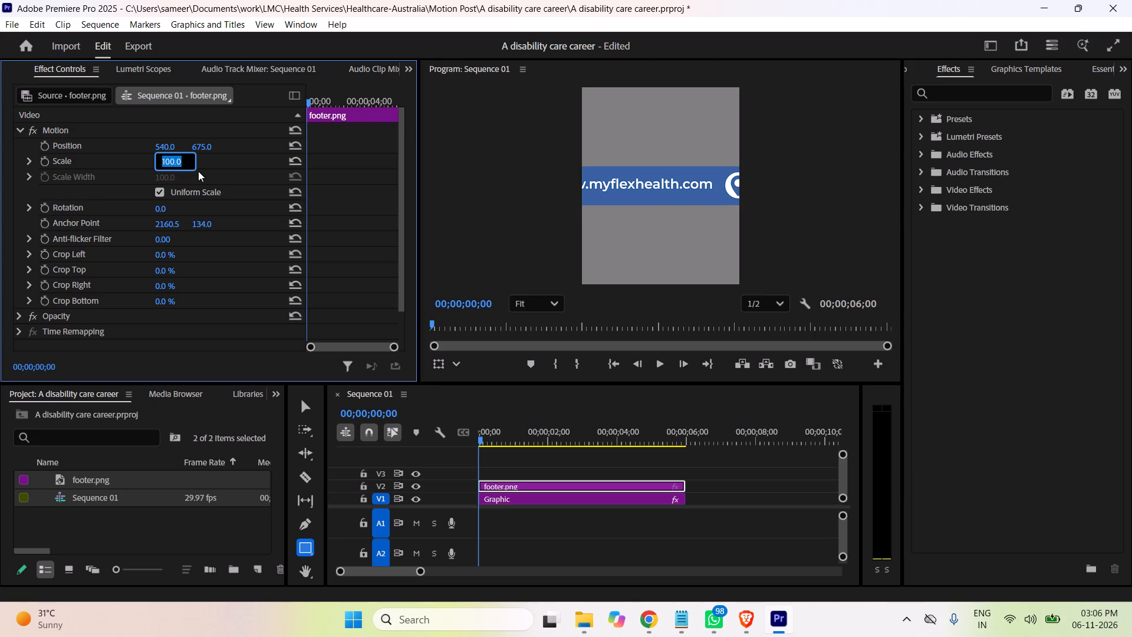
pyautogui.write('25')
pyautogui.press('Return')
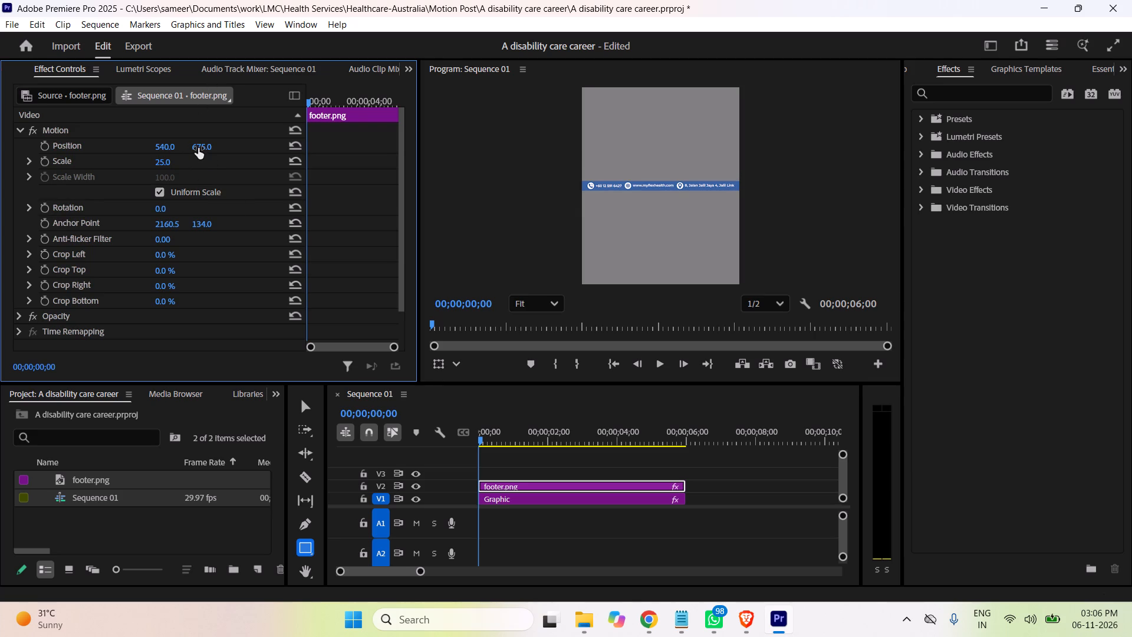
pyautogui.moveTo(198, 148); pyautogui.dragTo(649, 114)
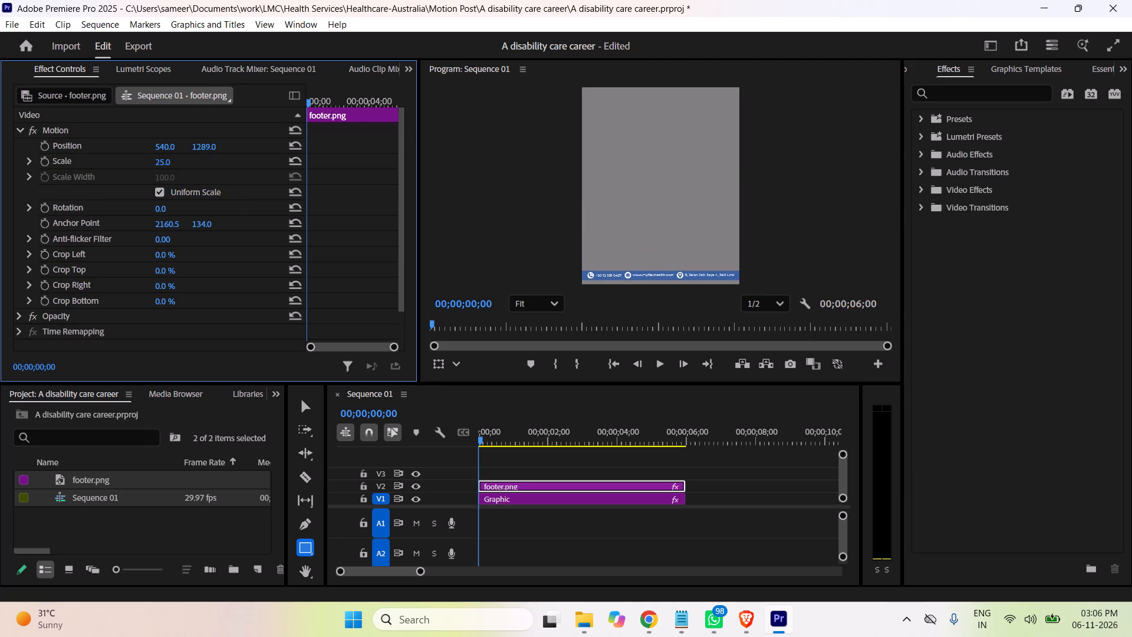
pyautogui.moveTo(649, 114); pyautogui.dragTo(666, 112)
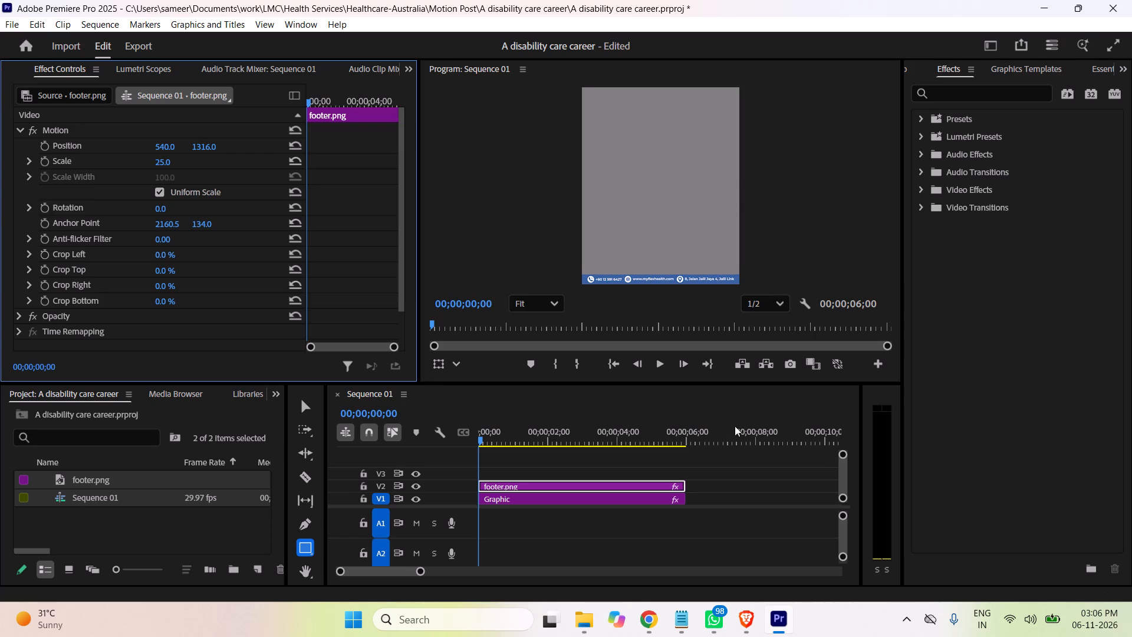
# Select the background Graphic clip on V1 and save the project.
pyautogui.click(631, 501)
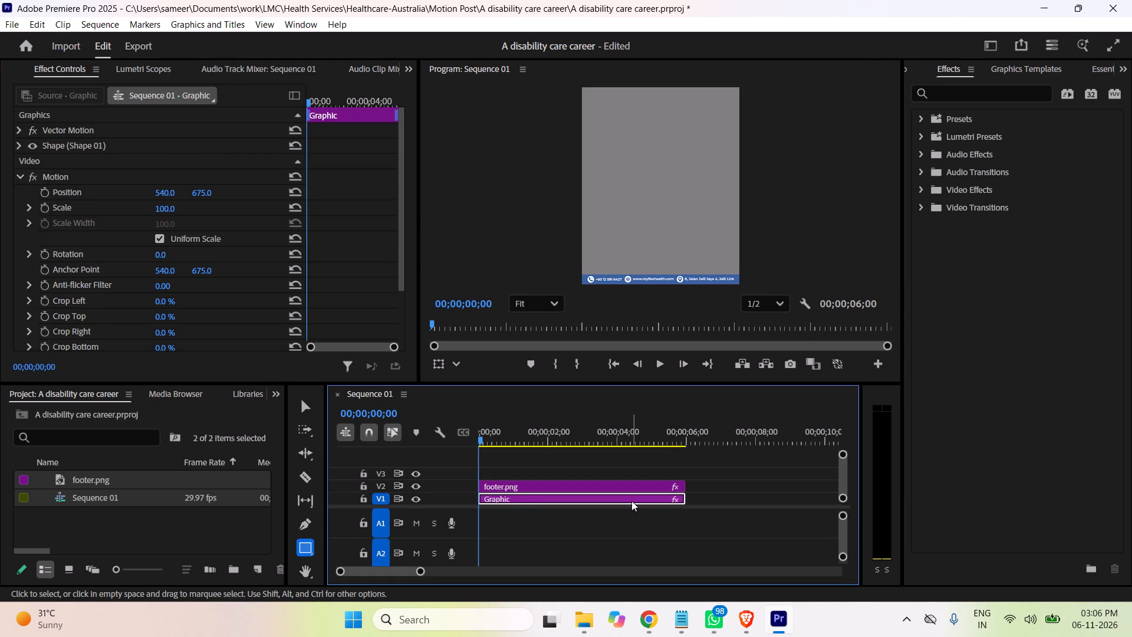
pyautogui.hotkey('ctrl', 's')
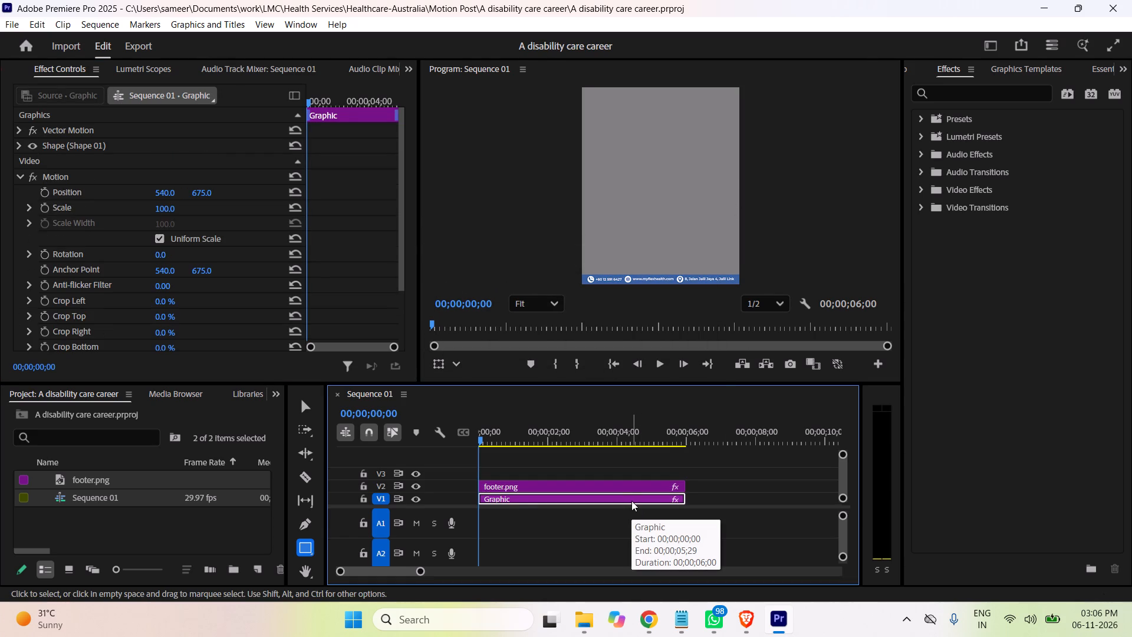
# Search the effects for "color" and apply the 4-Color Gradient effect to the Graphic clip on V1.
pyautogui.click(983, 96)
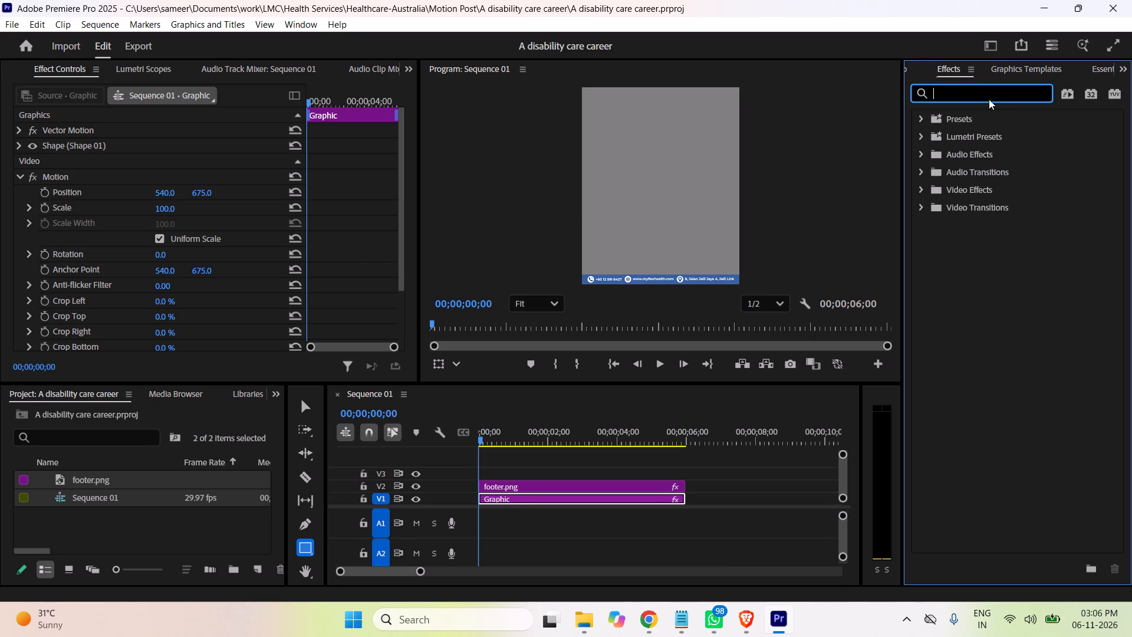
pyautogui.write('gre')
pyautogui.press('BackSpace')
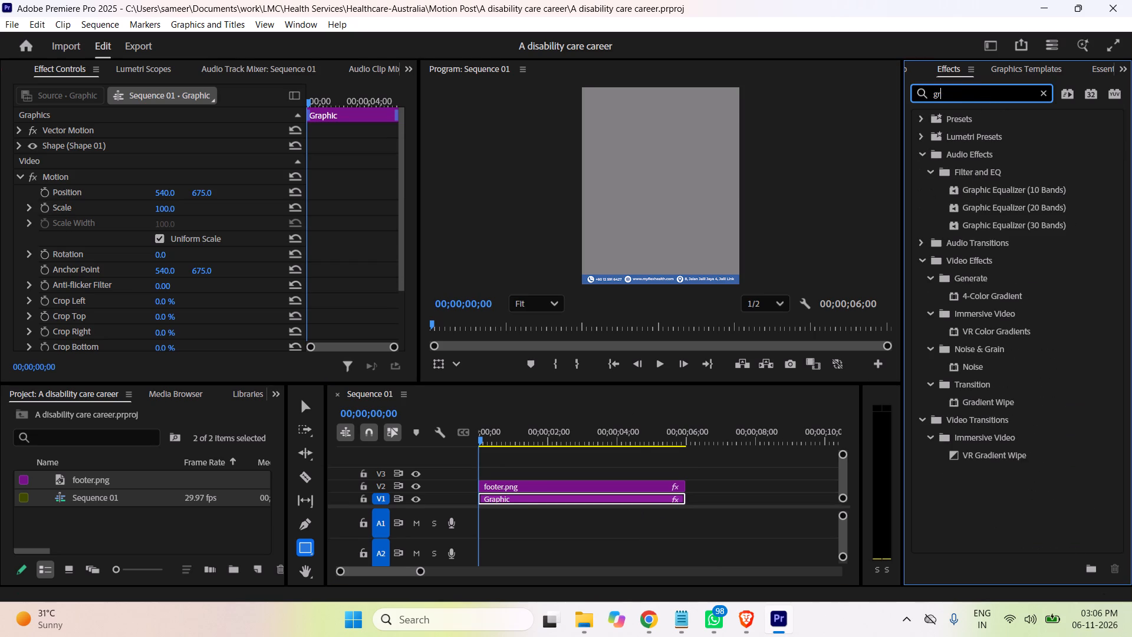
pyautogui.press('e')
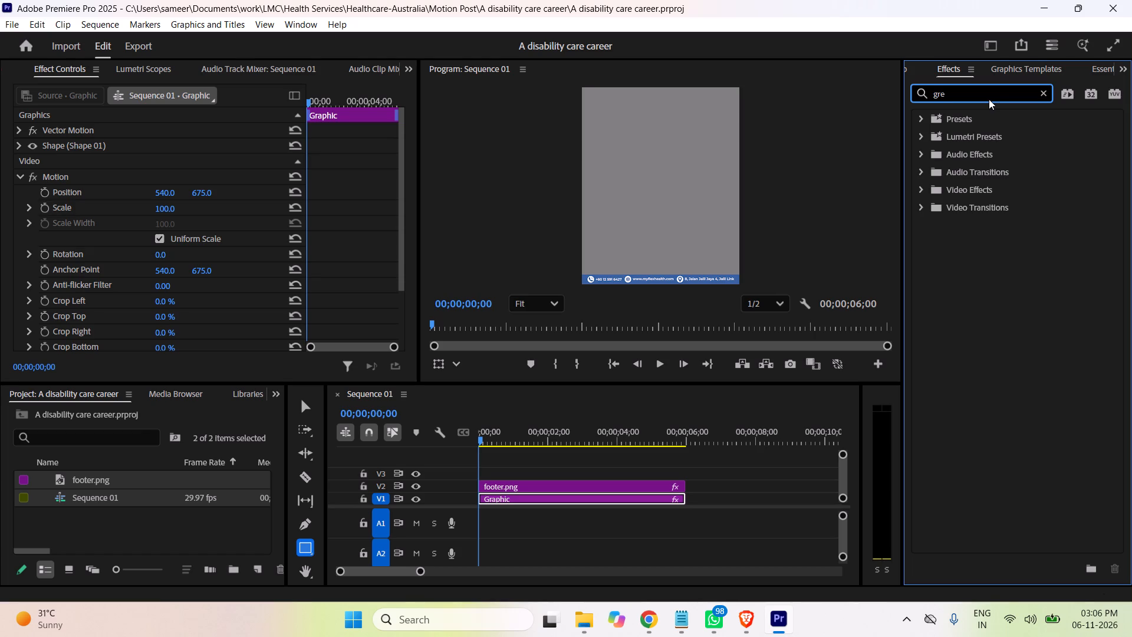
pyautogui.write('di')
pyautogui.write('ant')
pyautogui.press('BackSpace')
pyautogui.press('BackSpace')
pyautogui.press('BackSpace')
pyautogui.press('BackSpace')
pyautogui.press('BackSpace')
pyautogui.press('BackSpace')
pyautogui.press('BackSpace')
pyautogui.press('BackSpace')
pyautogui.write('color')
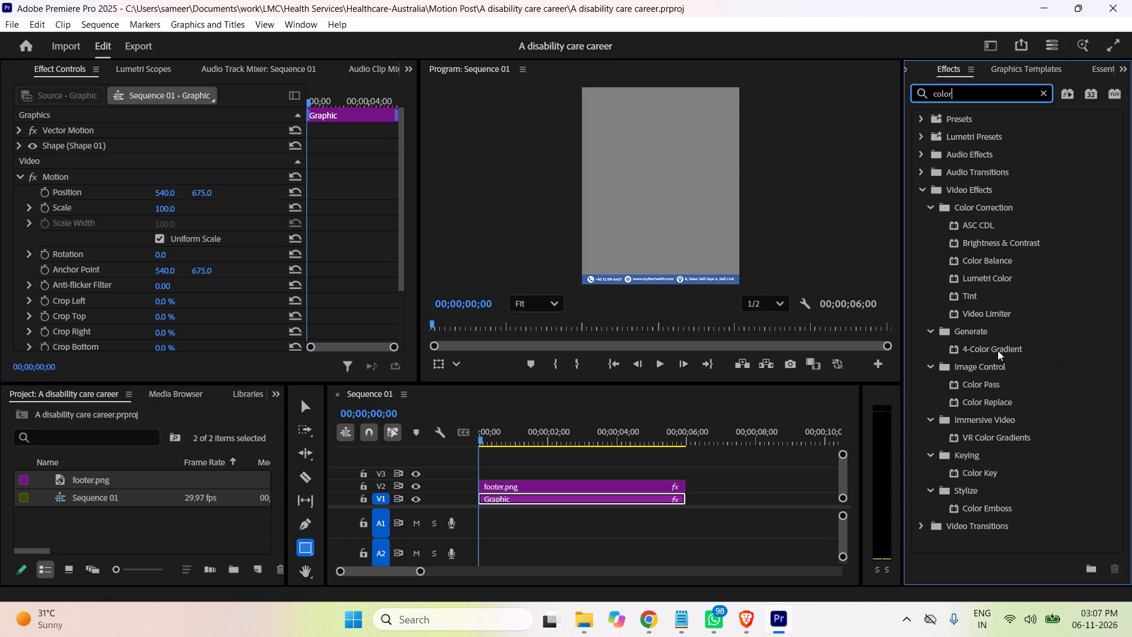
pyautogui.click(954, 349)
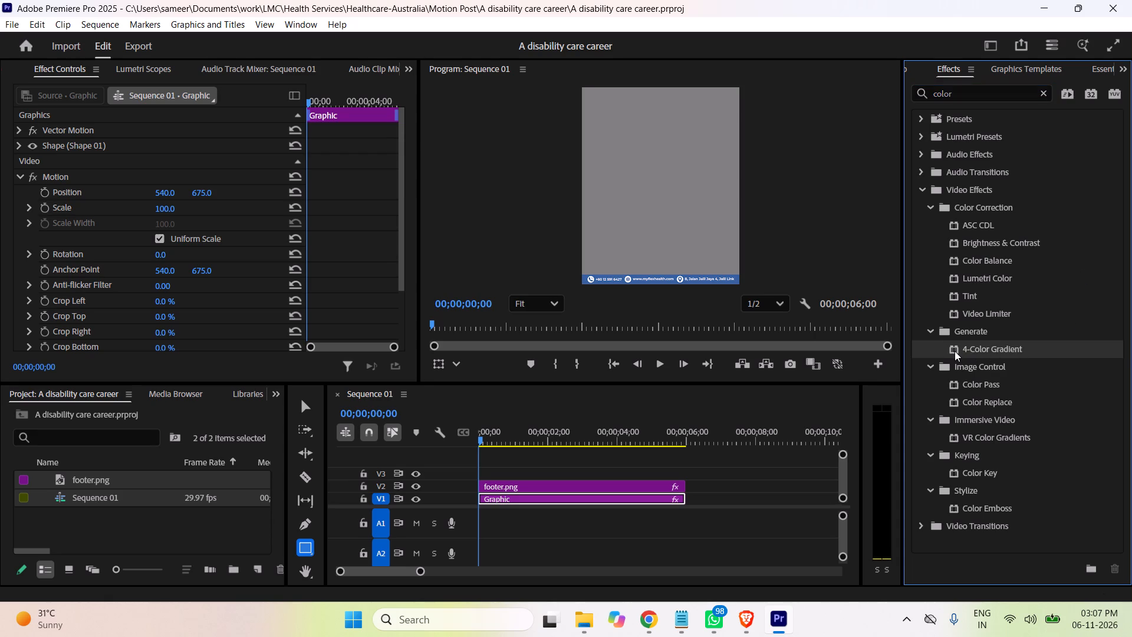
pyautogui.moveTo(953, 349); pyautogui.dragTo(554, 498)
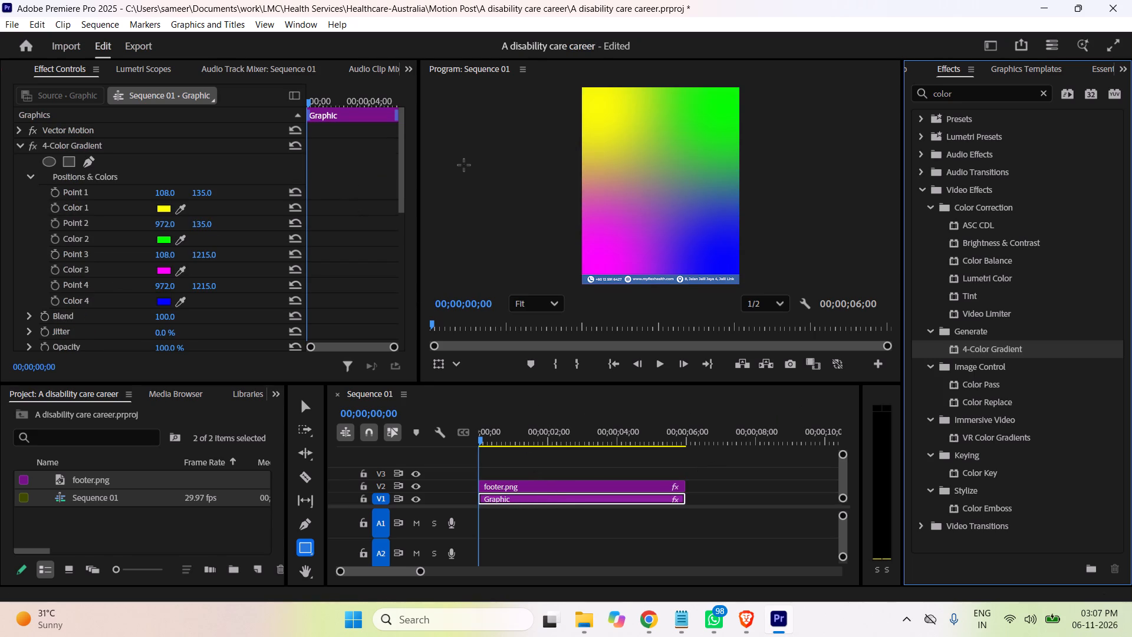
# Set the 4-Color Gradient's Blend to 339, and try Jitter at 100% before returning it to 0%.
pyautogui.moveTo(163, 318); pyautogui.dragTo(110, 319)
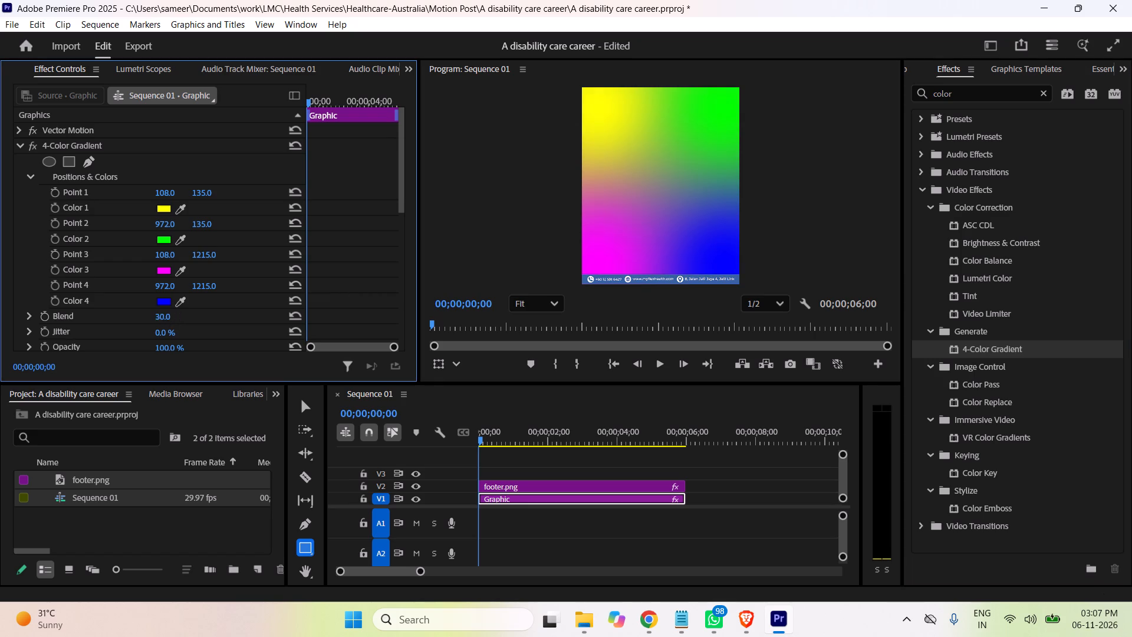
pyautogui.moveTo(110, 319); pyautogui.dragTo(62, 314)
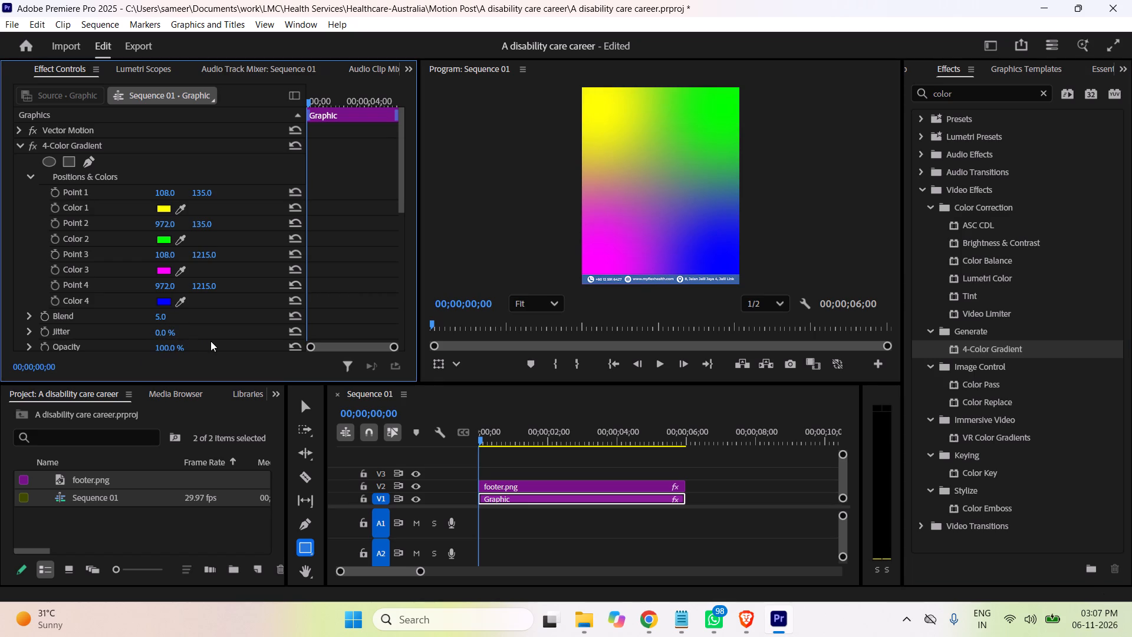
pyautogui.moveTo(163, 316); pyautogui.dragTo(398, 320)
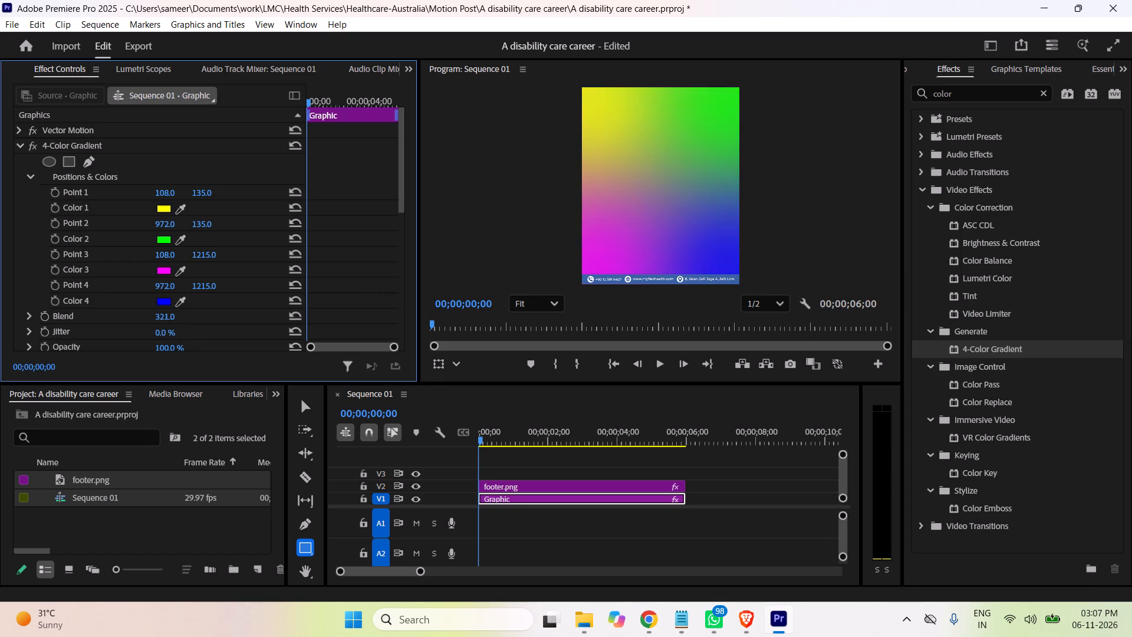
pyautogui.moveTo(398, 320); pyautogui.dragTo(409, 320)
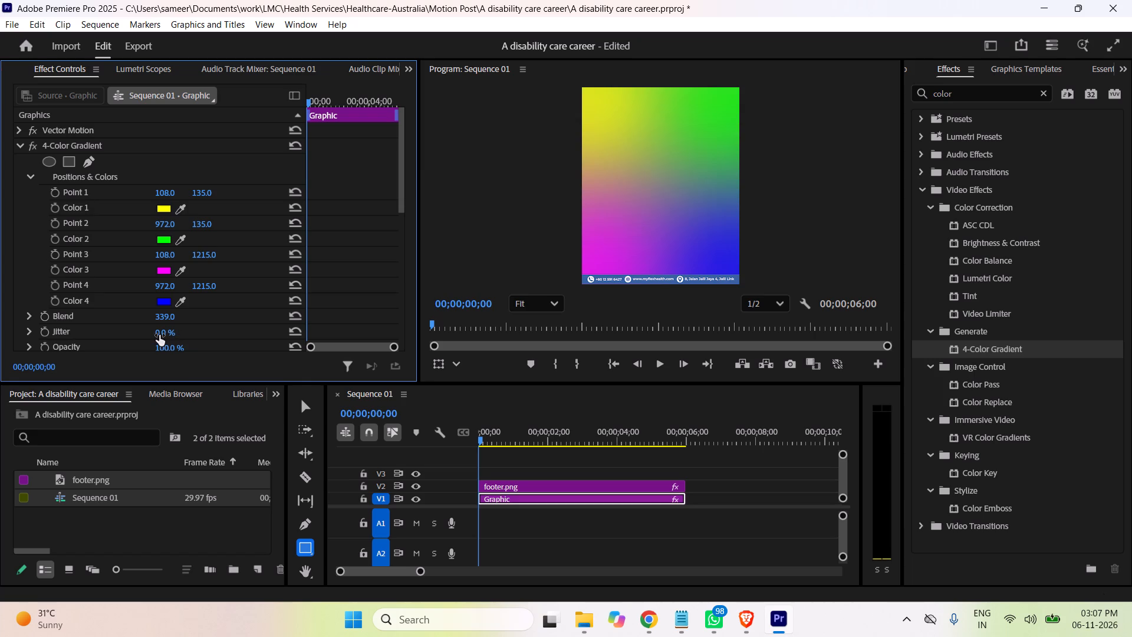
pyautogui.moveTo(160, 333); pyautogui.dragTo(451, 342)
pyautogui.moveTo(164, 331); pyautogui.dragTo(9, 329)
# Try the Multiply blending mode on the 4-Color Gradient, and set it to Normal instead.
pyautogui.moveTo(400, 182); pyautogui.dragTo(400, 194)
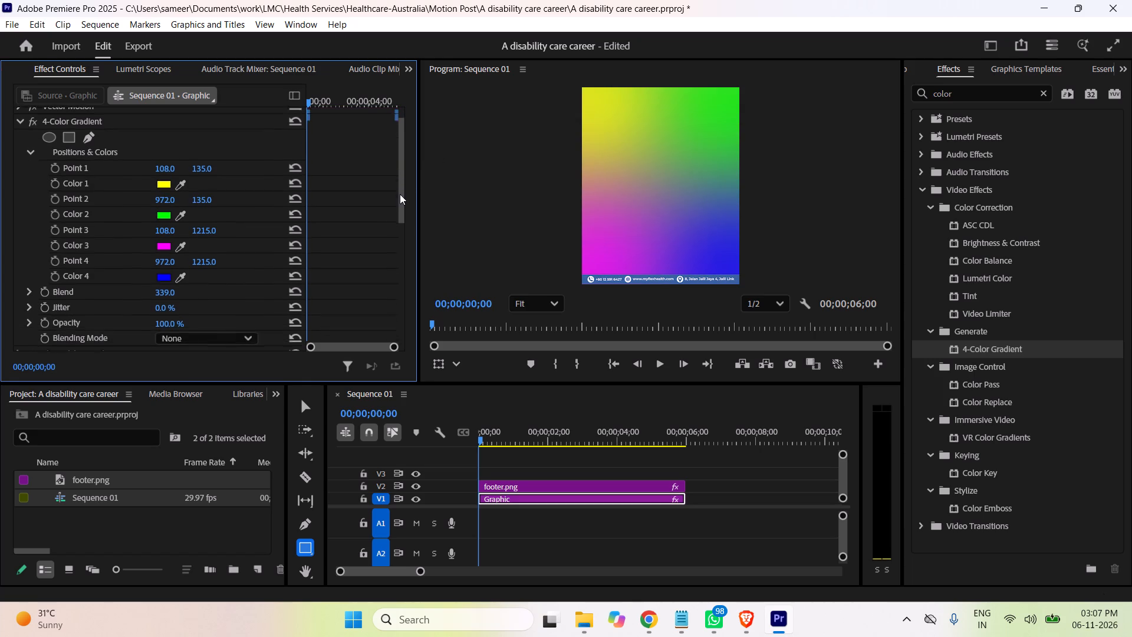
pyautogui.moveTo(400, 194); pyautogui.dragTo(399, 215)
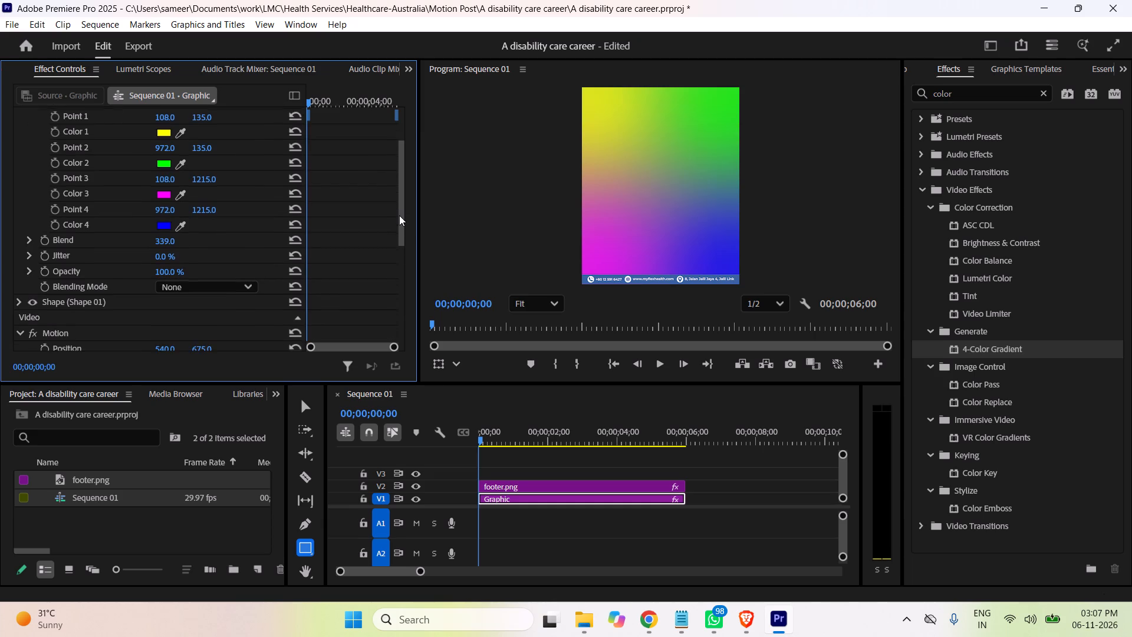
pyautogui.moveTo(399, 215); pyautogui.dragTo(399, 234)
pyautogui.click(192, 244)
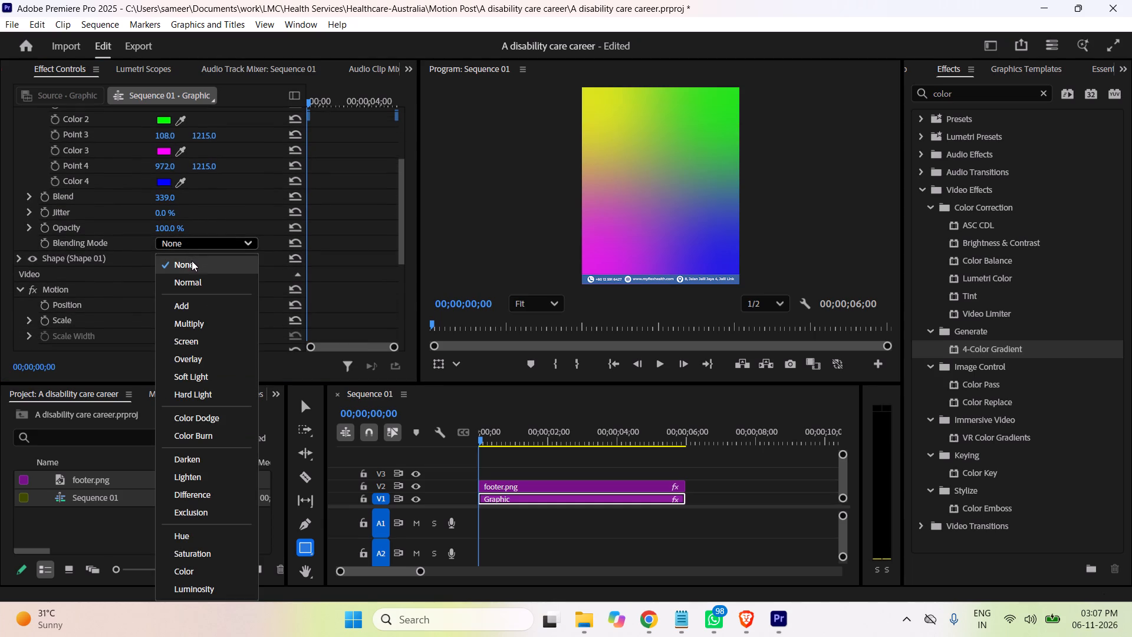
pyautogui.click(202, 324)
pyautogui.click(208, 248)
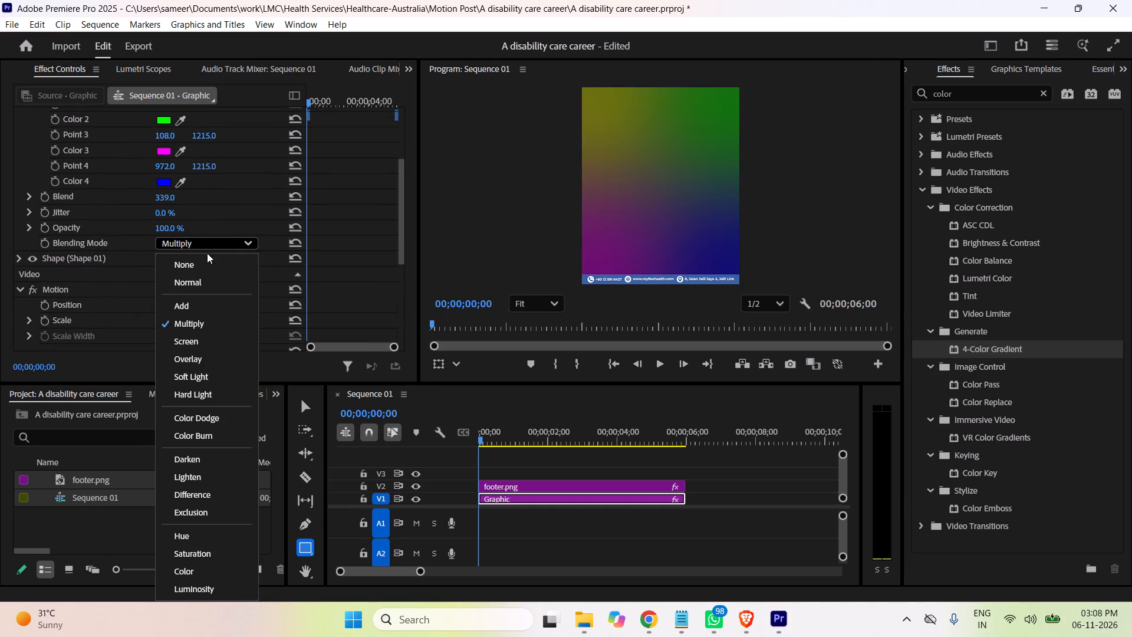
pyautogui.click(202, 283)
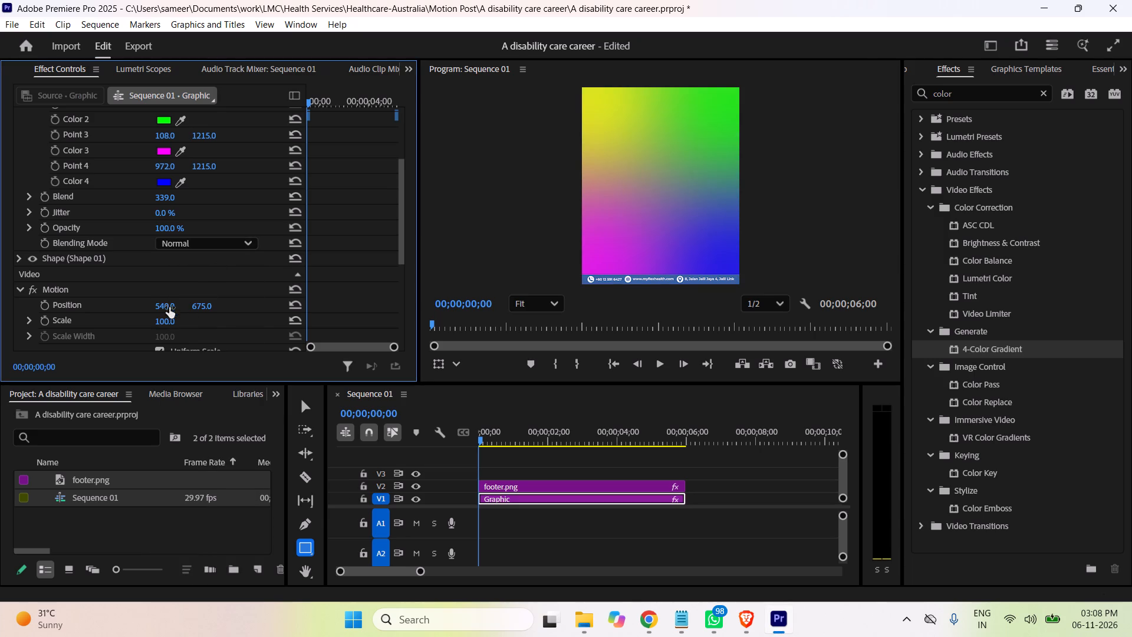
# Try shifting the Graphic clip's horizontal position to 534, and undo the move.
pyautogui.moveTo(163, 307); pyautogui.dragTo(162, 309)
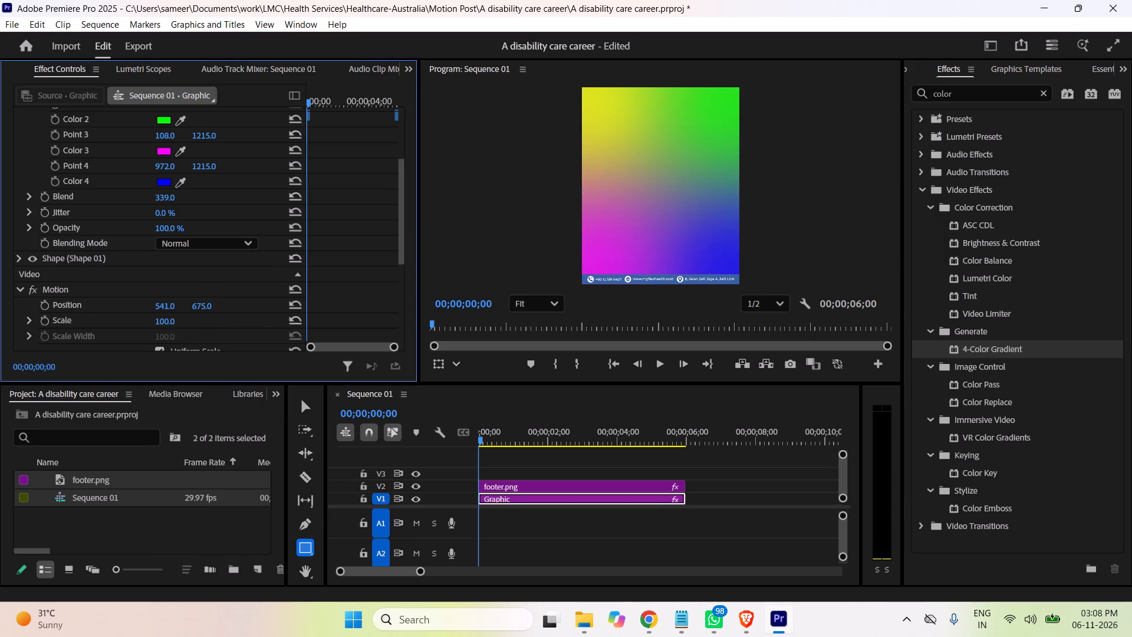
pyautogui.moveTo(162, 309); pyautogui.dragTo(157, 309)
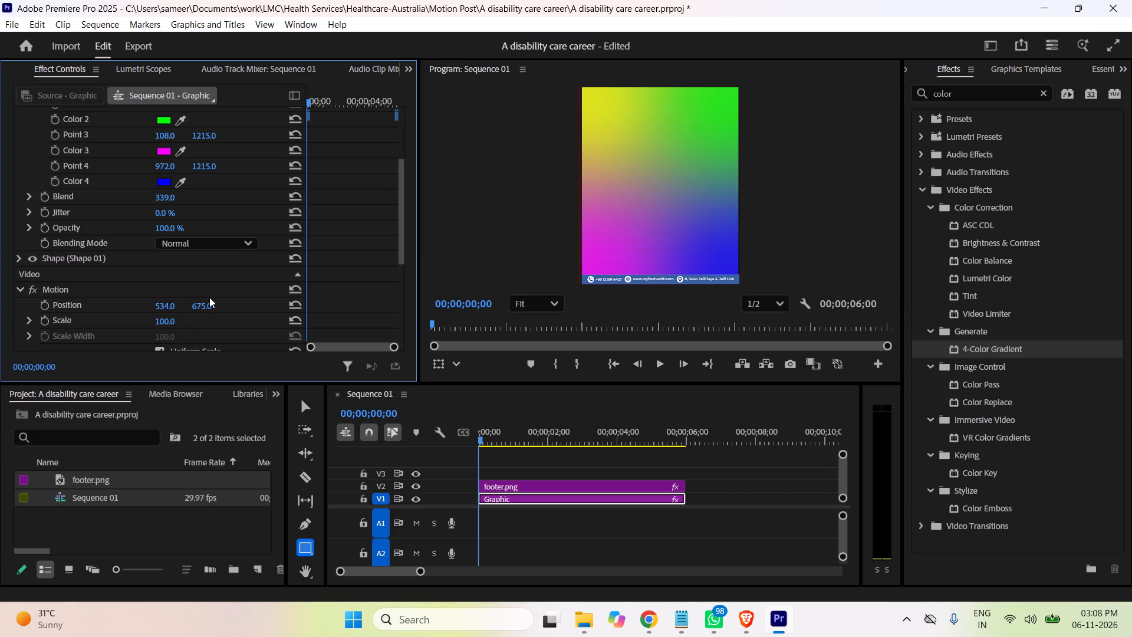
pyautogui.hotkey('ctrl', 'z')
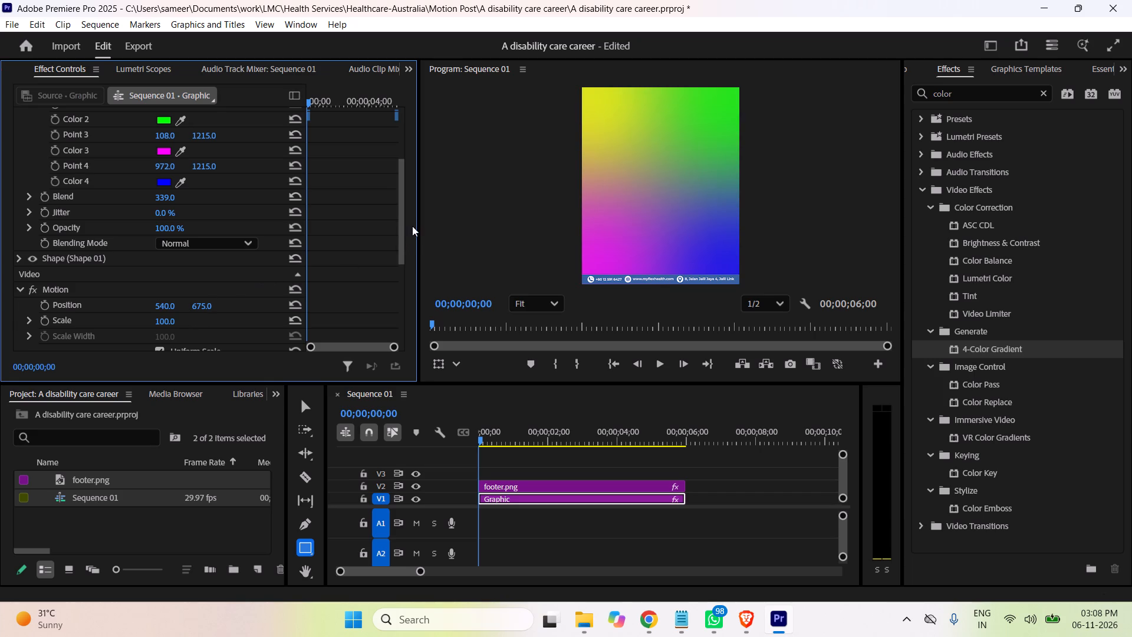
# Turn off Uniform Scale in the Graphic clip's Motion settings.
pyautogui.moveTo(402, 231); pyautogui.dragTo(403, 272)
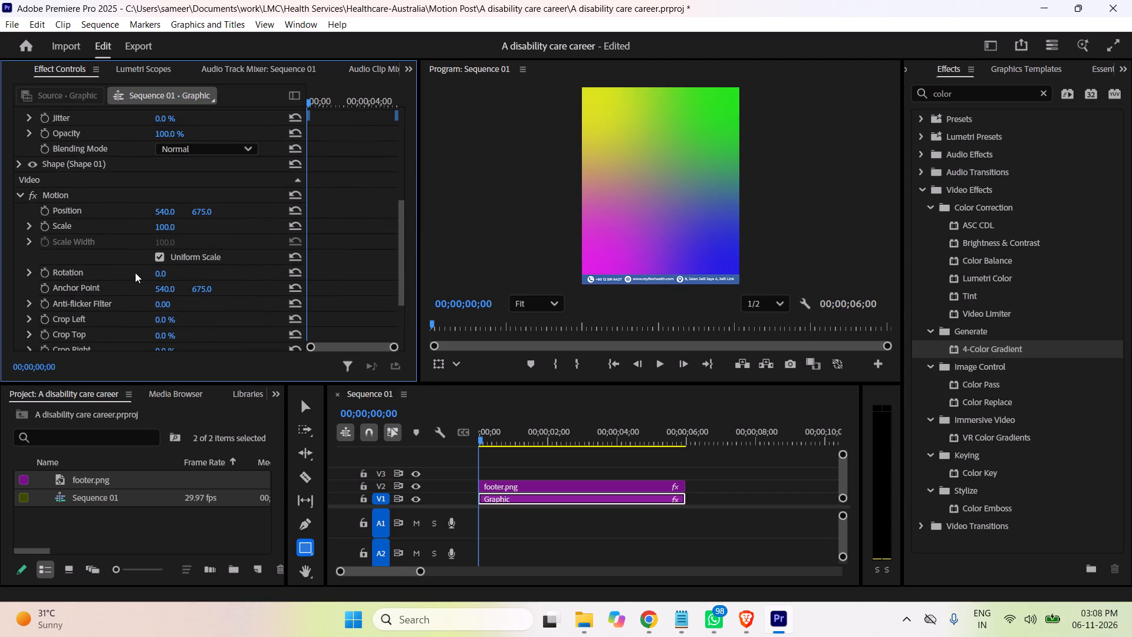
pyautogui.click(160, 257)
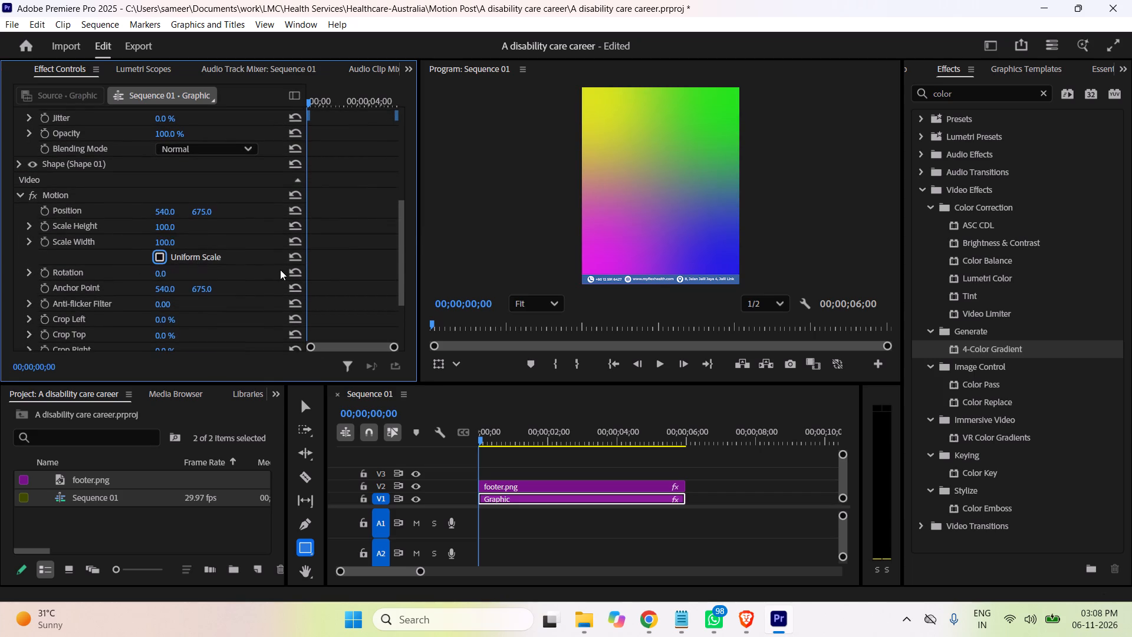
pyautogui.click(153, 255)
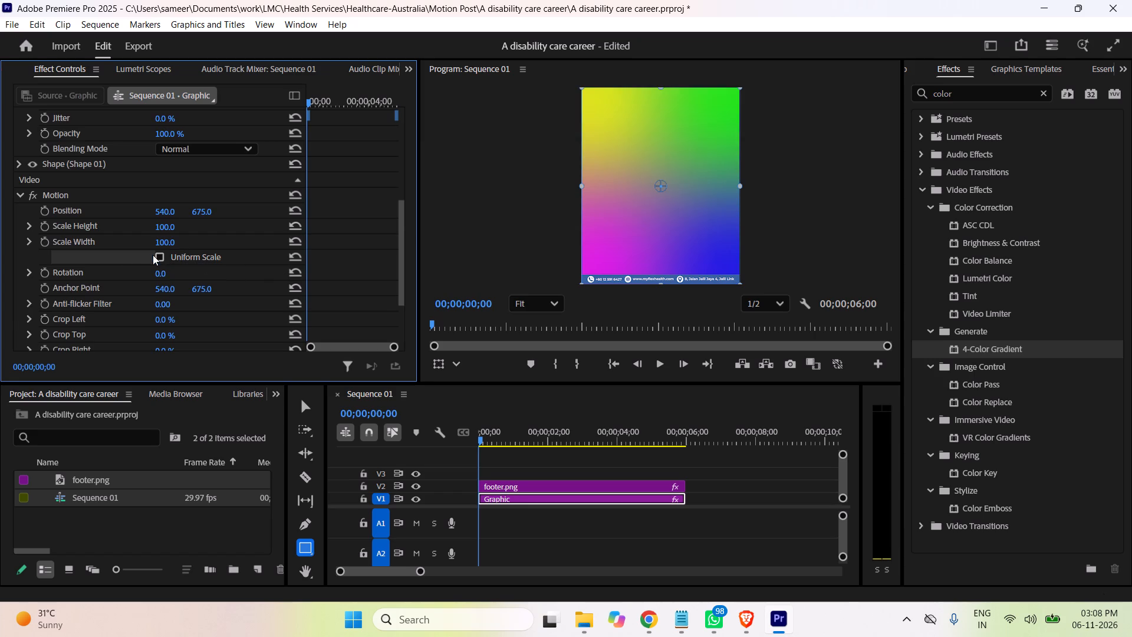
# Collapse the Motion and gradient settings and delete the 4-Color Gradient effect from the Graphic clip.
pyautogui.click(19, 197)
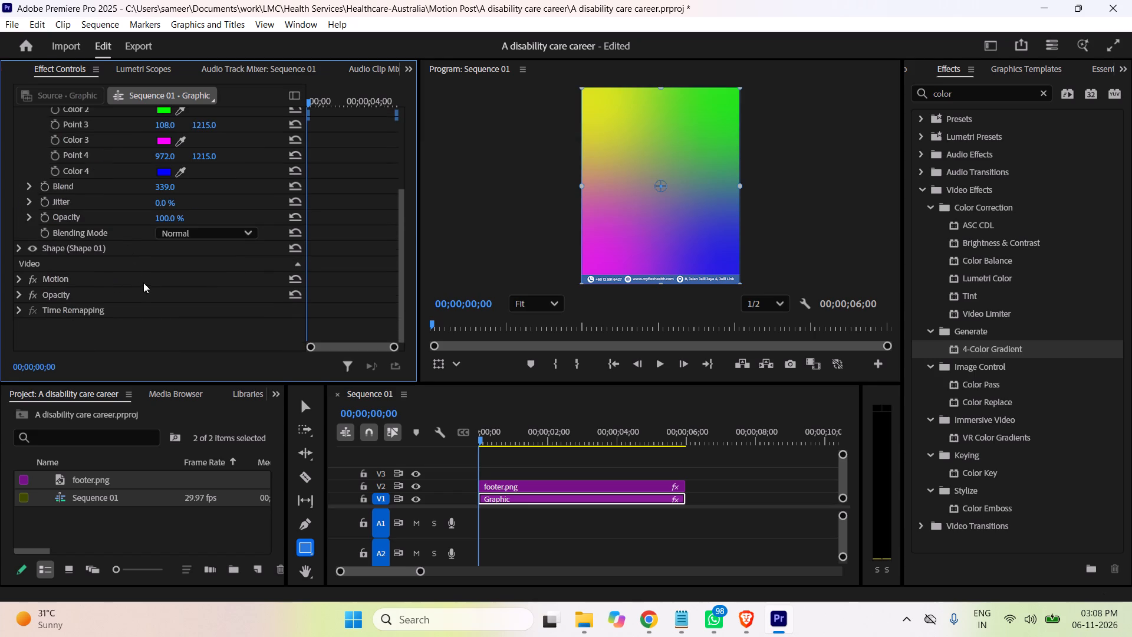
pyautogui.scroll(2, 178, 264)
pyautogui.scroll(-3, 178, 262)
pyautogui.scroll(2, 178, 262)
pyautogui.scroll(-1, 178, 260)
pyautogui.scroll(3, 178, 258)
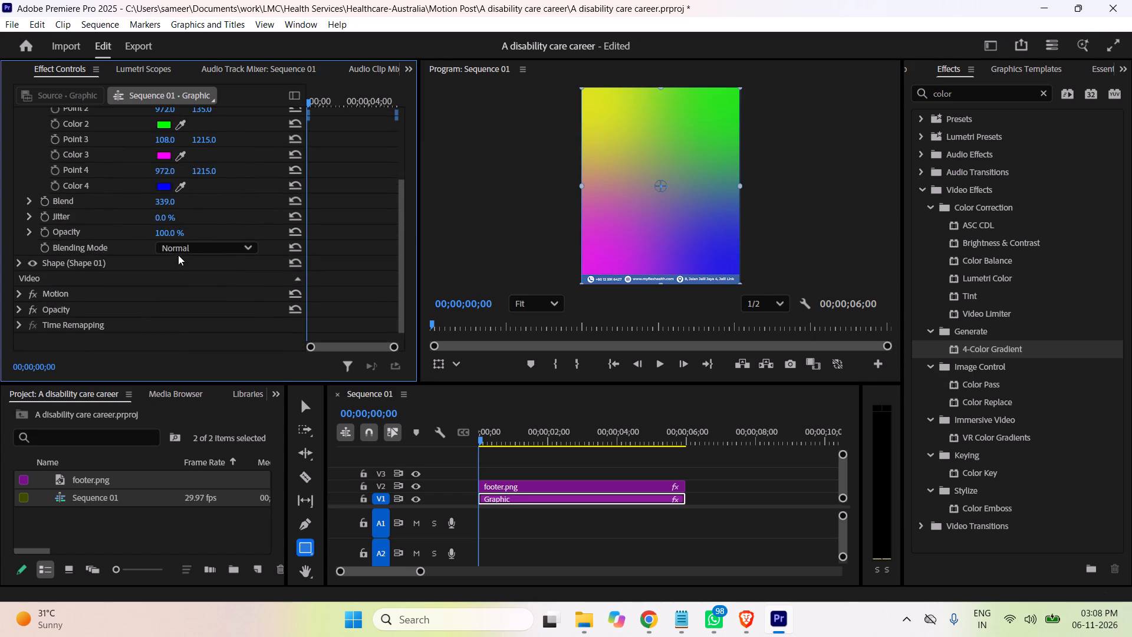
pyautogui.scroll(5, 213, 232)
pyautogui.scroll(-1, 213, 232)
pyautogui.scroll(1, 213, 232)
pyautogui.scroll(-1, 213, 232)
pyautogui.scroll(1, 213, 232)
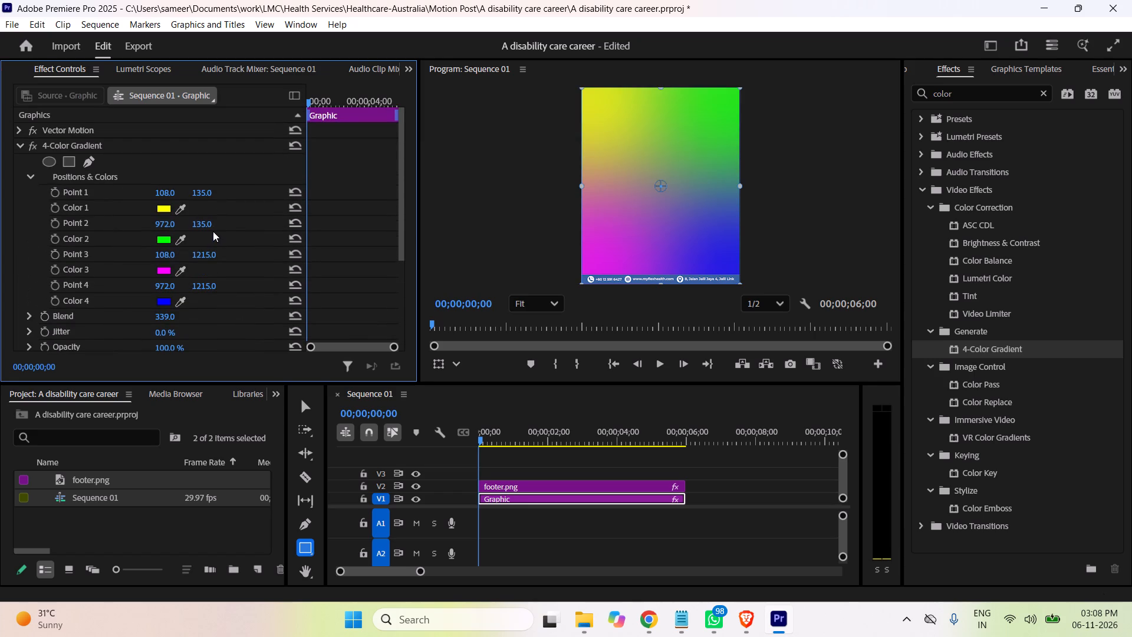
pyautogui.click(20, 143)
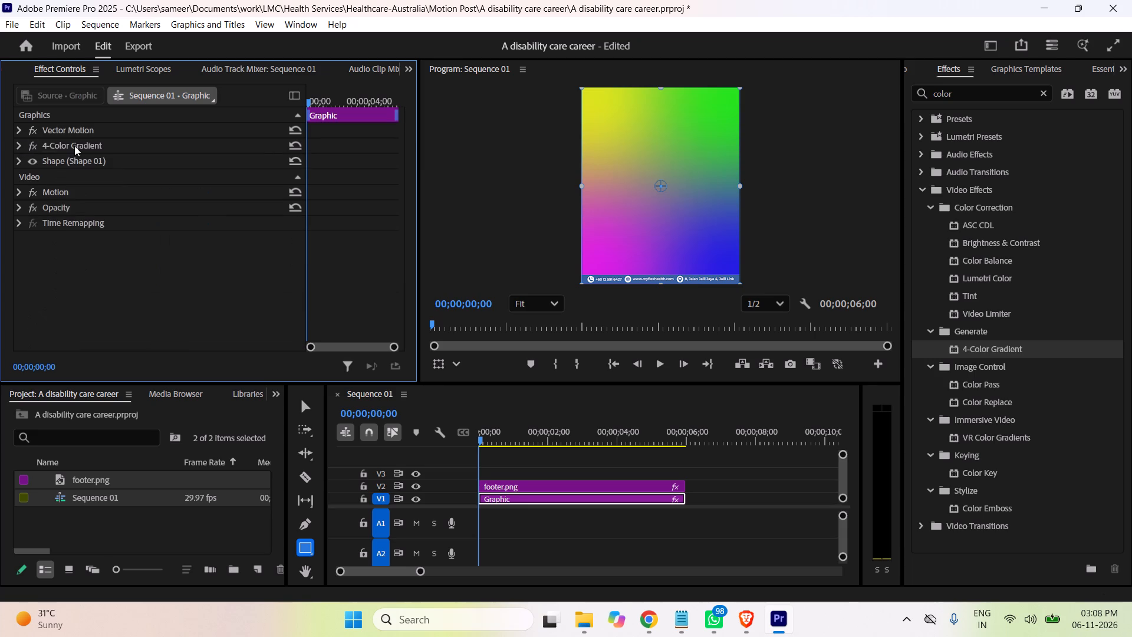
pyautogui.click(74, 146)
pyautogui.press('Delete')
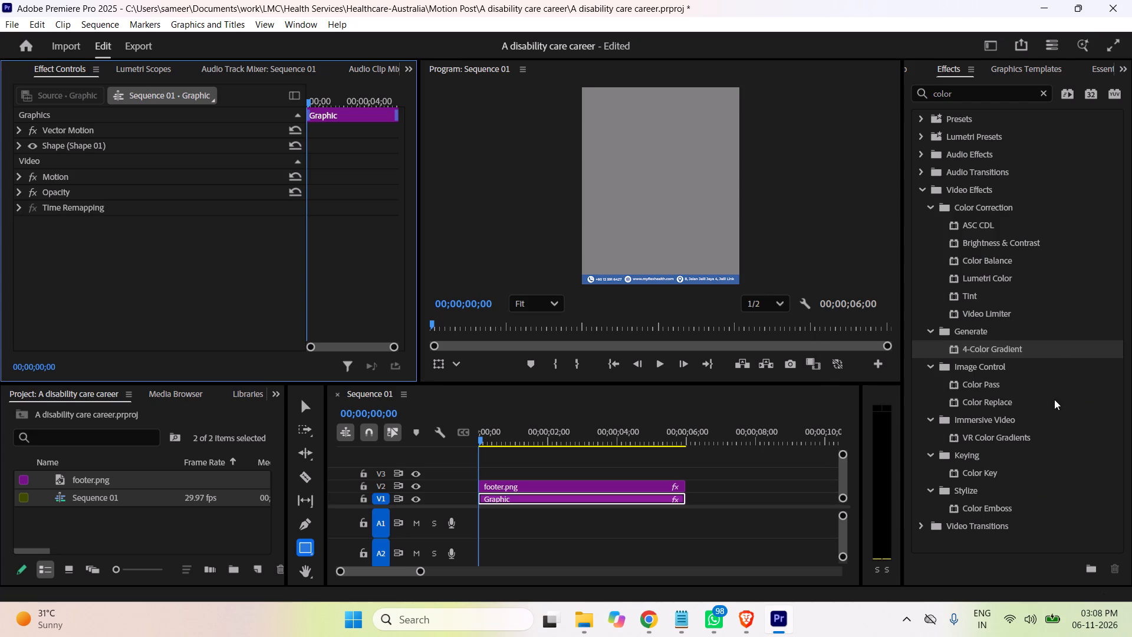
# Delete the Graphic clip from track V1 of Sequence 01.
pyautogui.click(988, 401)
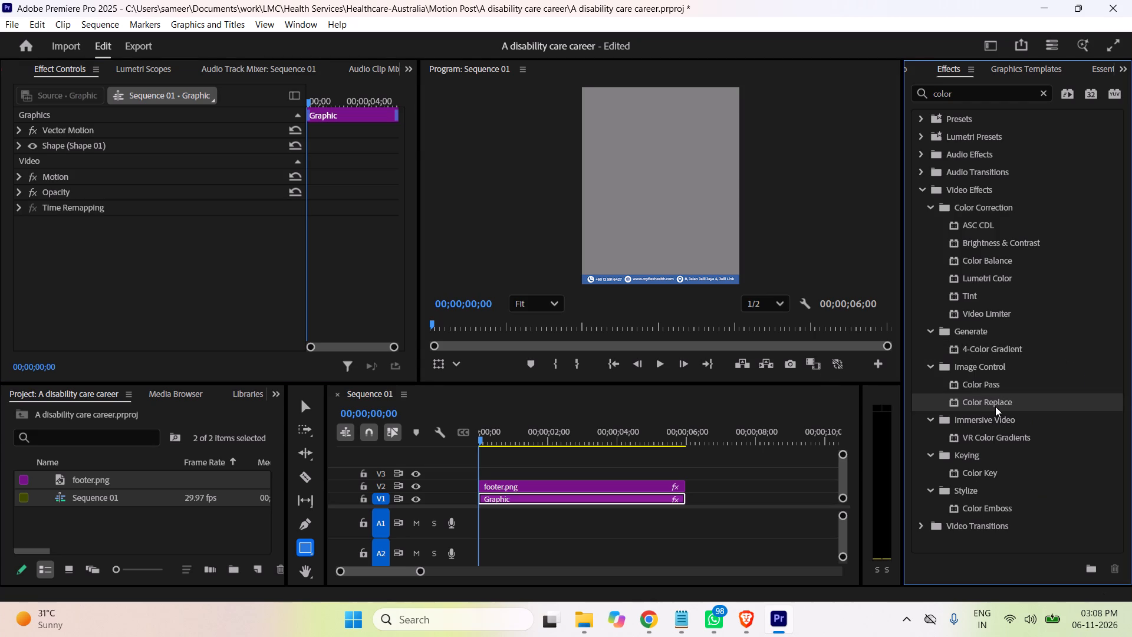
pyautogui.click(604, 500)
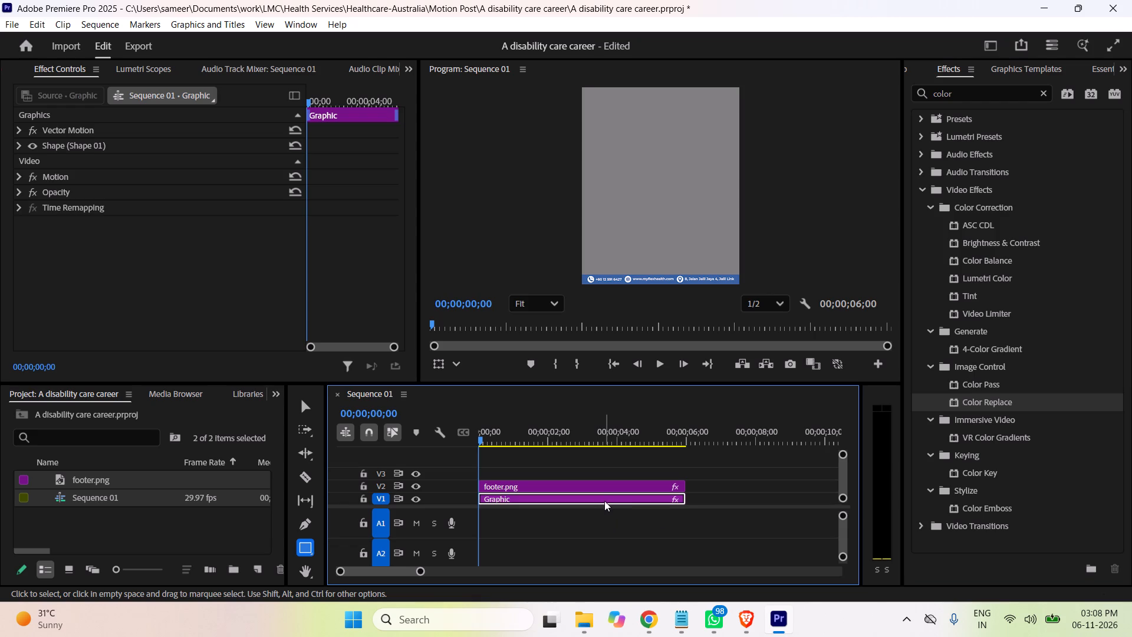
pyautogui.press('Delete')
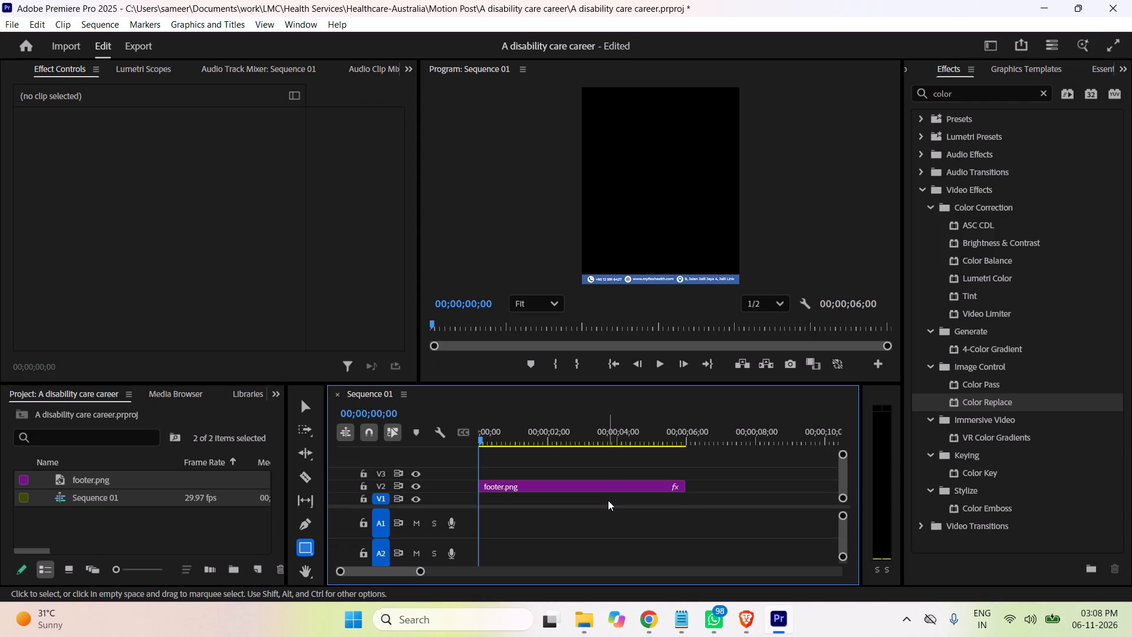
pyautogui.click(583, 617)
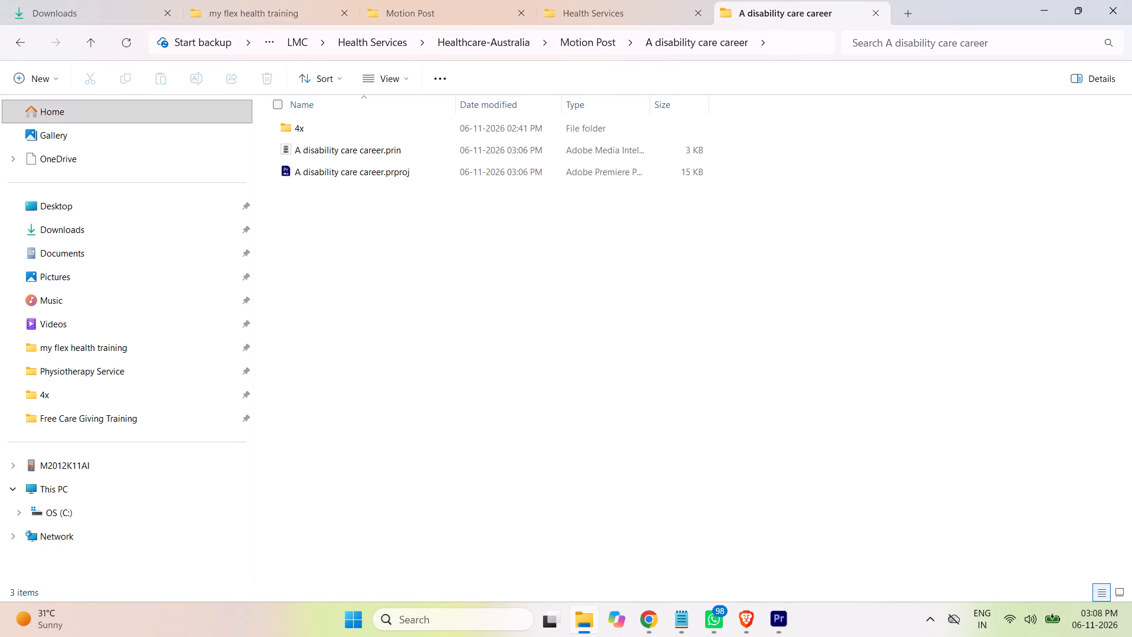
pyautogui.click(456, 11)
pyautogui.click(516, 242)
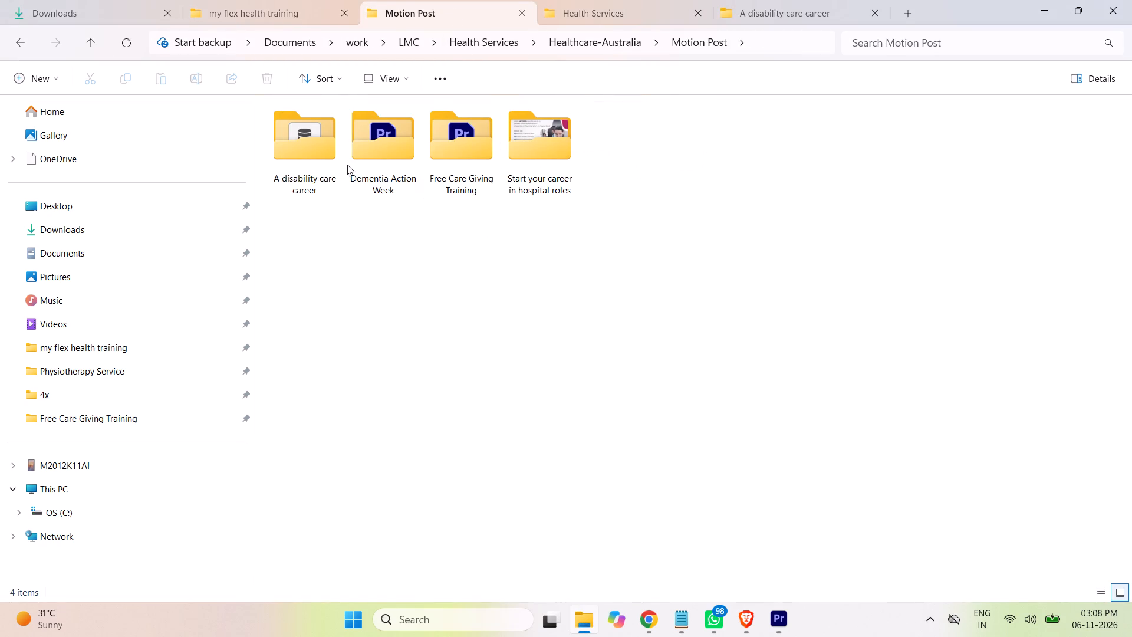
pyautogui.doubleClick(309, 153)
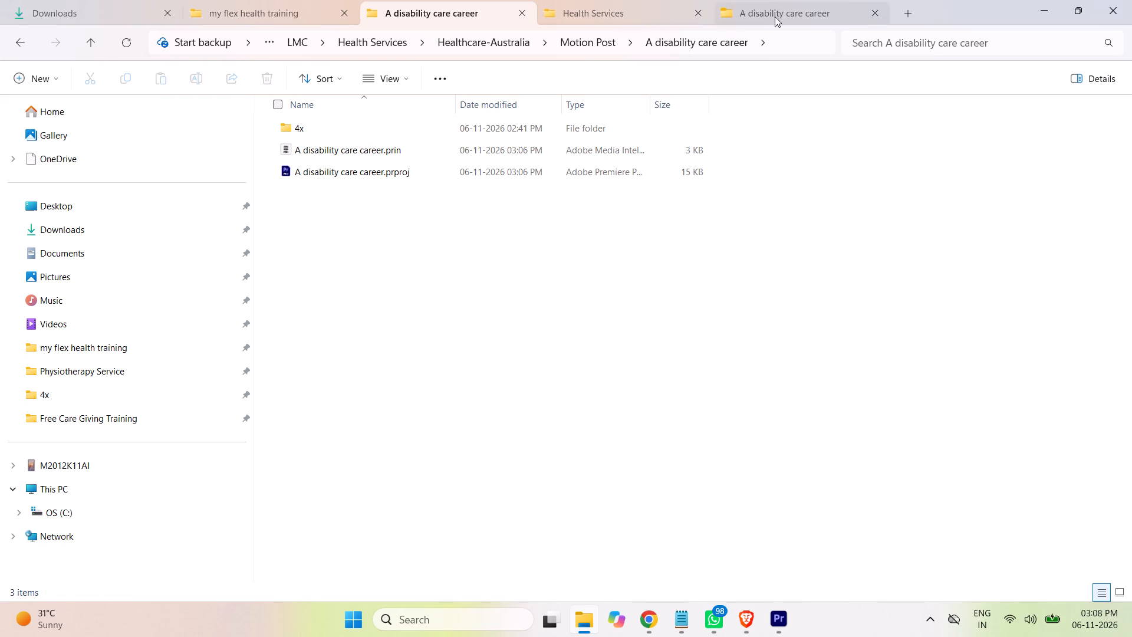
pyautogui.click(779, 16)
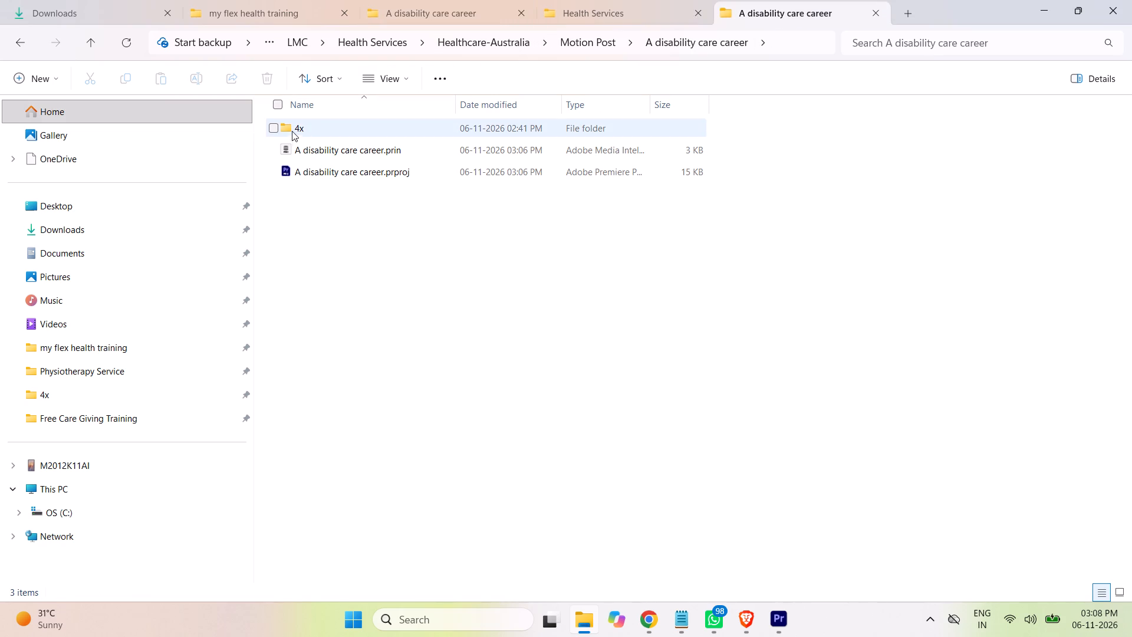
pyautogui.doubleClick(291, 133)
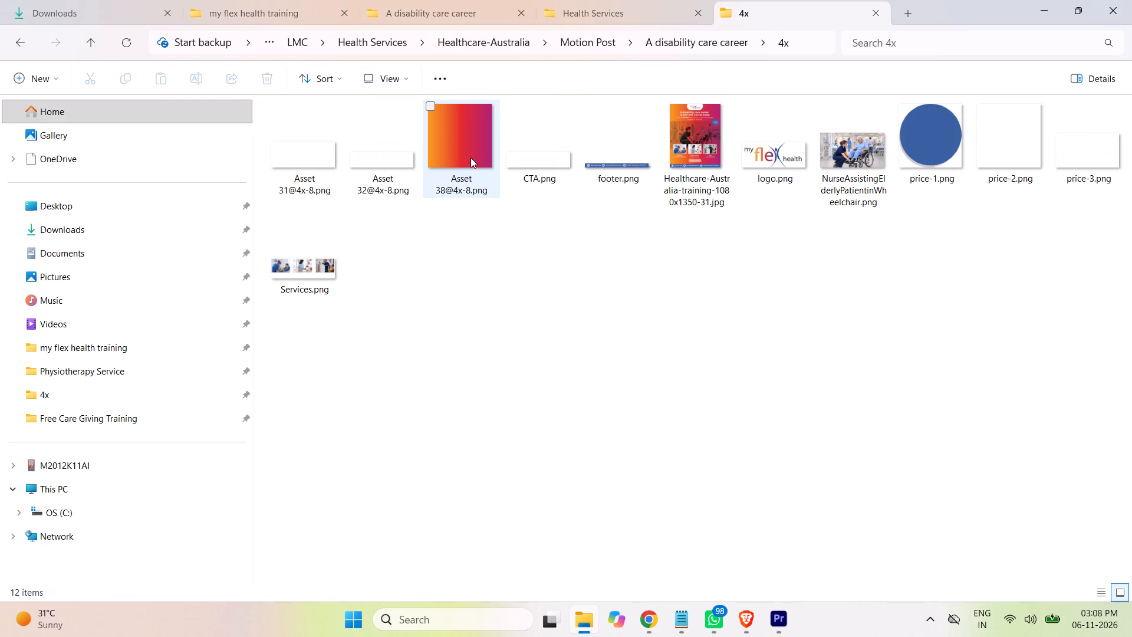
pyautogui.moveTo(468, 157); pyautogui.dragTo(481, 215)
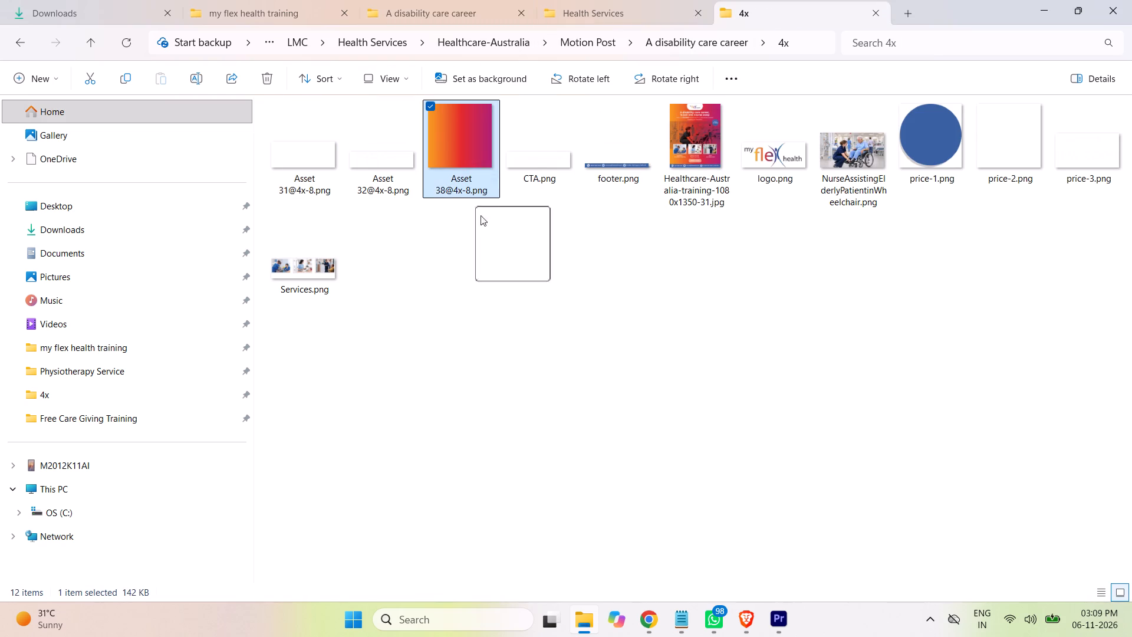
pyautogui.moveTo(481, 215); pyautogui.dragTo(716, 583)
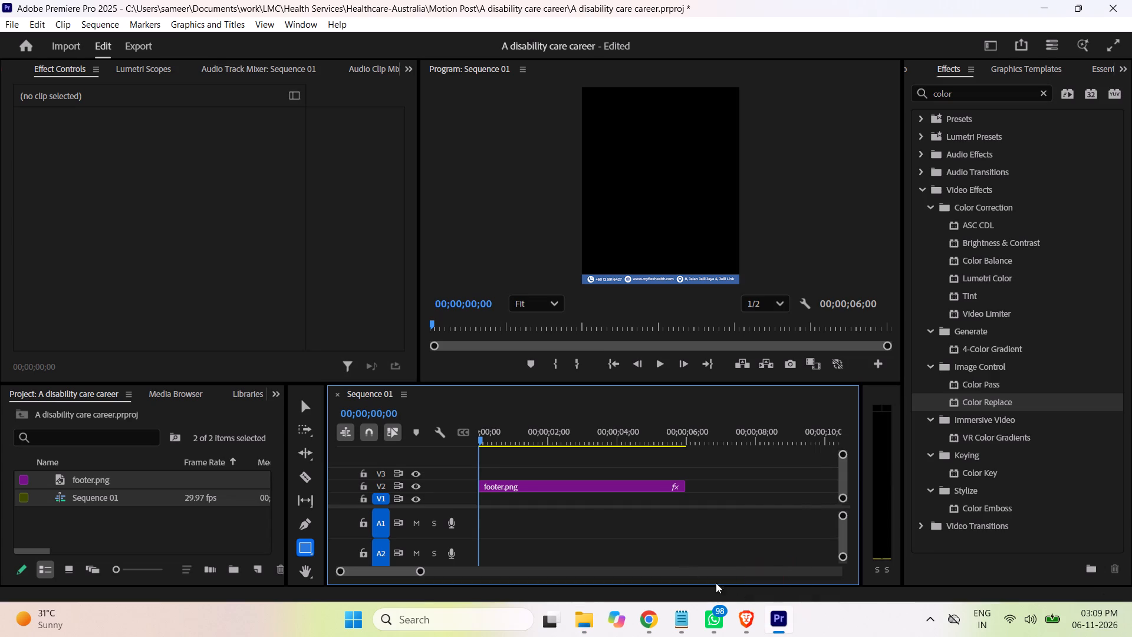
pyautogui.moveTo(716, 583); pyautogui.dragTo(560, 498)
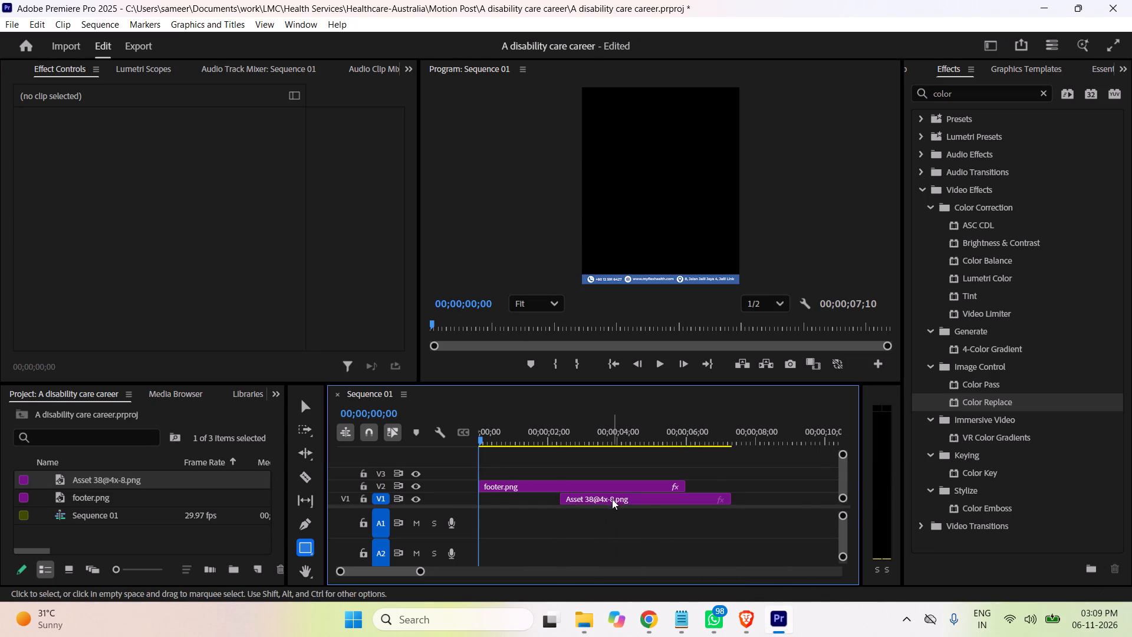
pyautogui.moveTo(614, 498); pyautogui.dragTo(524, 499)
pyautogui.moveTo(647, 499); pyautogui.dragTo(687, 506)
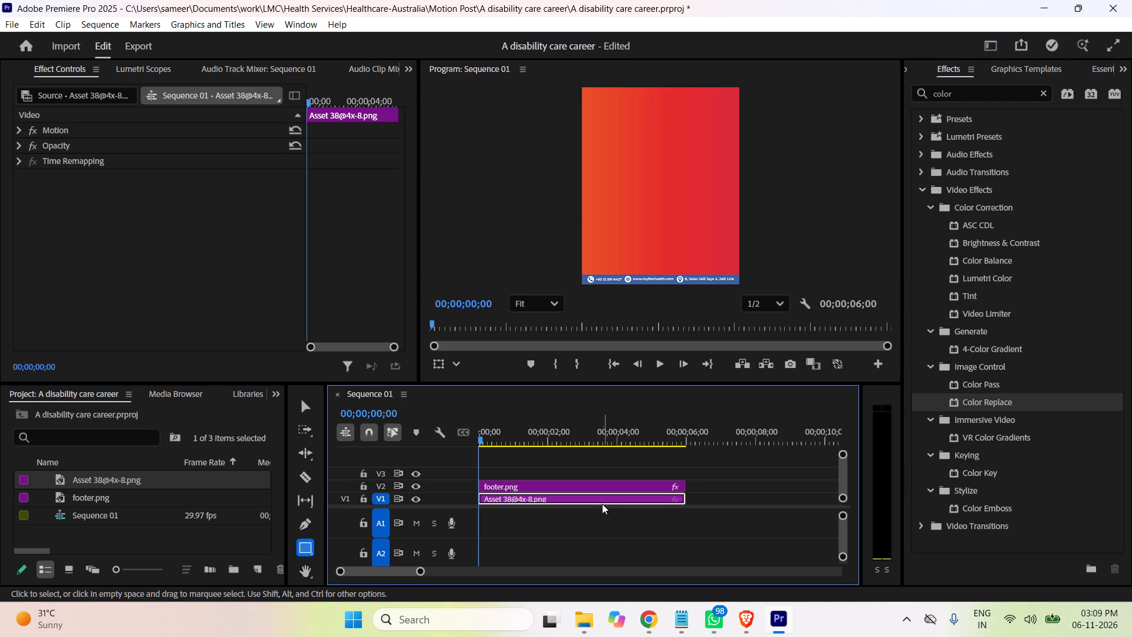
pyautogui.click(600, 498)
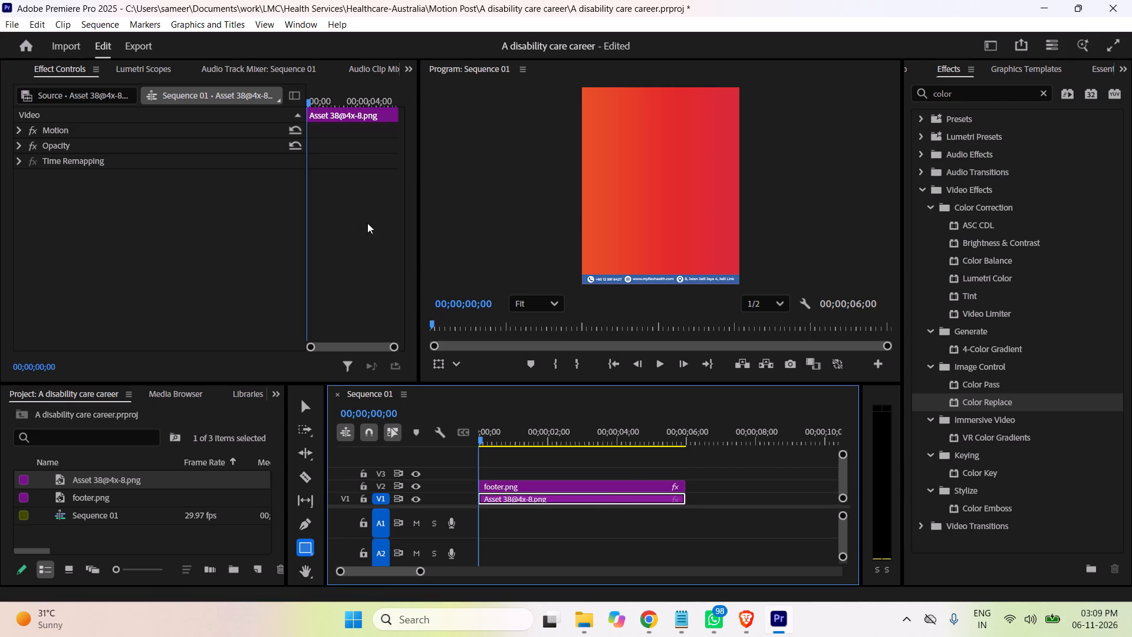
pyautogui.click(21, 132)
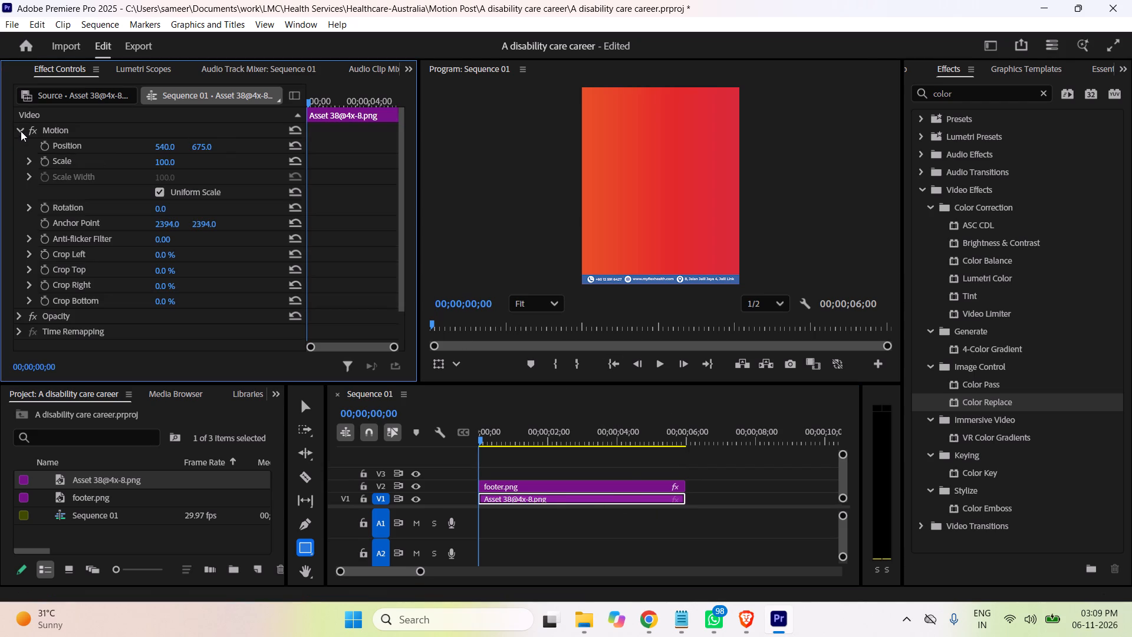
pyautogui.click(164, 162)
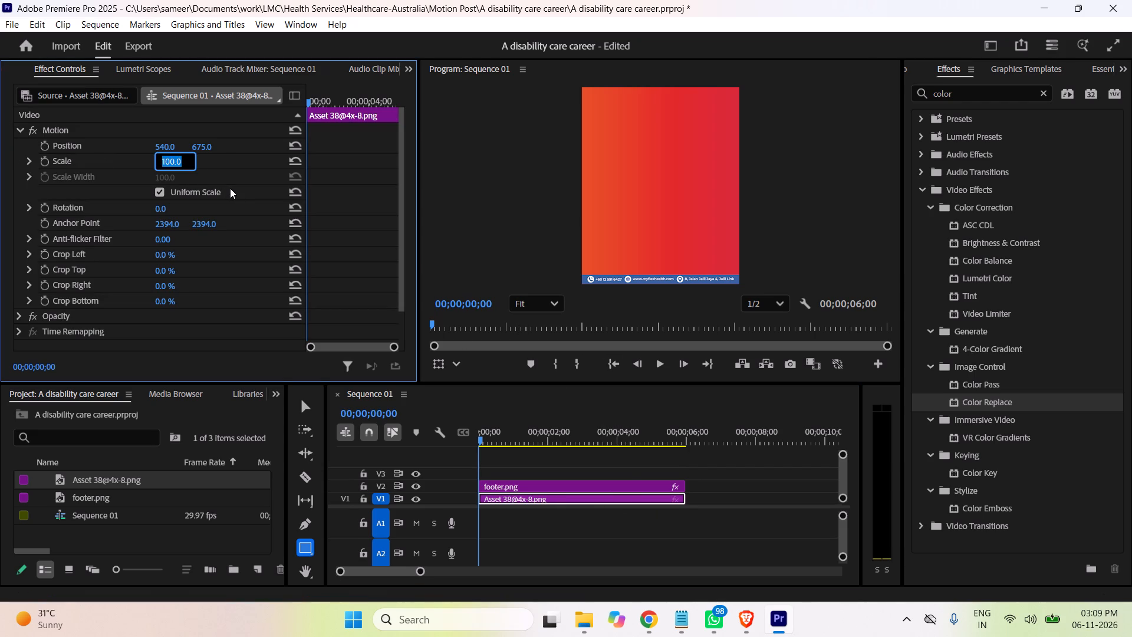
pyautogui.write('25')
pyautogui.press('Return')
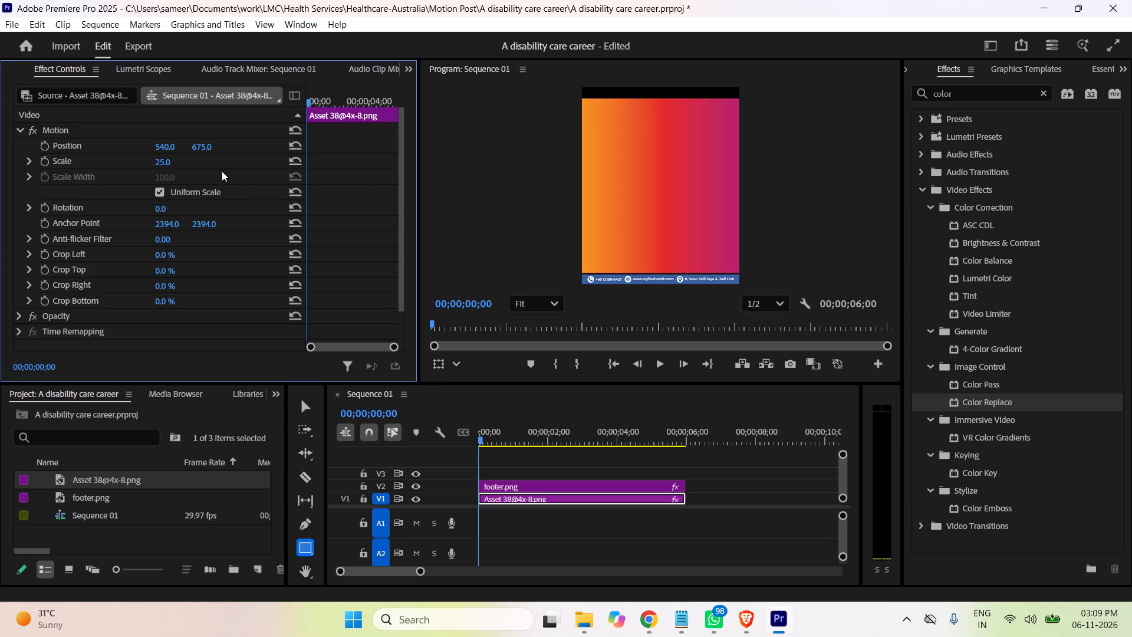
# Turn off Uniform Scale for the gradient image clip and adjust its Scale Width to about 25.2.
pyautogui.click(159, 192)
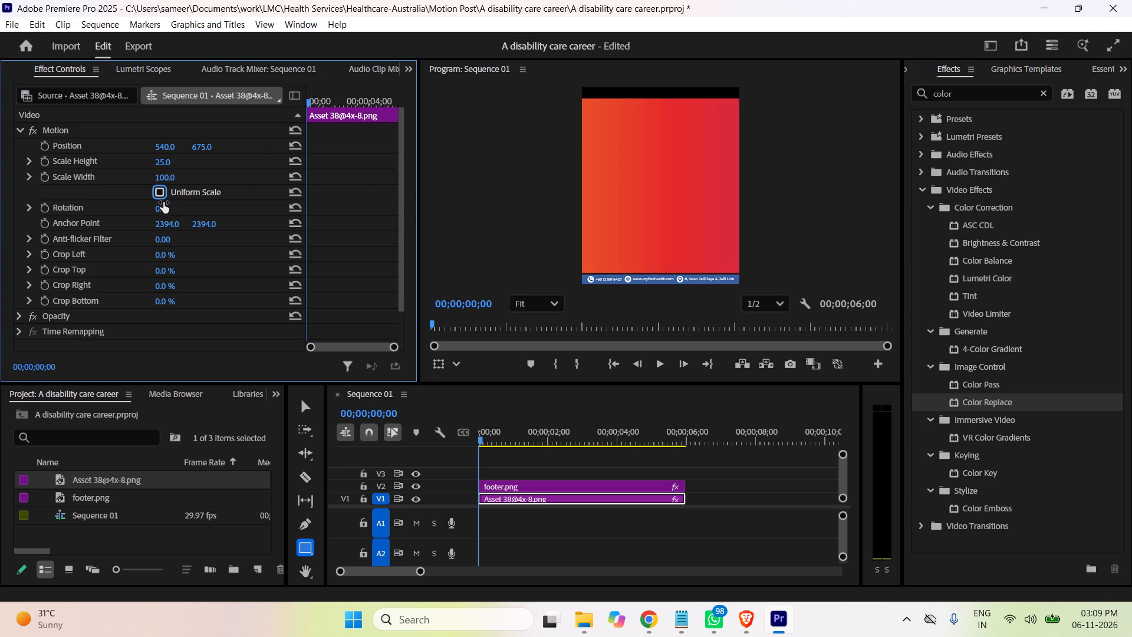
pyautogui.click(28, 175)
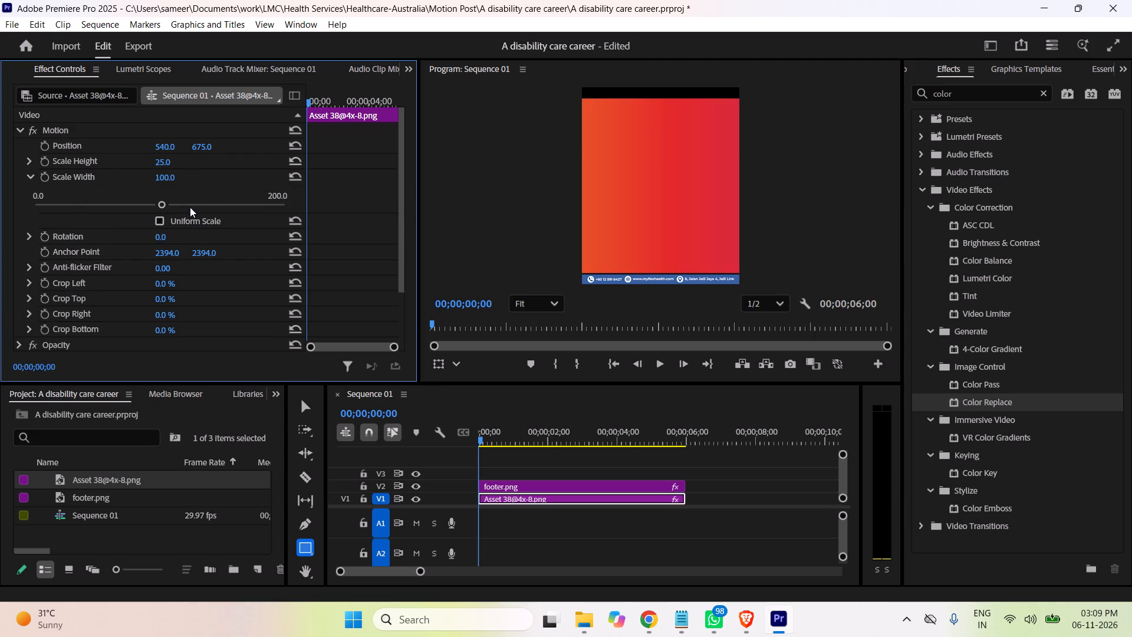
pyautogui.moveTo(161, 204); pyautogui.dragTo(208, 205)
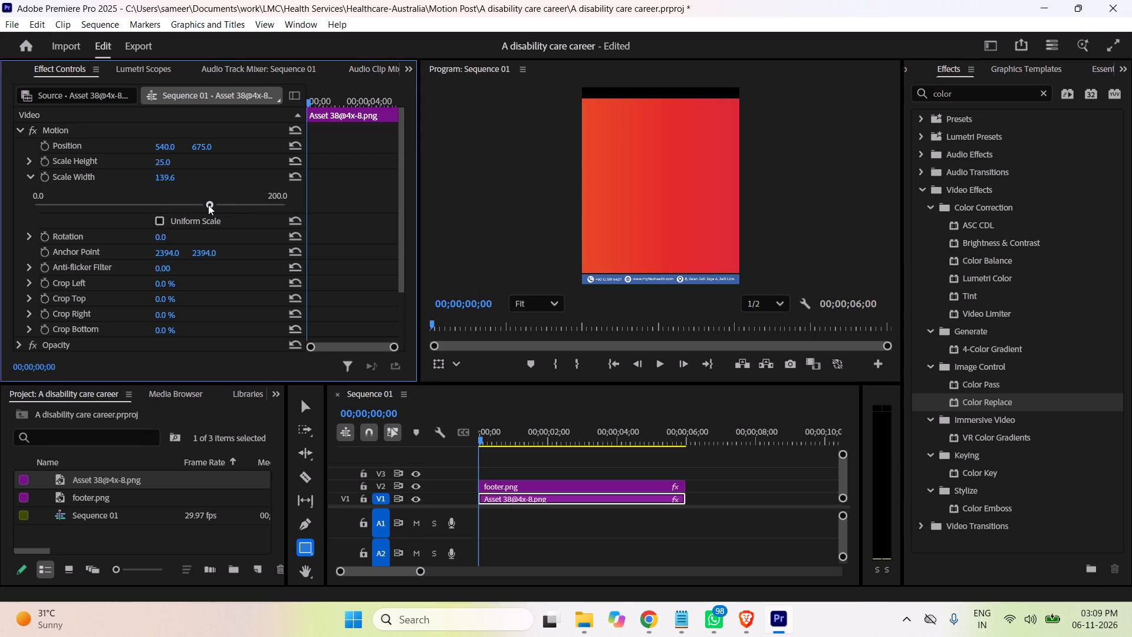
pyautogui.moveTo(208, 205); pyautogui.dragTo(215, 204)
pyautogui.moveTo(217, 204); pyautogui.dragTo(75, 211)
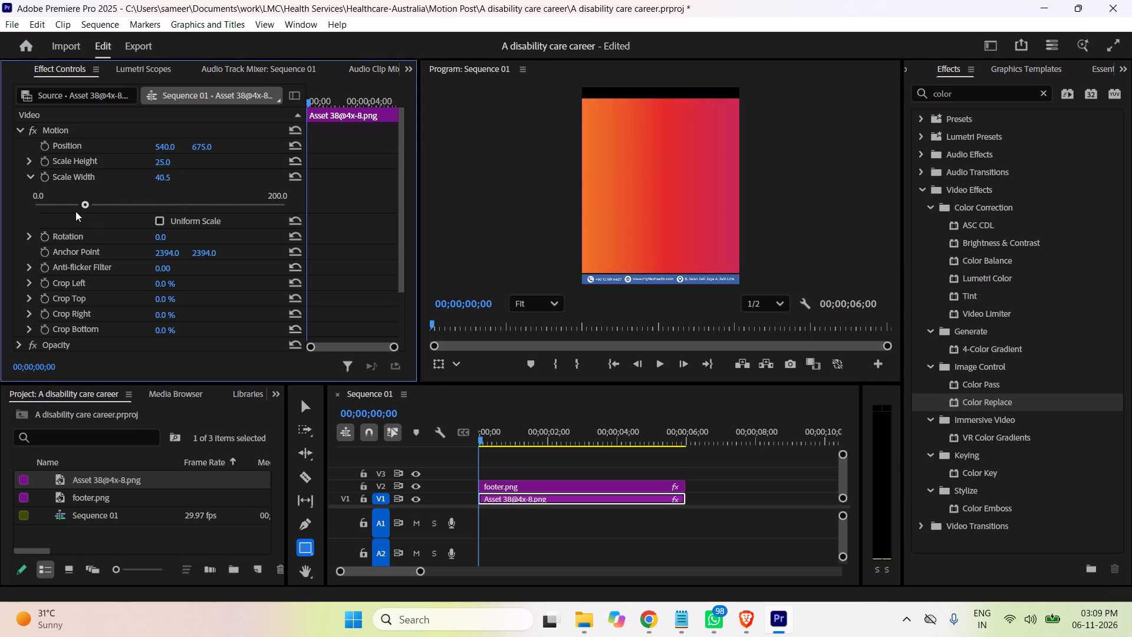
pyautogui.moveTo(75, 211); pyautogui.dragTo(60, 209)
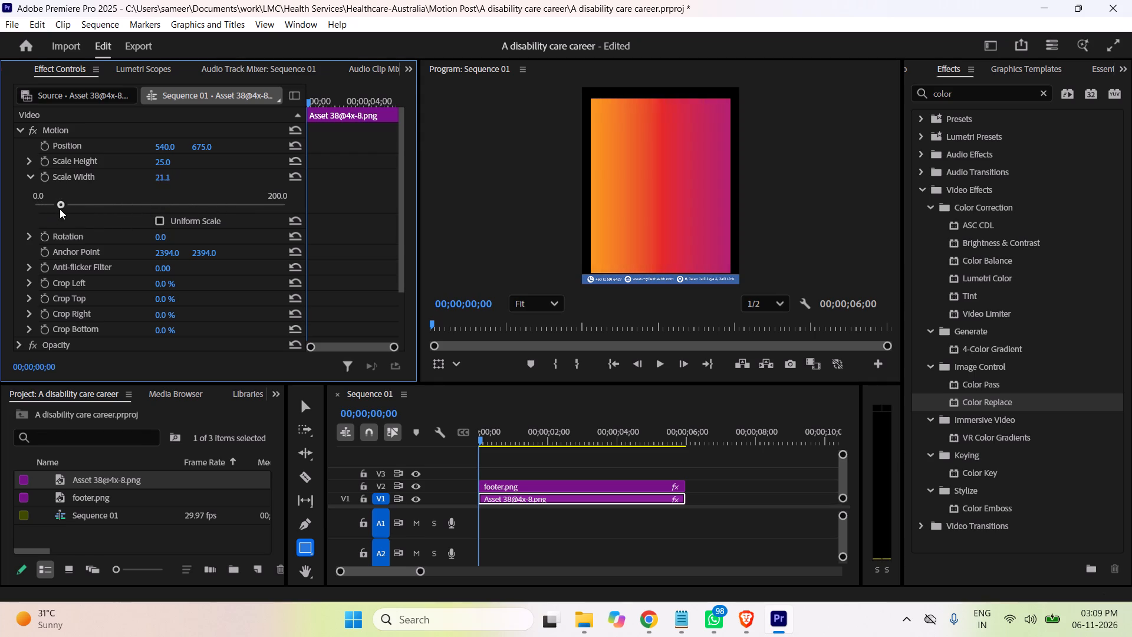
pyautogui.moveTo(60, 209); pyautogui.dragTo(65, 208)
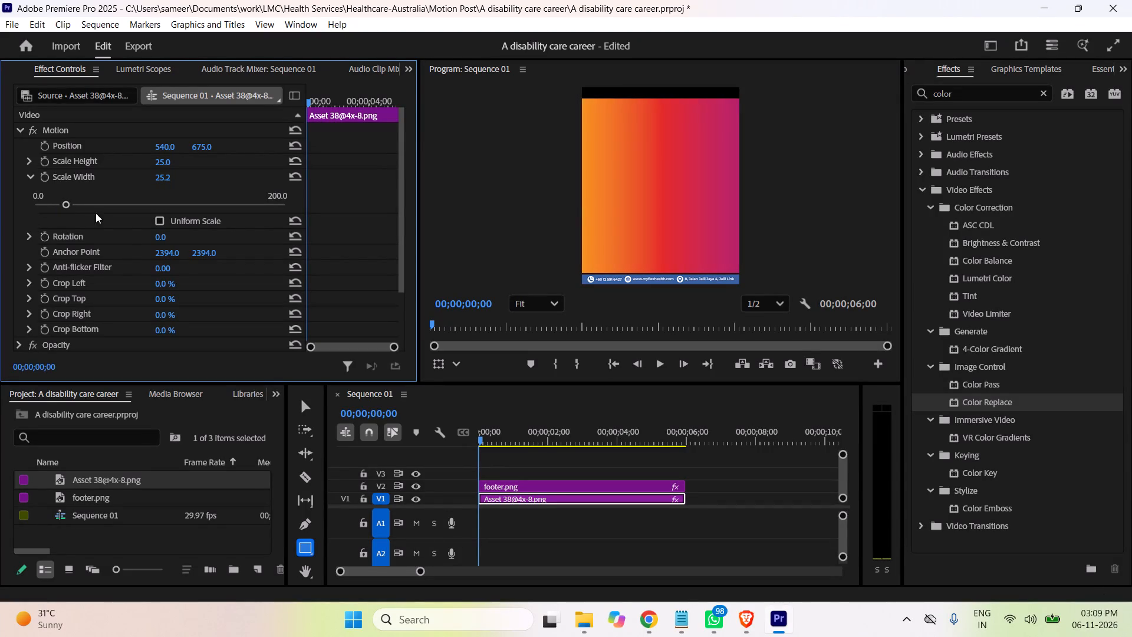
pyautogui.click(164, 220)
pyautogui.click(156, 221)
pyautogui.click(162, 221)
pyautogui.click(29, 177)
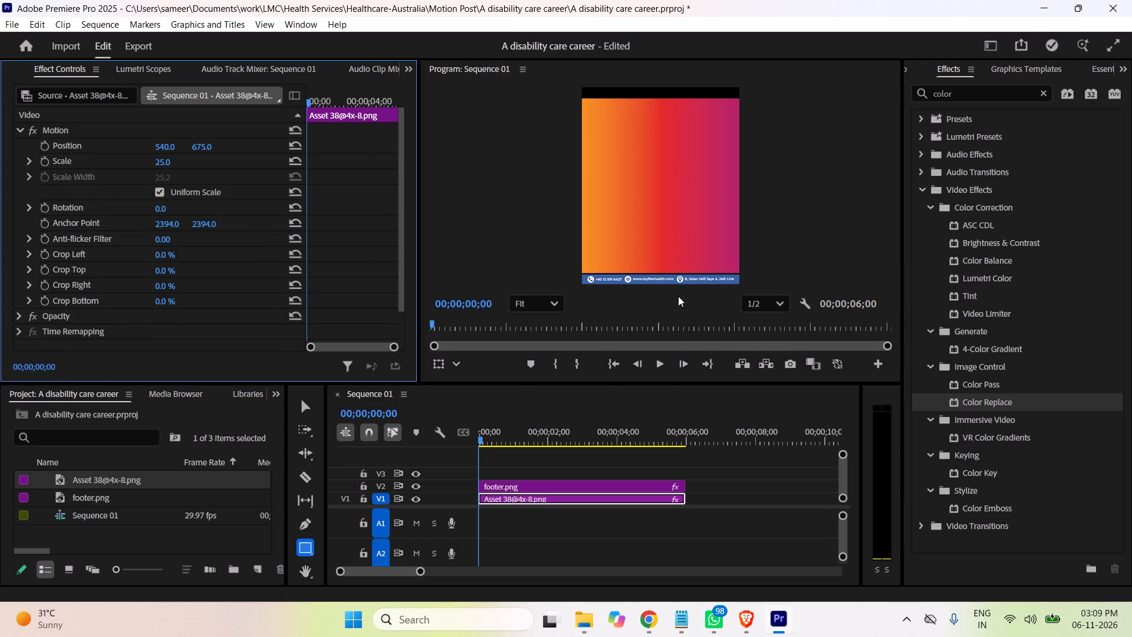
pyautogui.click(607, 499)
pyautogui.click(718, 497)
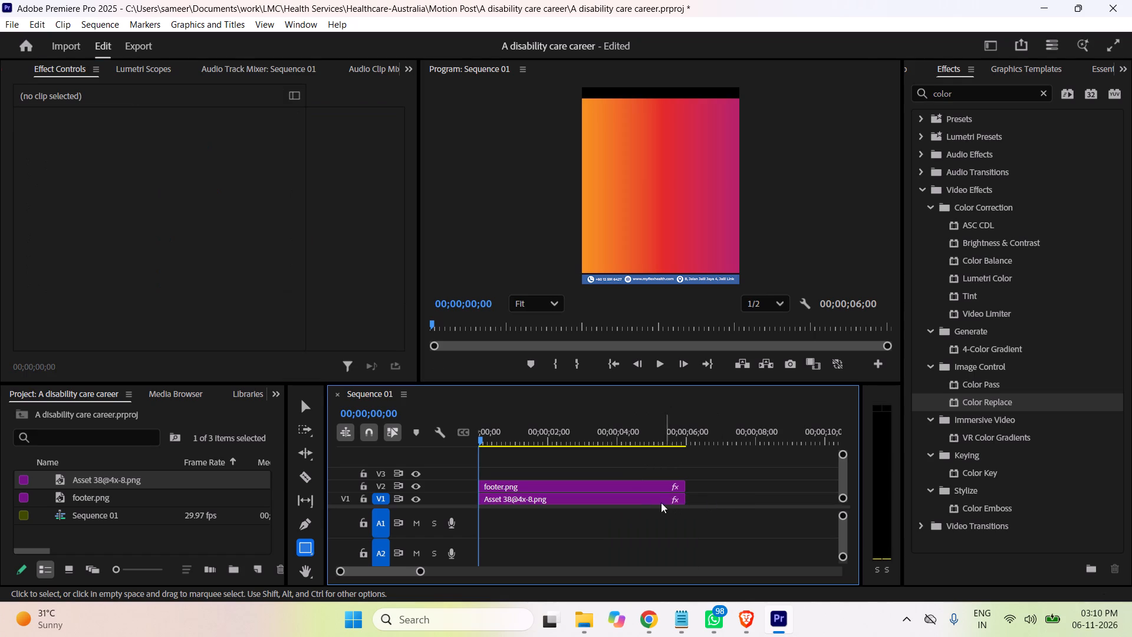
pyautogui.click(646, 500)
pyautogui.press('Delete')
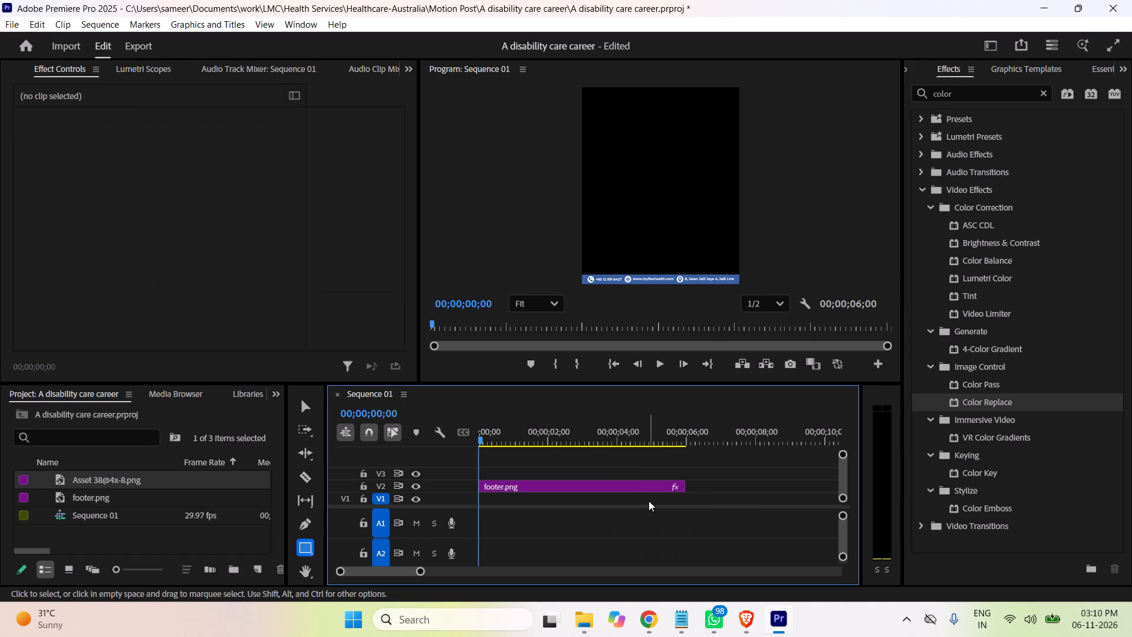
pyautogui.hotkey('ctrl', 's')
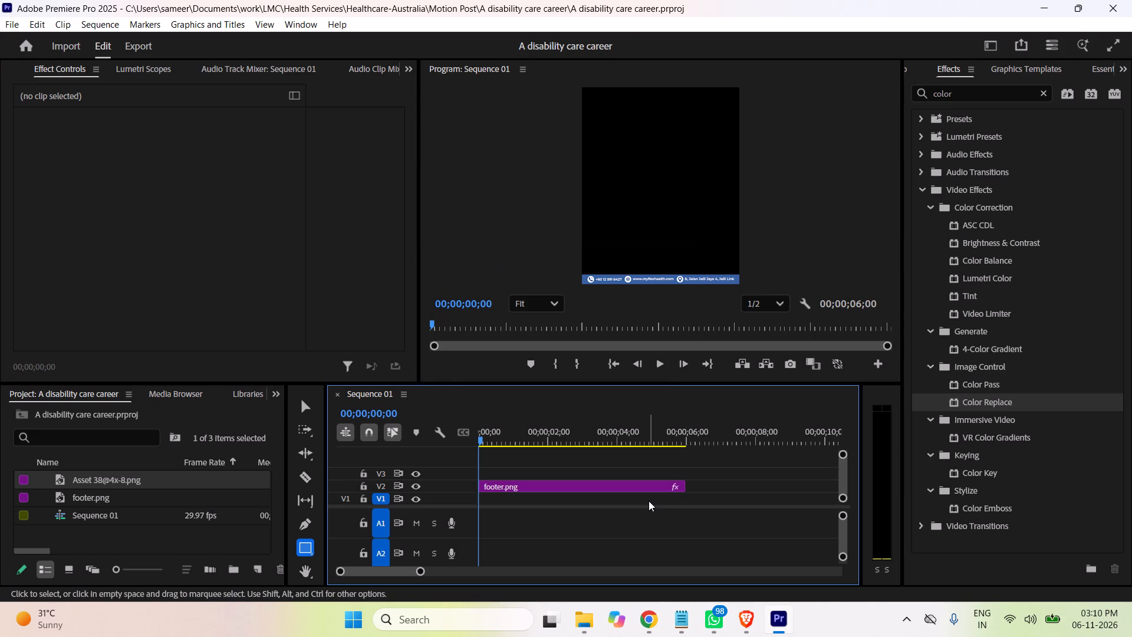
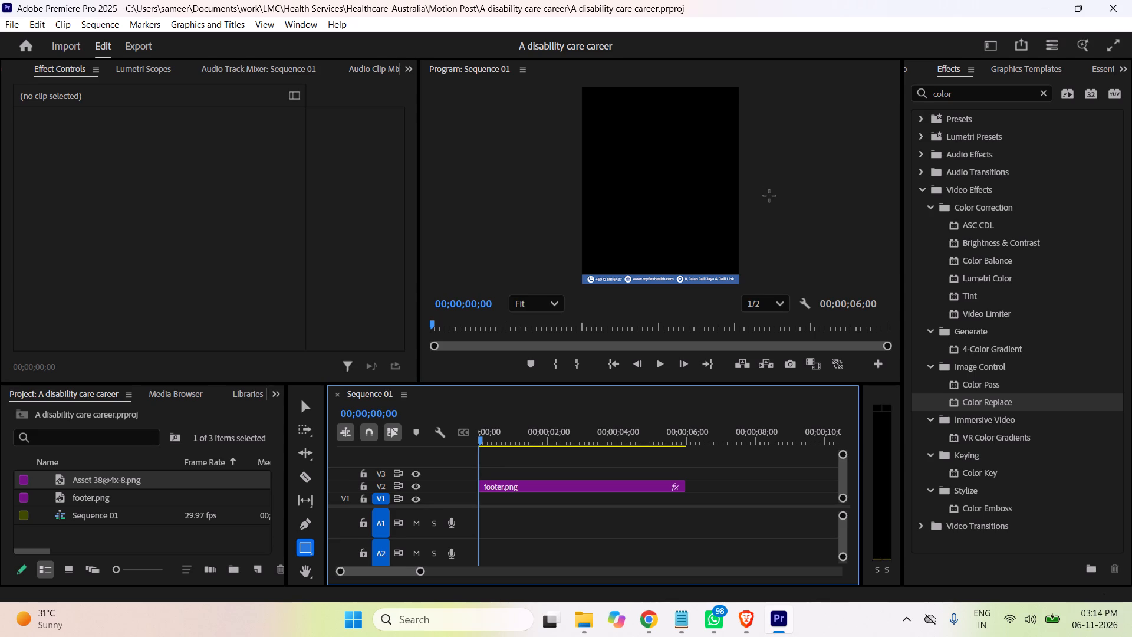
pyautogui.hotkey('ctrl', 'z')
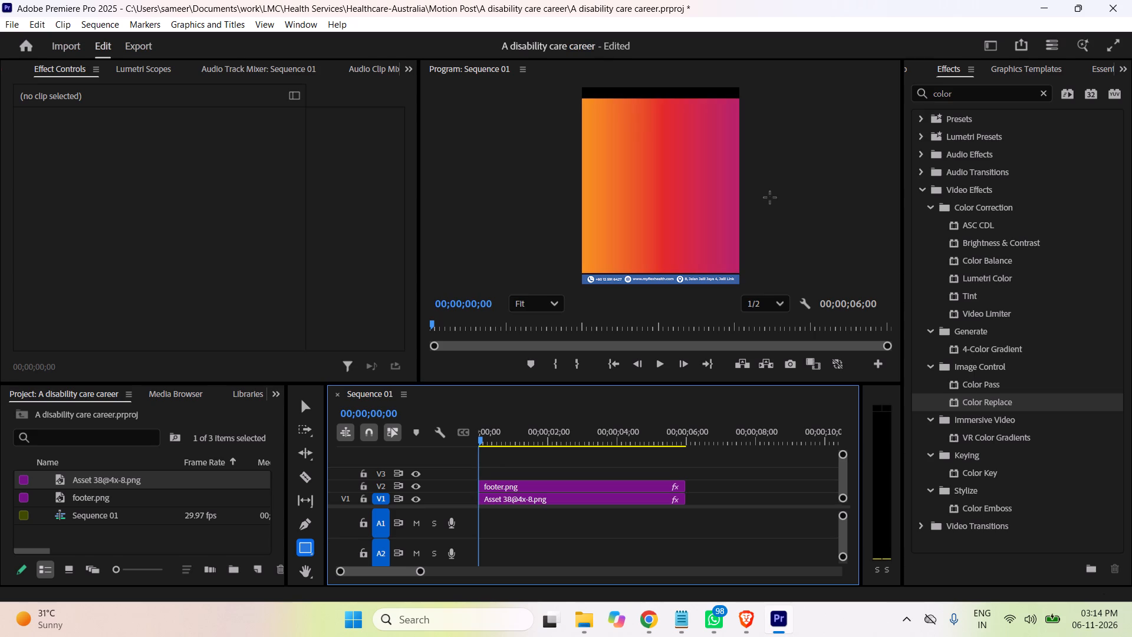
pyautogui.hotkey('ctrl', 'z')
pyautogui.hotkey('ctrl', 'z')
pyautogui.hotkey('ctrl', 'z')
pyautogui.hotkey('ctrl', 'z')
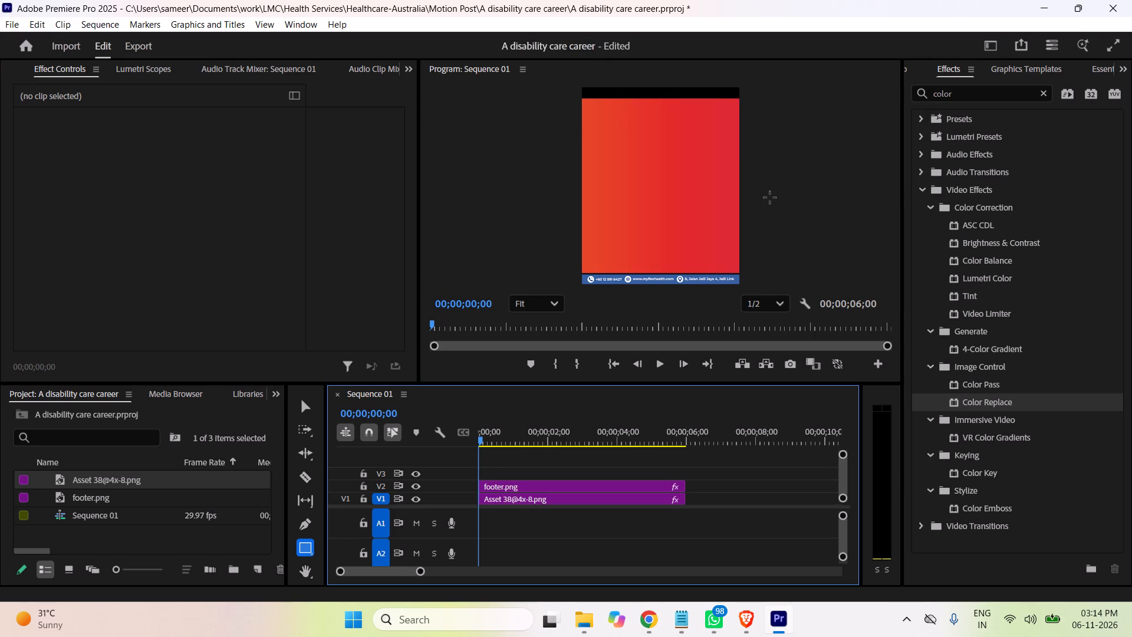
pyautogui.hotkey('ctrl', 'z')
pyautogui.hotkey('ctrl', 'z')
pyautogui.hotkey('ctrl', 'z')
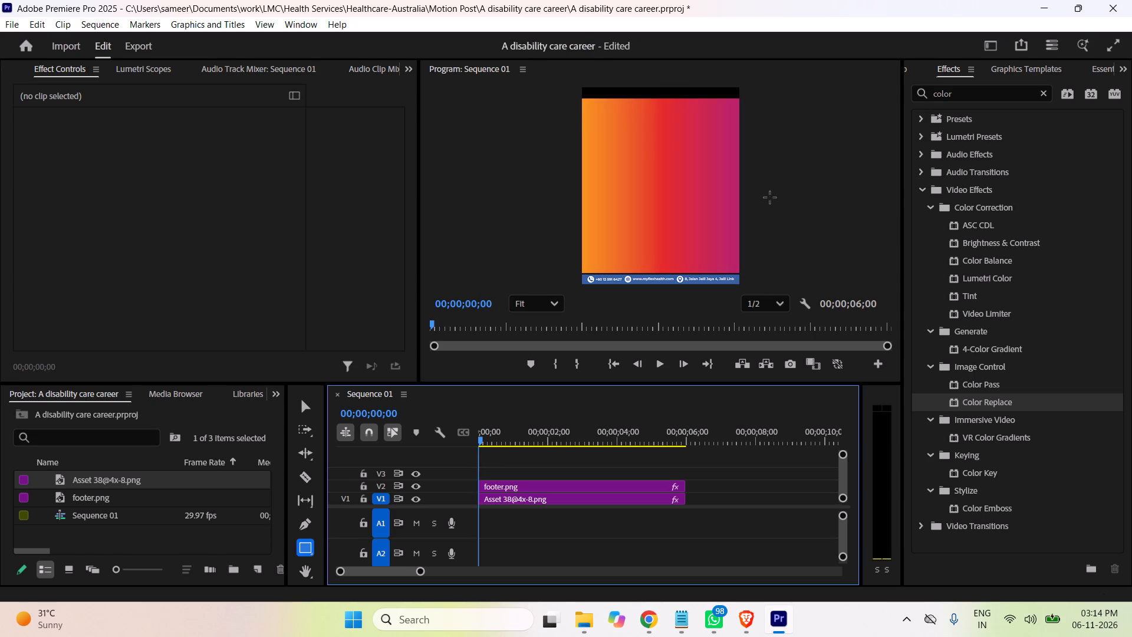
pyautogui.hotkey('ctrl', 'z')
pyautogui.hotkey('ctrl', 'z')
pyautogui.hotkey('ctrl', 'z')
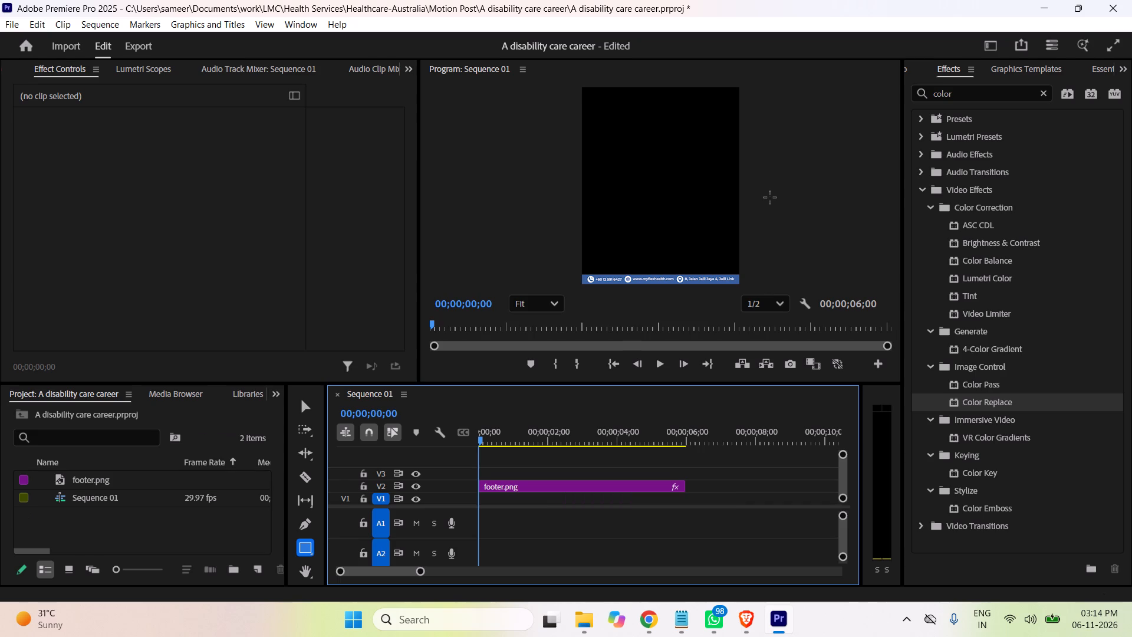
pyautogui.hotkey('ctrl', 'z')
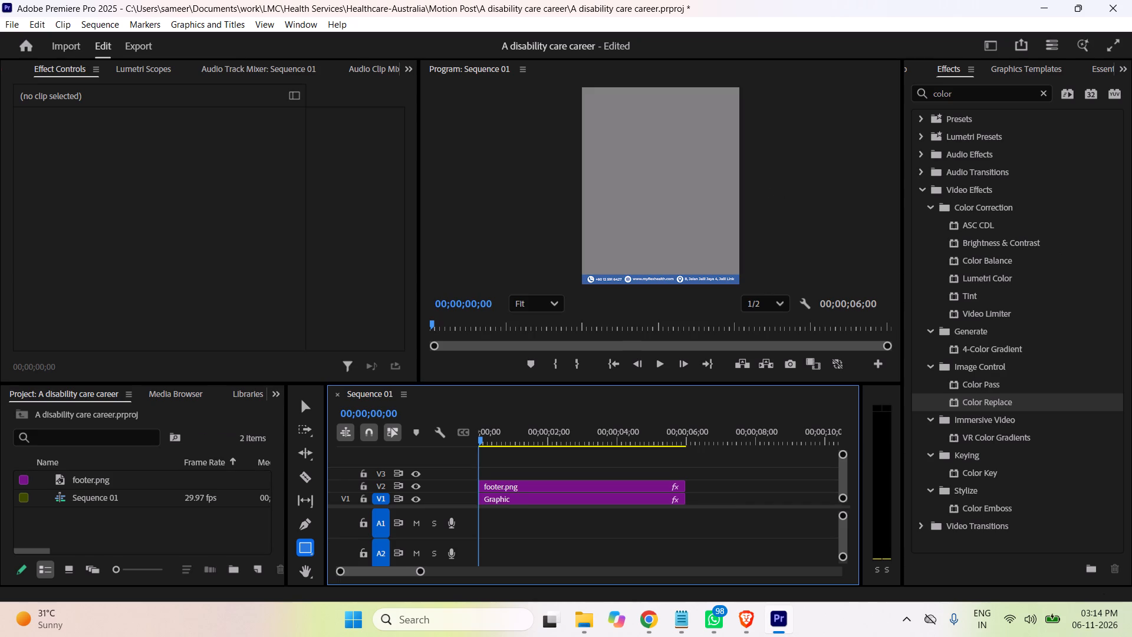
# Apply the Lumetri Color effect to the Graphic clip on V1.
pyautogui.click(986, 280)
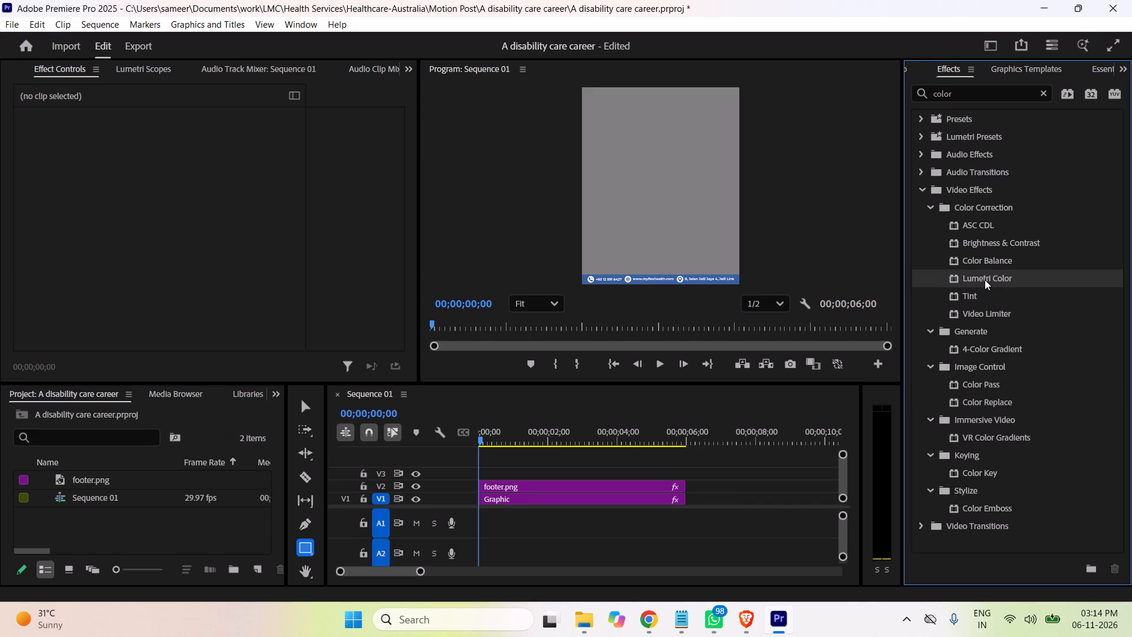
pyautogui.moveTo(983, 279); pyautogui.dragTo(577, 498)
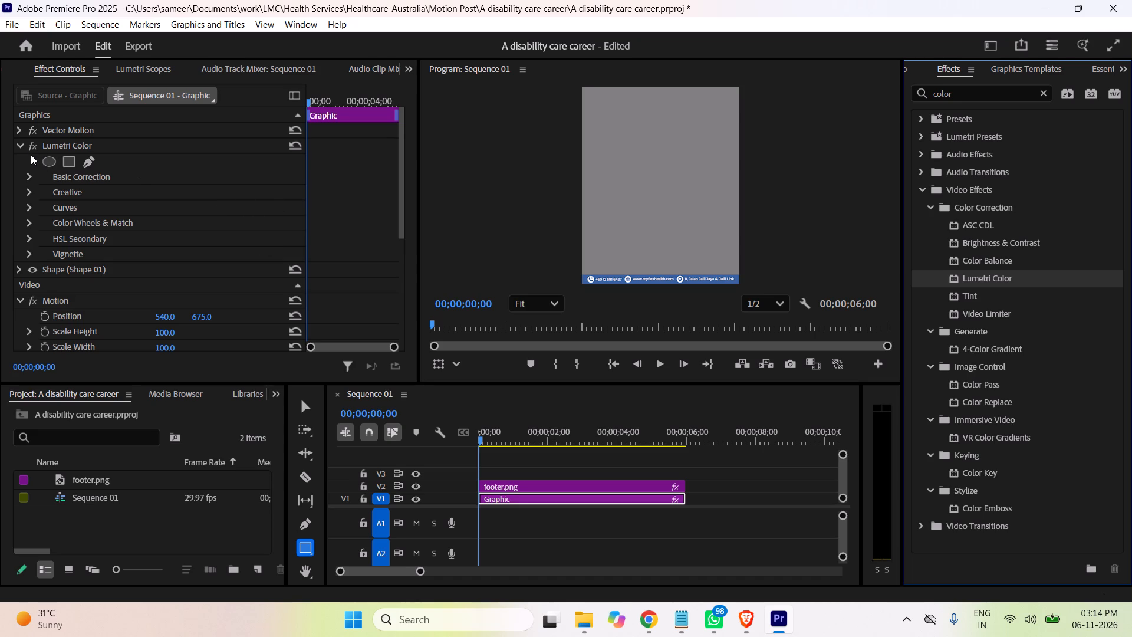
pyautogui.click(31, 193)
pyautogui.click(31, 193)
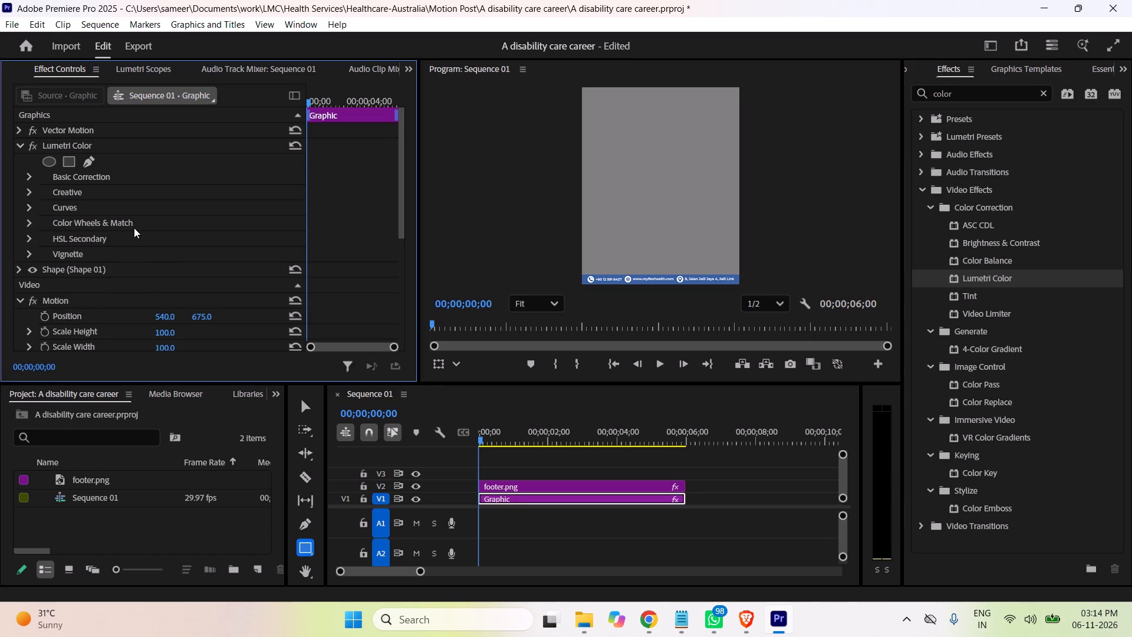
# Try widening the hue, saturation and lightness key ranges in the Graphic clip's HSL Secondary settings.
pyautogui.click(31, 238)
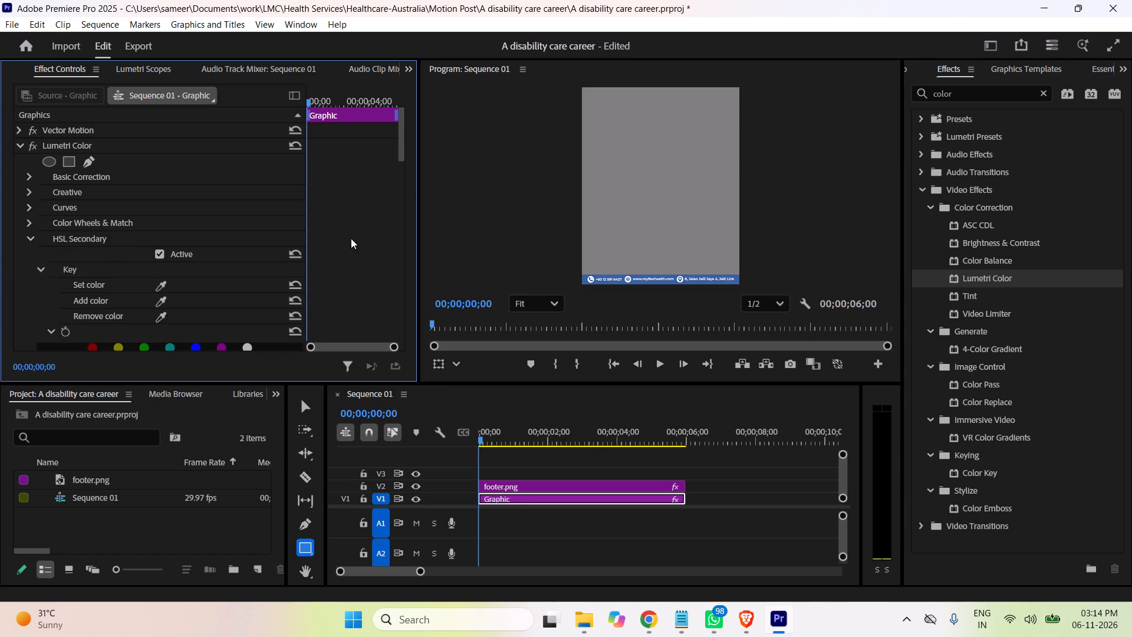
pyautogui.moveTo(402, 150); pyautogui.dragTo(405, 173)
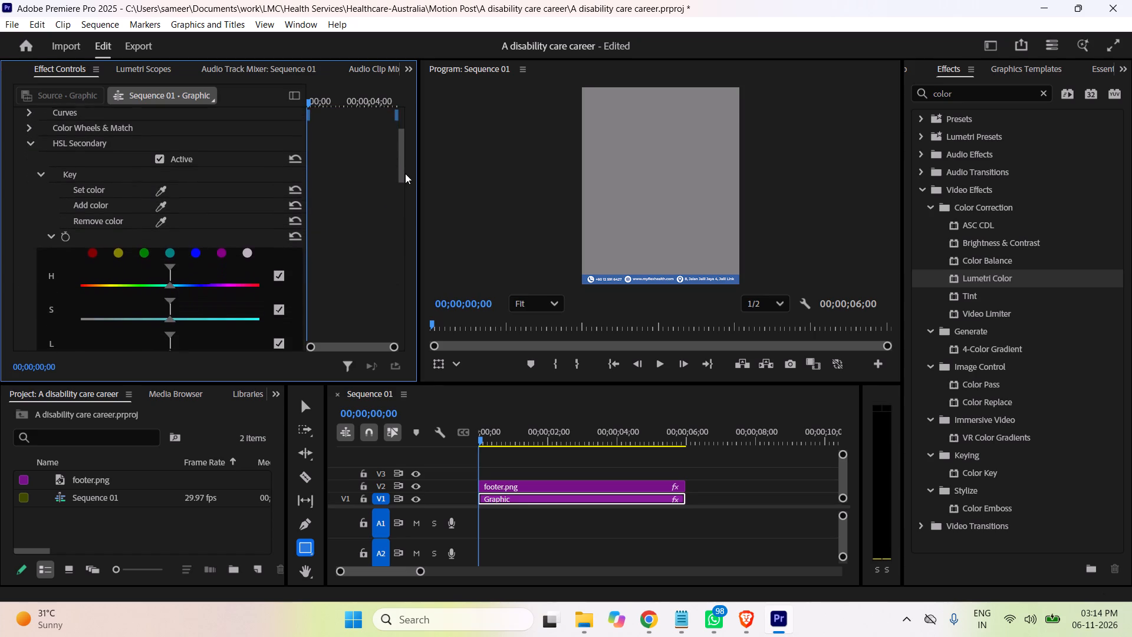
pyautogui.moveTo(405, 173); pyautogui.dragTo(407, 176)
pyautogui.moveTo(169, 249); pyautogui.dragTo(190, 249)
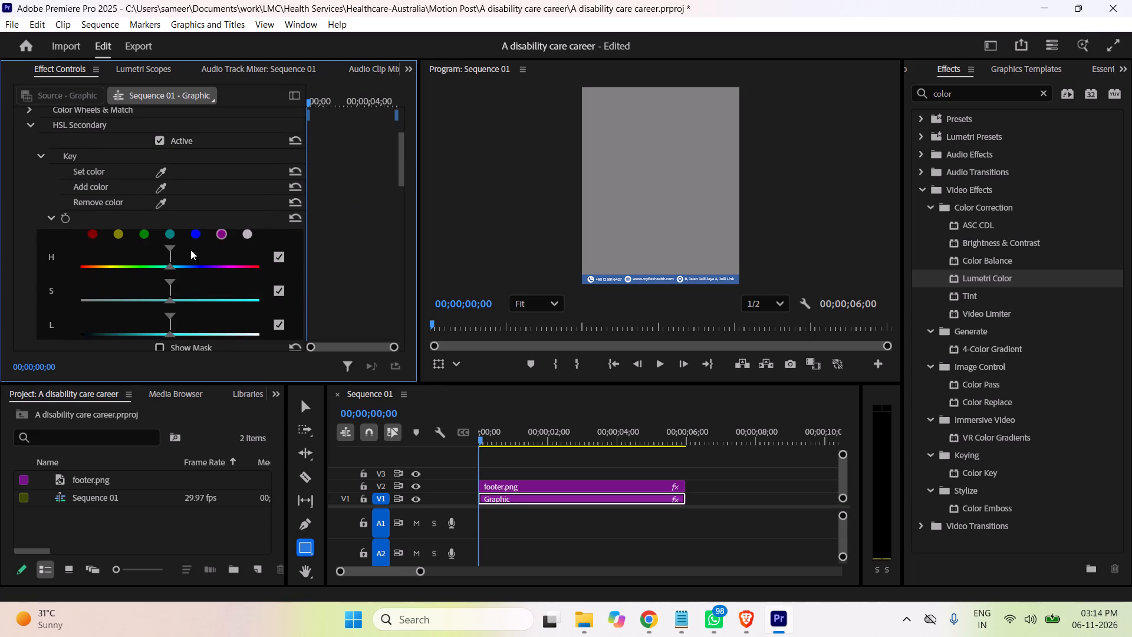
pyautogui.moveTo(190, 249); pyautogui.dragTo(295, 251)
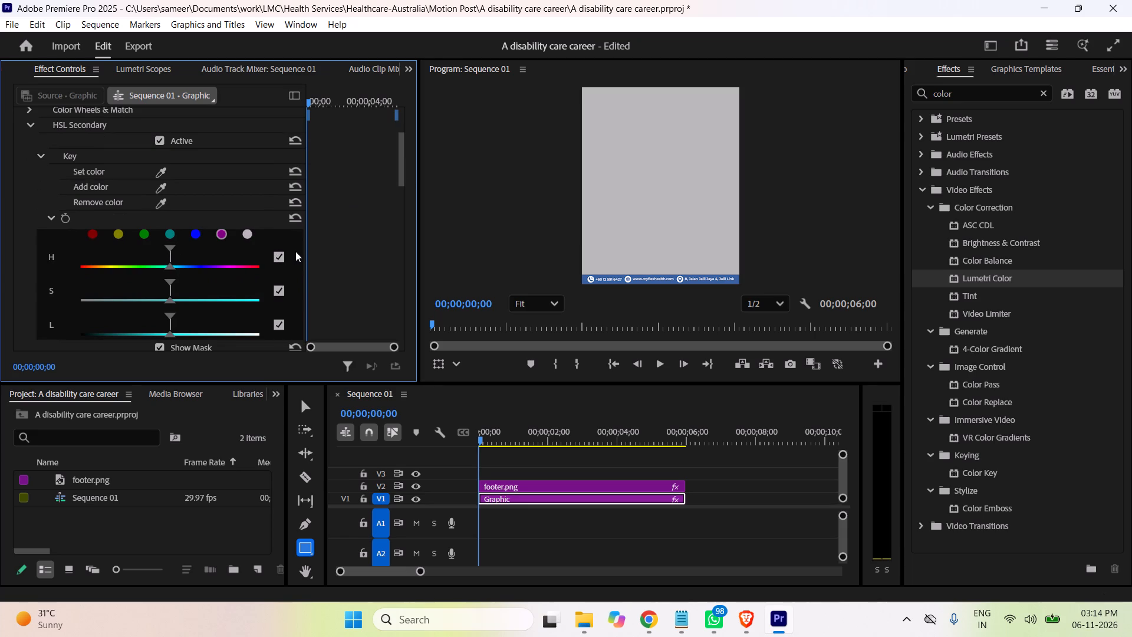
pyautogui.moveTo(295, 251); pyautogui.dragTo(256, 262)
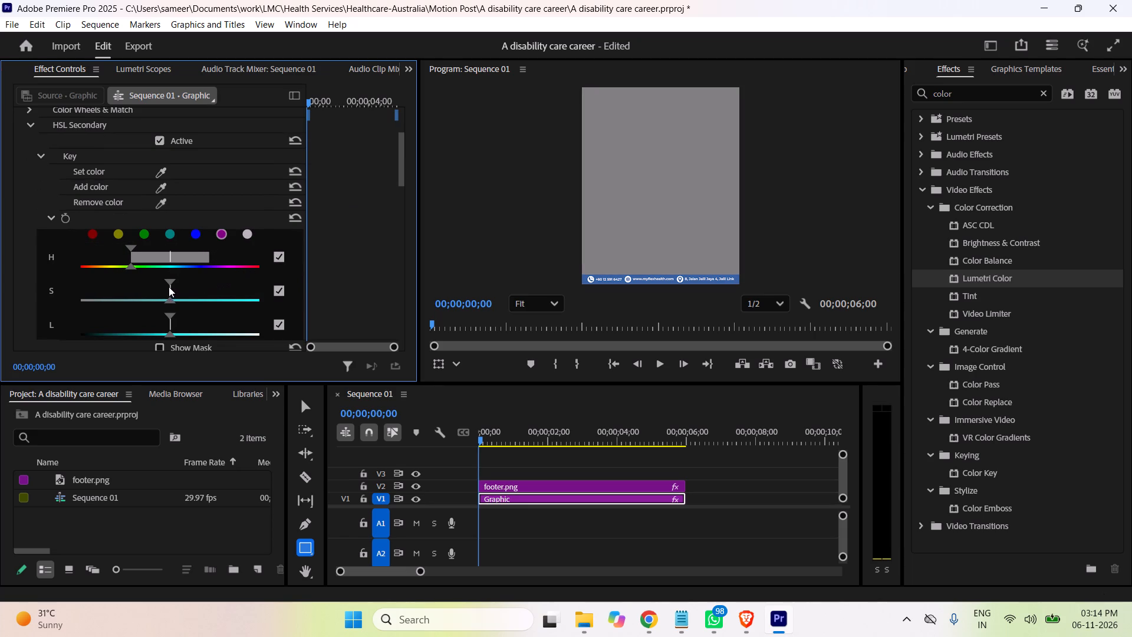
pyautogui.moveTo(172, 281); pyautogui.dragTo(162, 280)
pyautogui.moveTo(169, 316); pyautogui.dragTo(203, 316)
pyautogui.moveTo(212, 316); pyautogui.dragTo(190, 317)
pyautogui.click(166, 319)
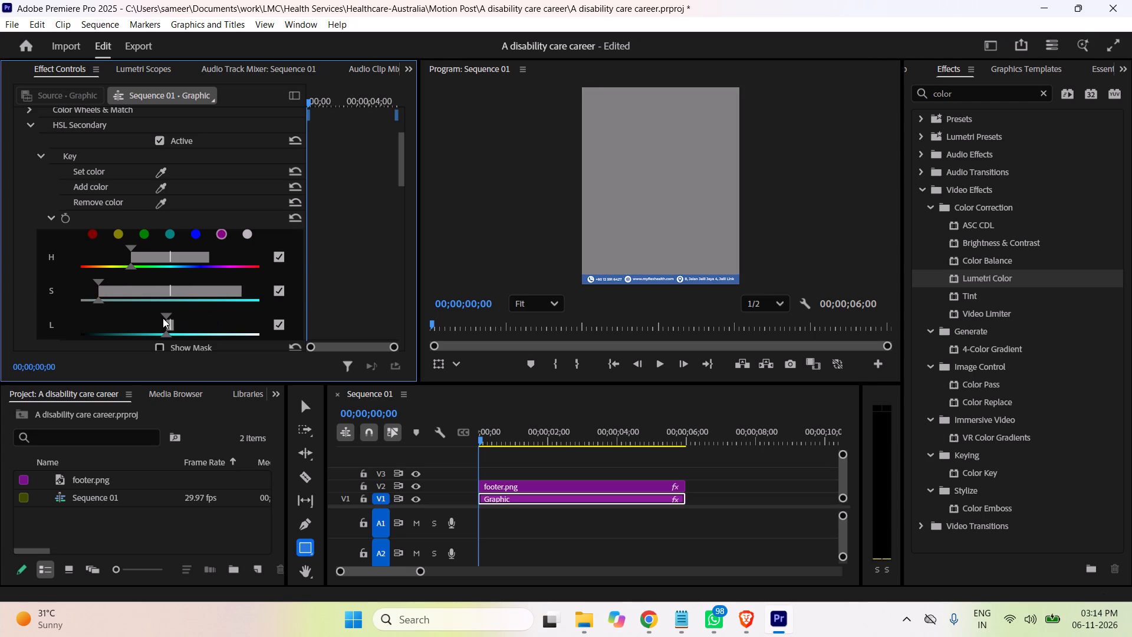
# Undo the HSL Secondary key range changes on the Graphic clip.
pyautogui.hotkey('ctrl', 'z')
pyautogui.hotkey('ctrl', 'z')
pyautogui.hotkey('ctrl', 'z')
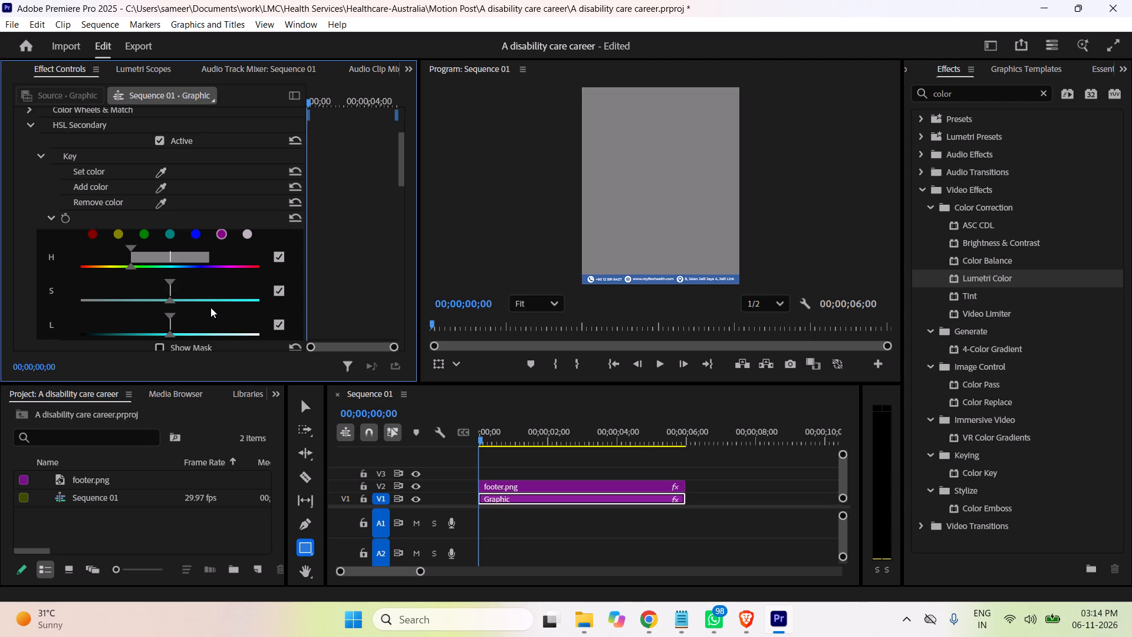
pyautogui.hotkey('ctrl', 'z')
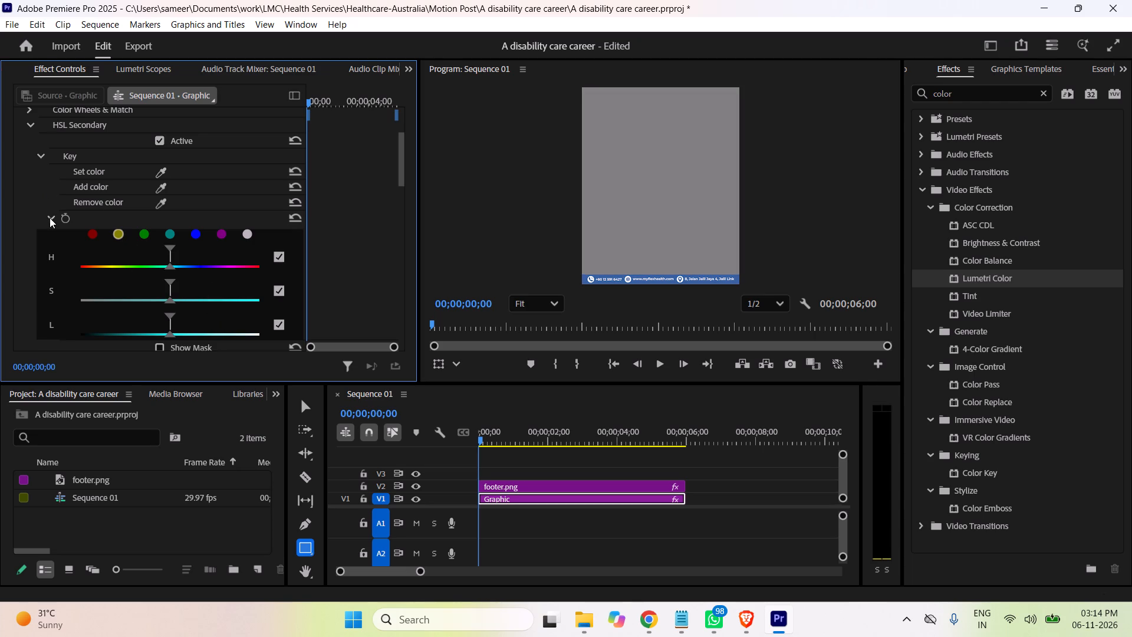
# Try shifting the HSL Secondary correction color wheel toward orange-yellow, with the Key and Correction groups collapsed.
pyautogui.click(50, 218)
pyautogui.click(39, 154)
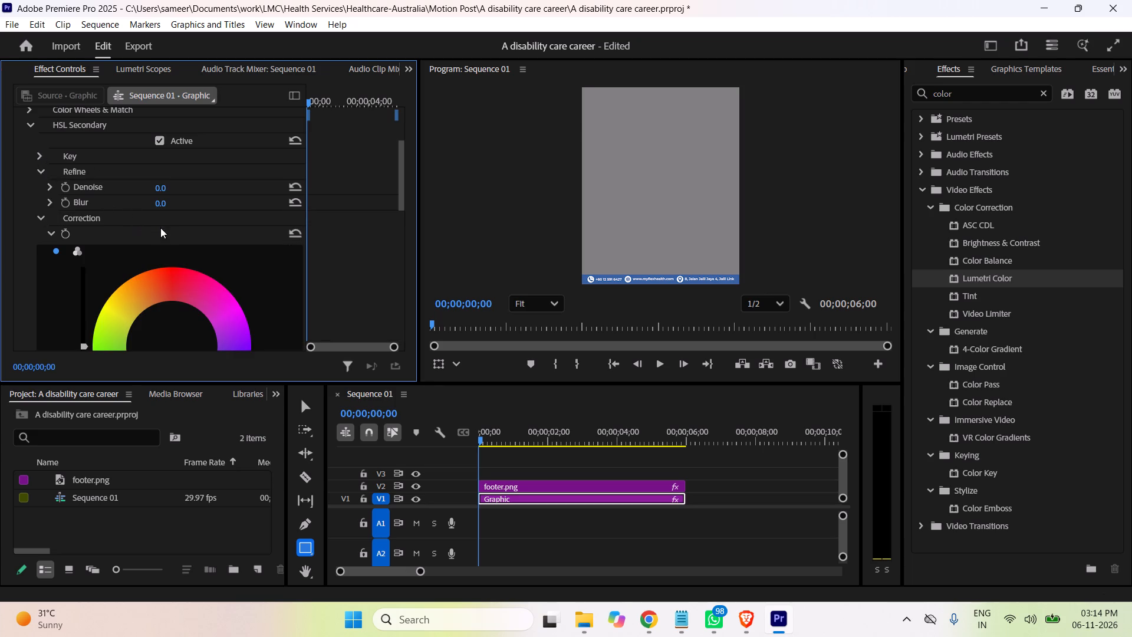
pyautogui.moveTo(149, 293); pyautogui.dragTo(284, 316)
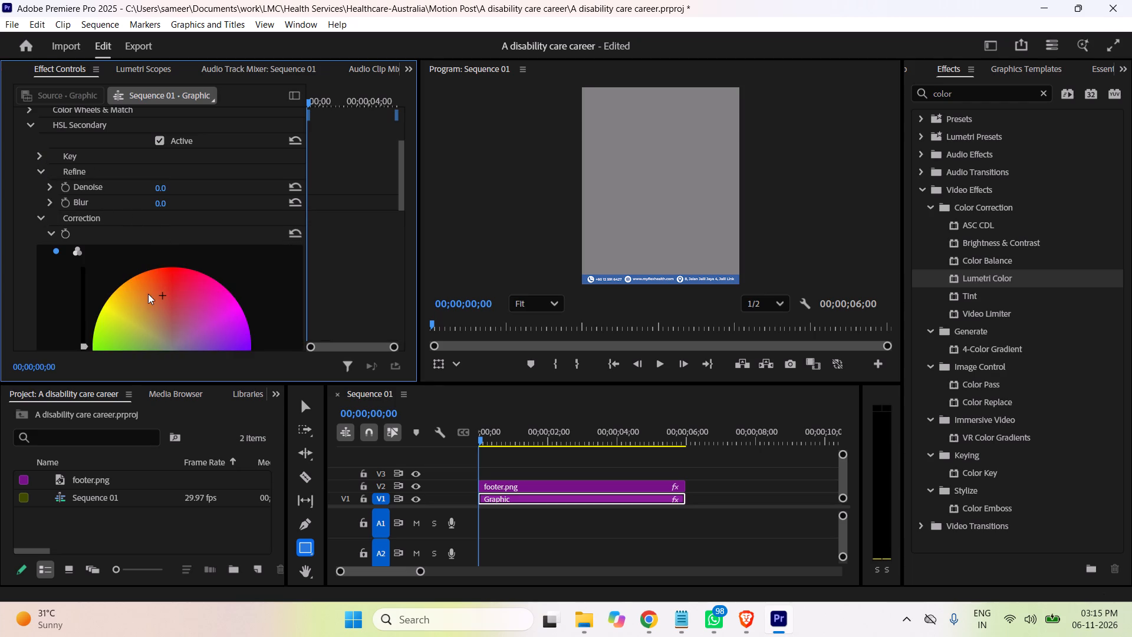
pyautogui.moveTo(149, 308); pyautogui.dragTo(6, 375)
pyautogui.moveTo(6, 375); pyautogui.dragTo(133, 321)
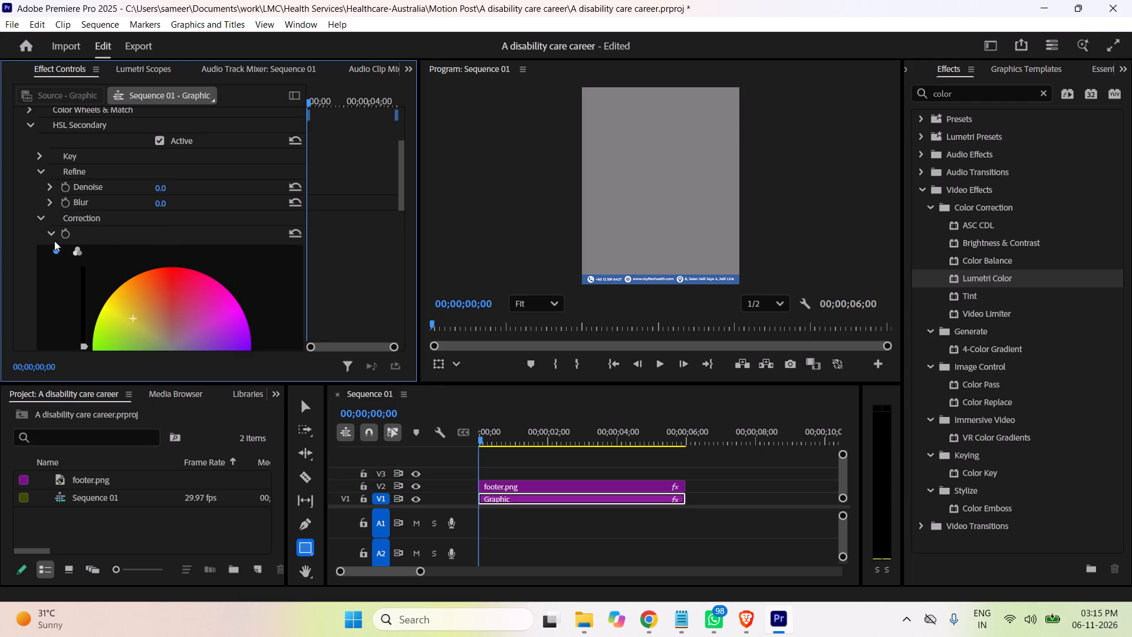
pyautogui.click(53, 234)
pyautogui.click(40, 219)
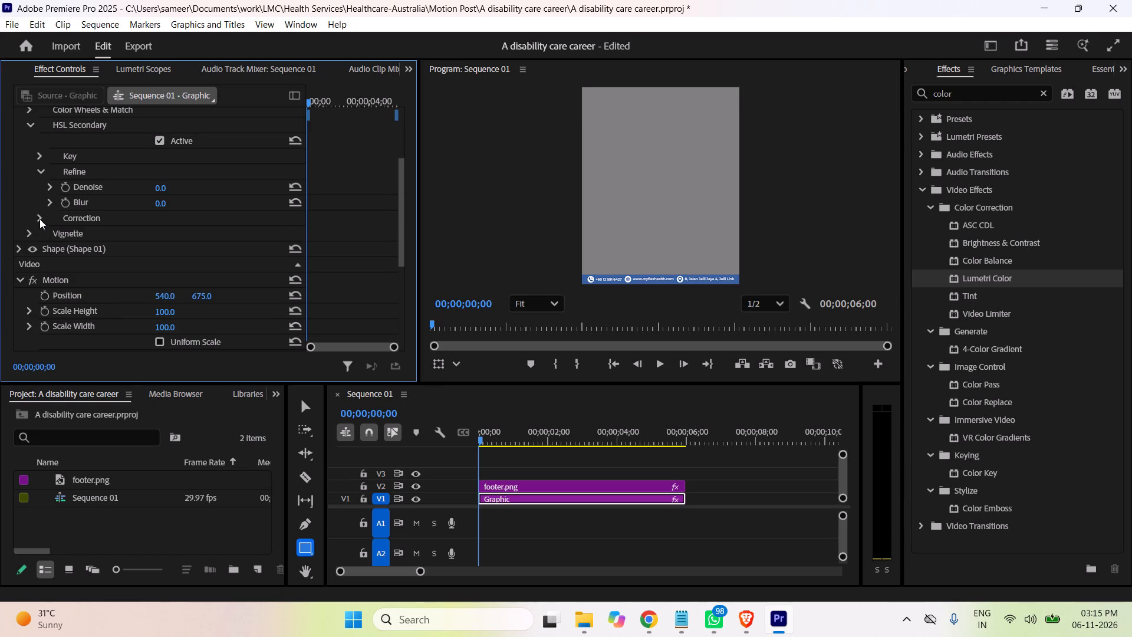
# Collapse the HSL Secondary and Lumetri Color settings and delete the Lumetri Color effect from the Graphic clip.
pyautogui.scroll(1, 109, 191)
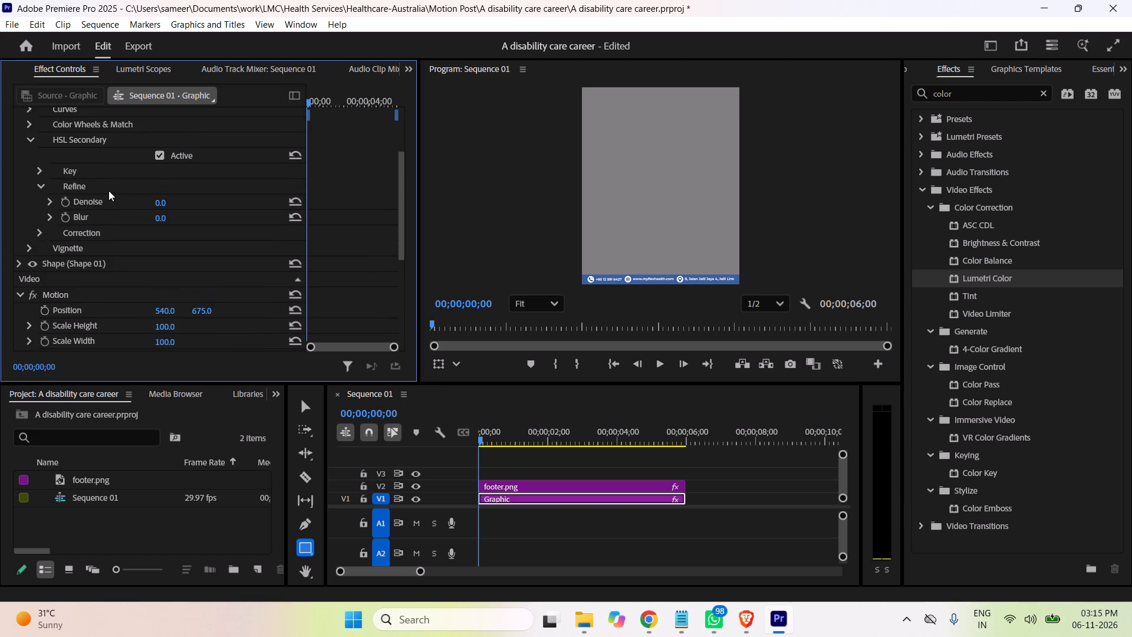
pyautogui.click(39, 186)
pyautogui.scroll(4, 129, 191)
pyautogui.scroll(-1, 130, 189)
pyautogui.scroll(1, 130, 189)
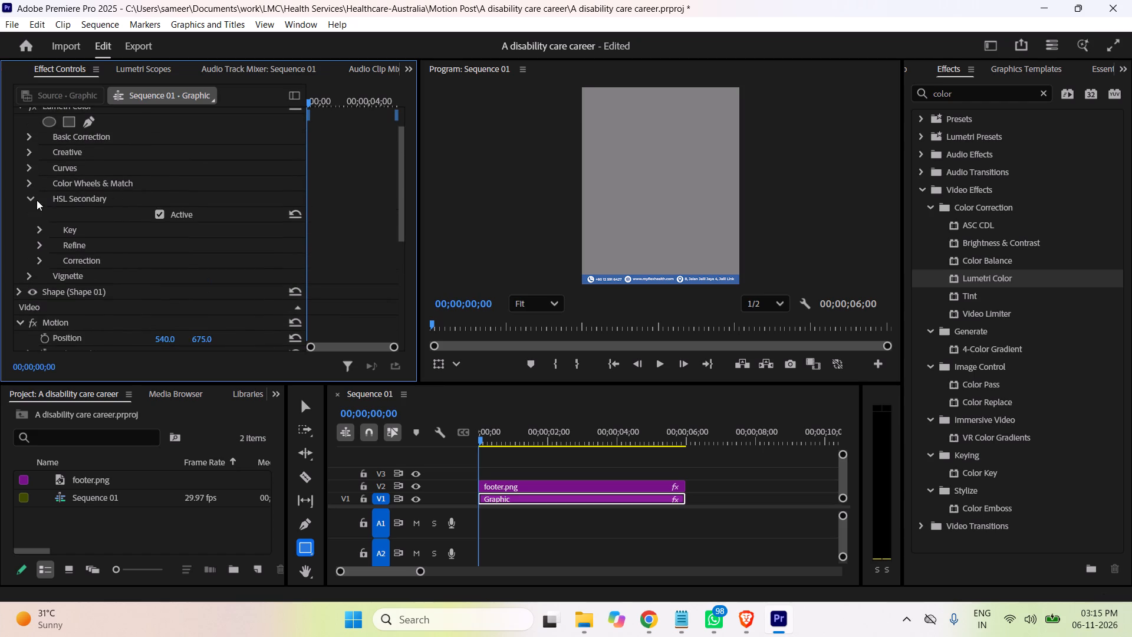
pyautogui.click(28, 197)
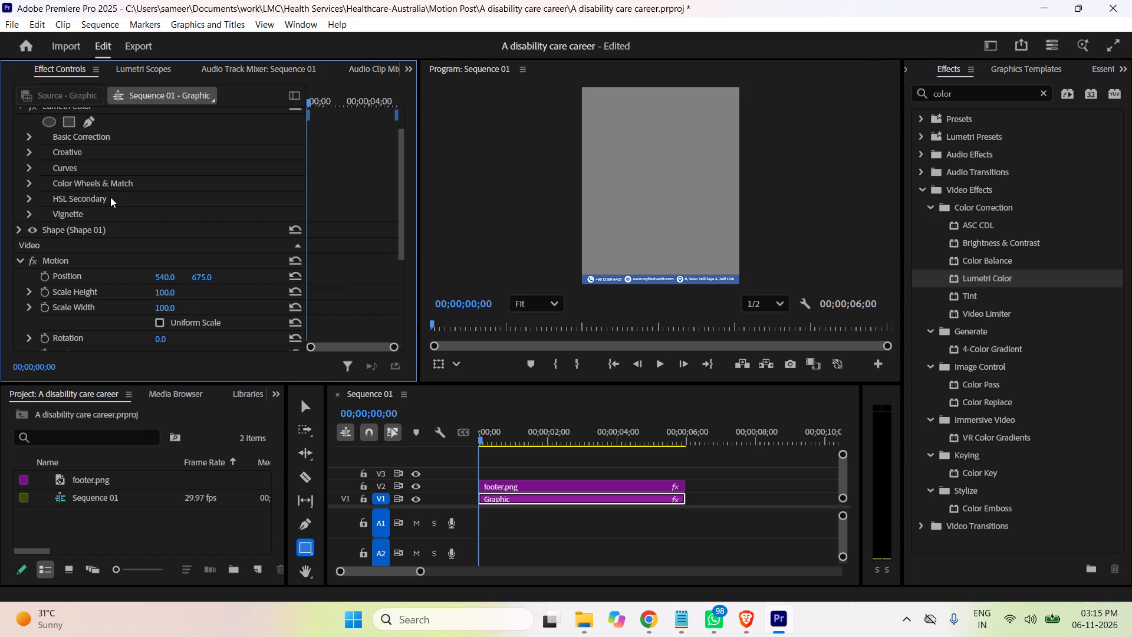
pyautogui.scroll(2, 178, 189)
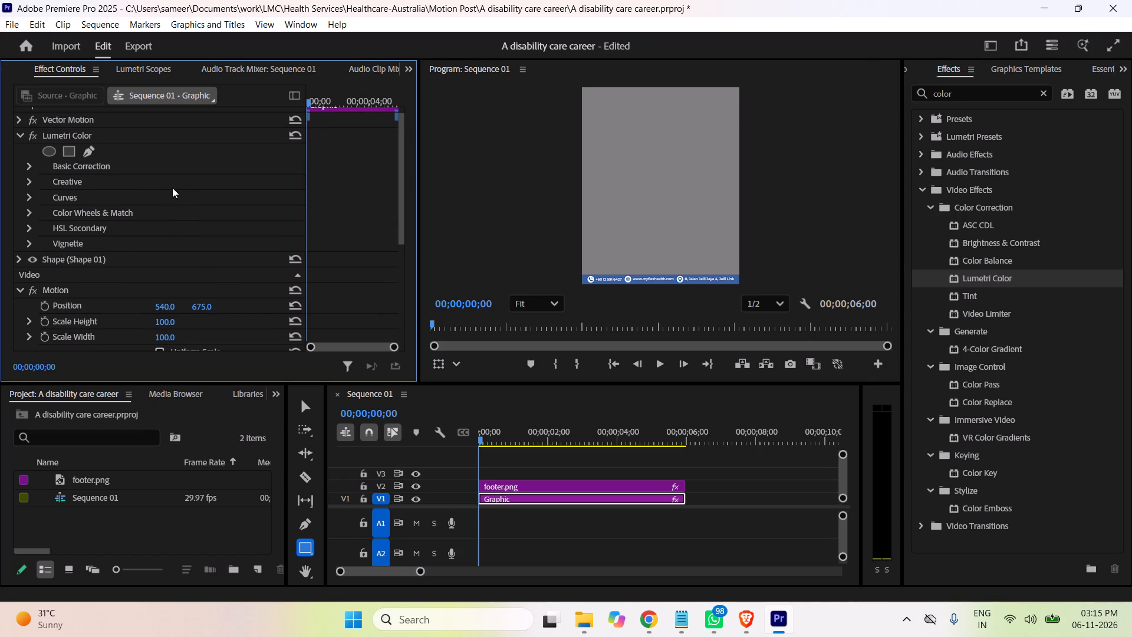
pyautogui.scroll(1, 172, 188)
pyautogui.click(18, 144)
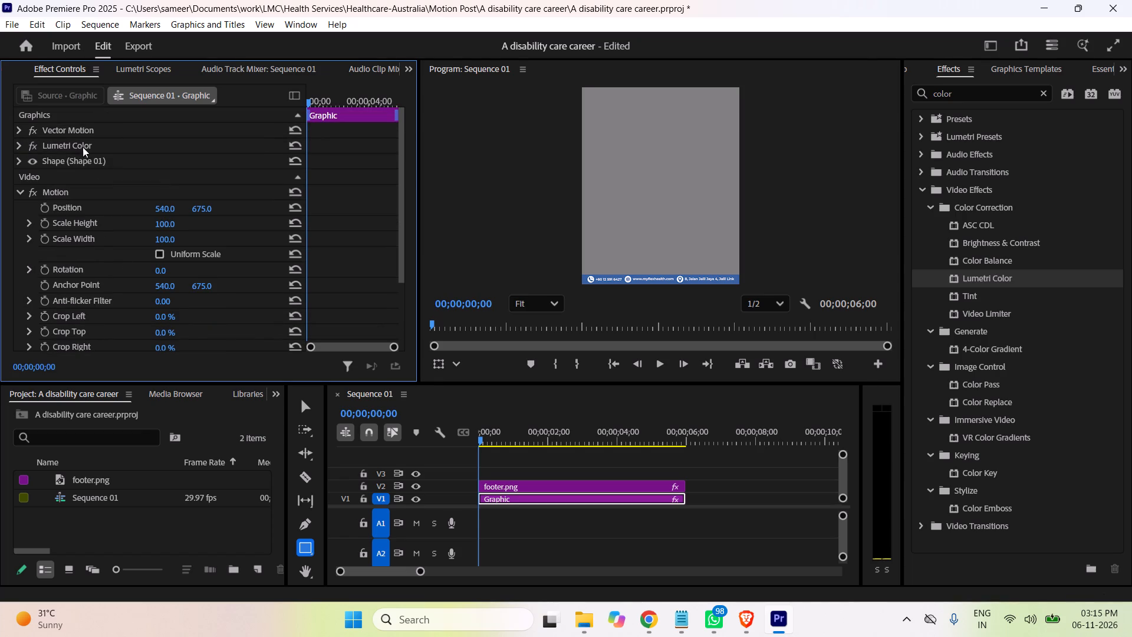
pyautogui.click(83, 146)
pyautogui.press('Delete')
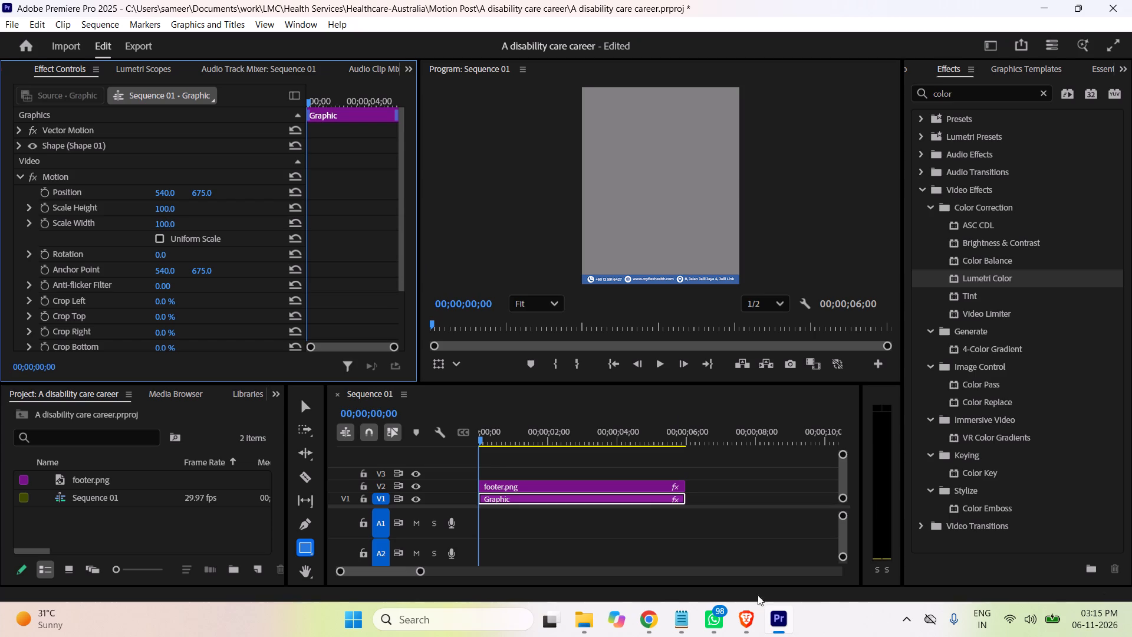
# Open Healthcare-Australia-training-1080x1350-20.ai from the my flex health training folder in Illustrator, ignoring the missing linked files.
pyautogui.click(592, 616)
pyautogui.click(886, 380)
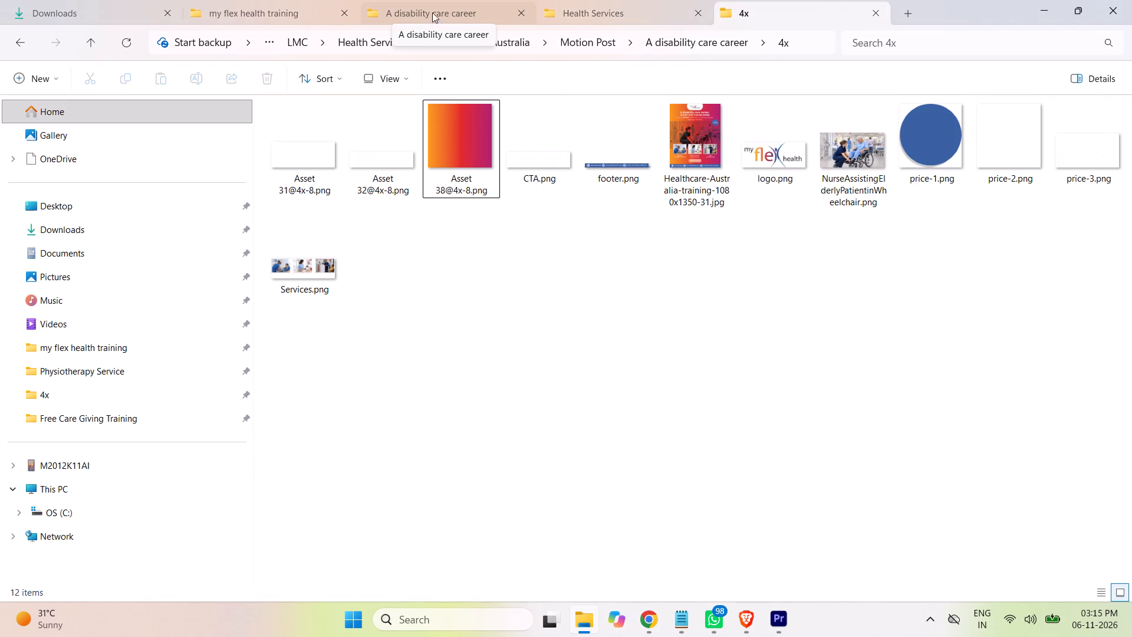
pyautogui.click(287, 10)
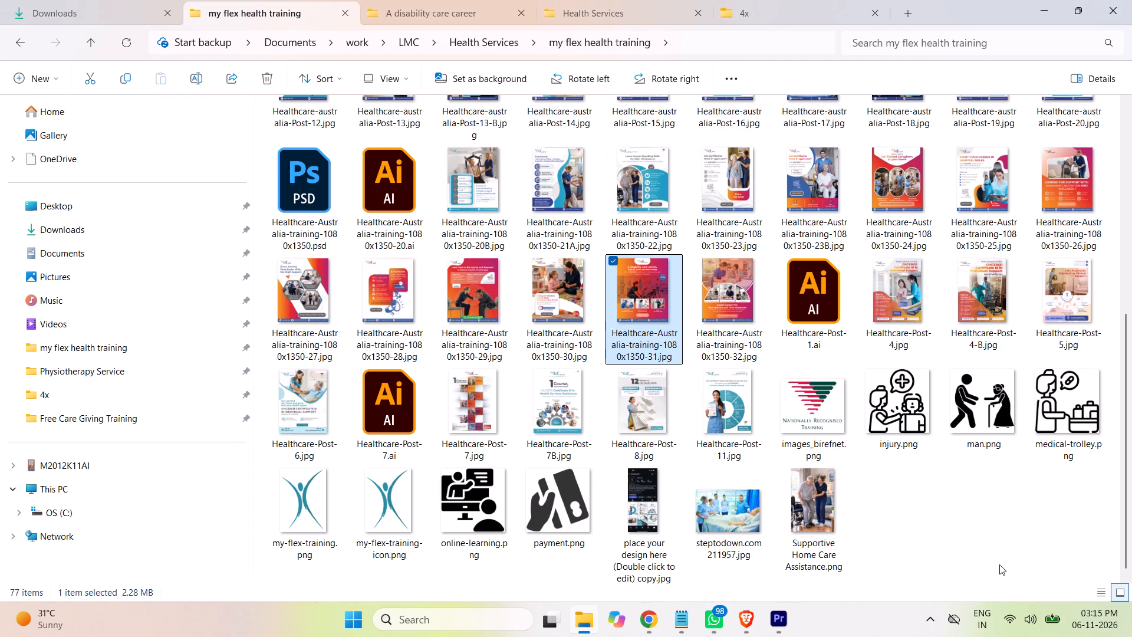
pyautogui.click(988, 553)
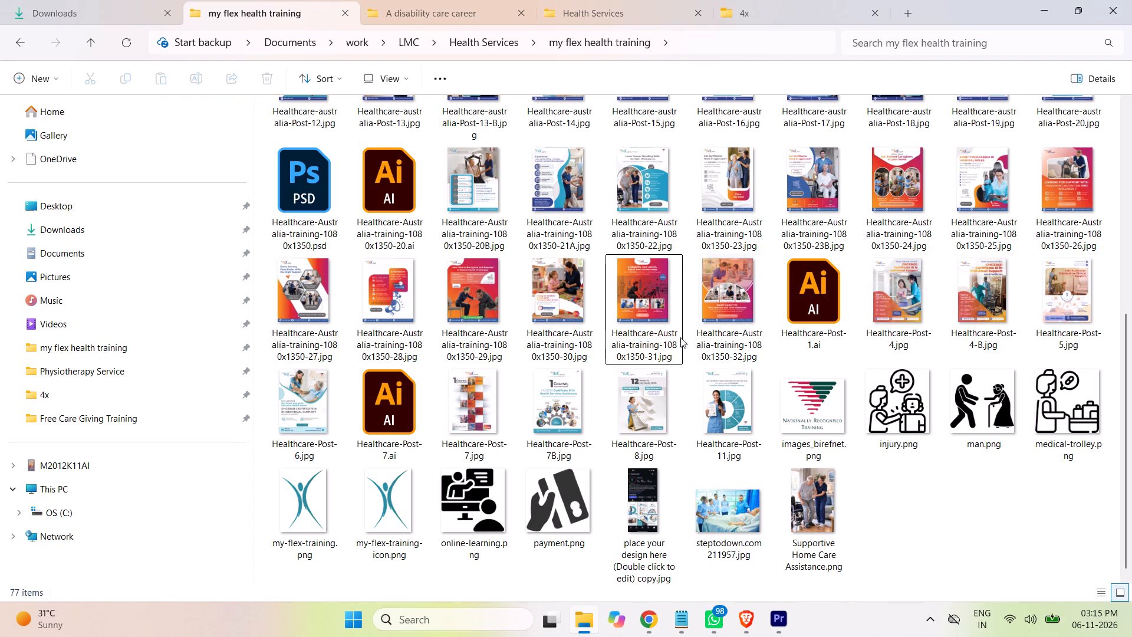
pyautogui.doubleClick(394, 201)
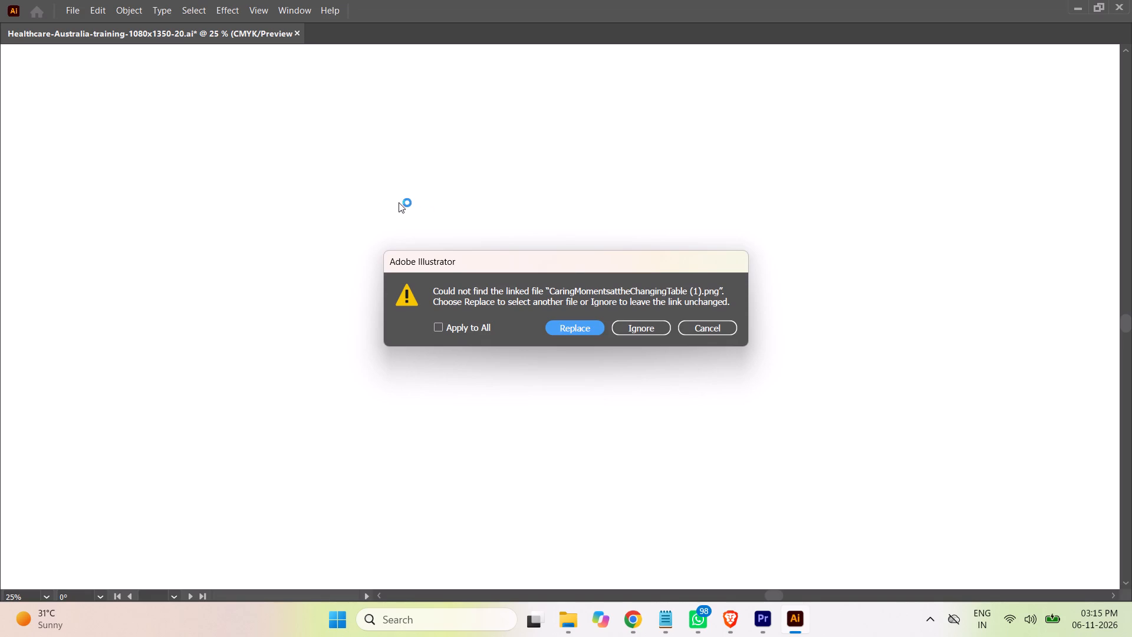
pyautogui.click(646, 327)
pyautogui.click(648, 328)
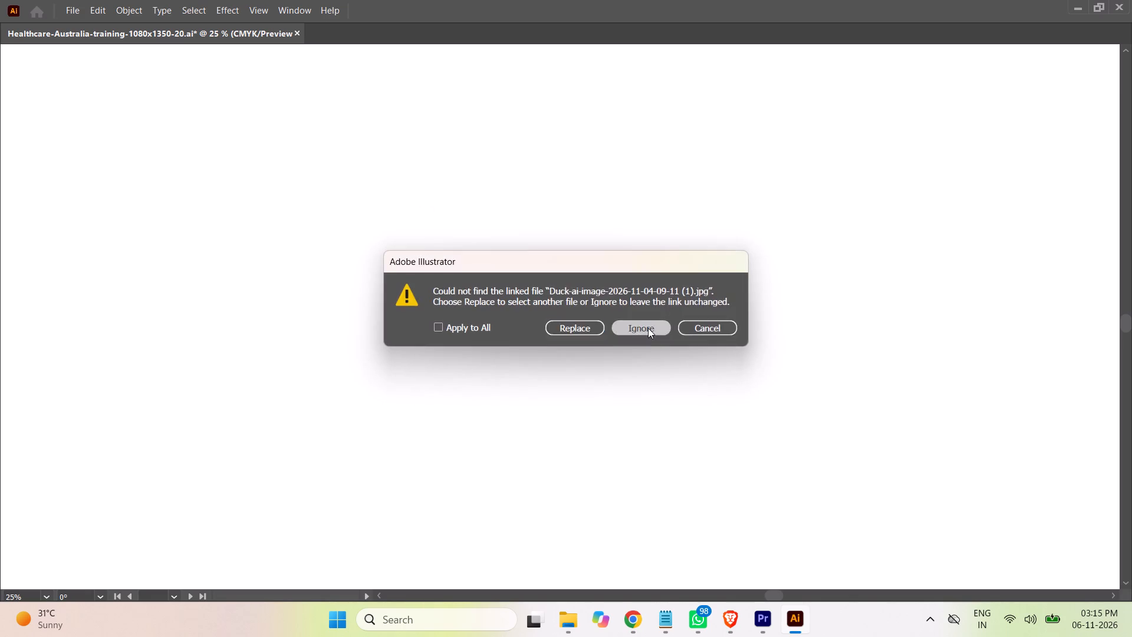
pyautogui.click(649, 329)
pyautogui.click(649, 329)
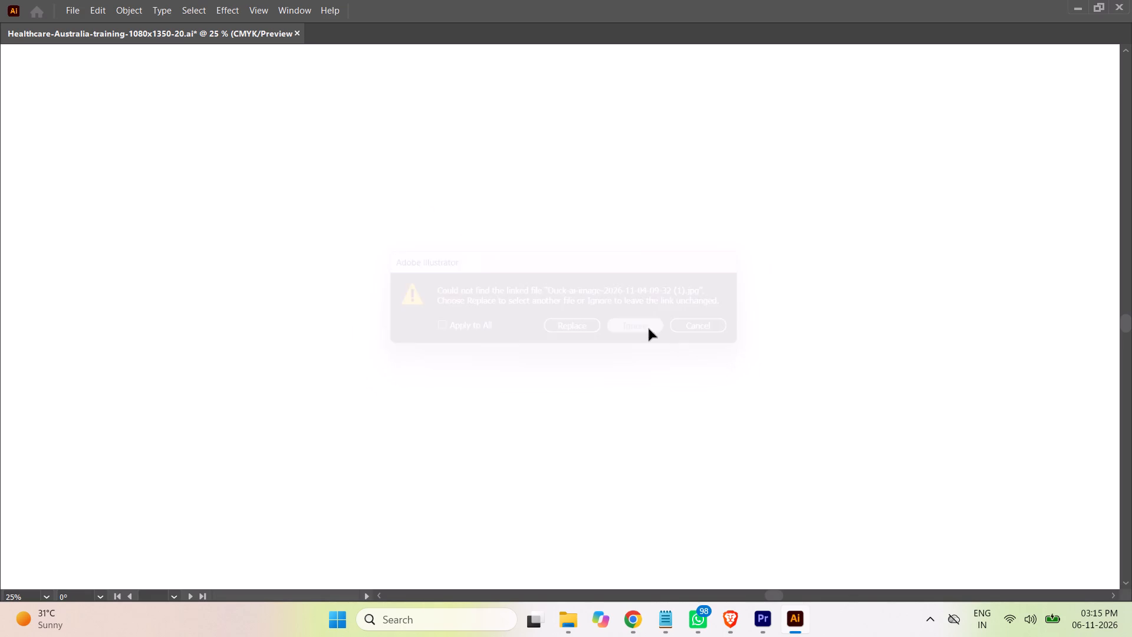
pyautogui.click(649, 329)
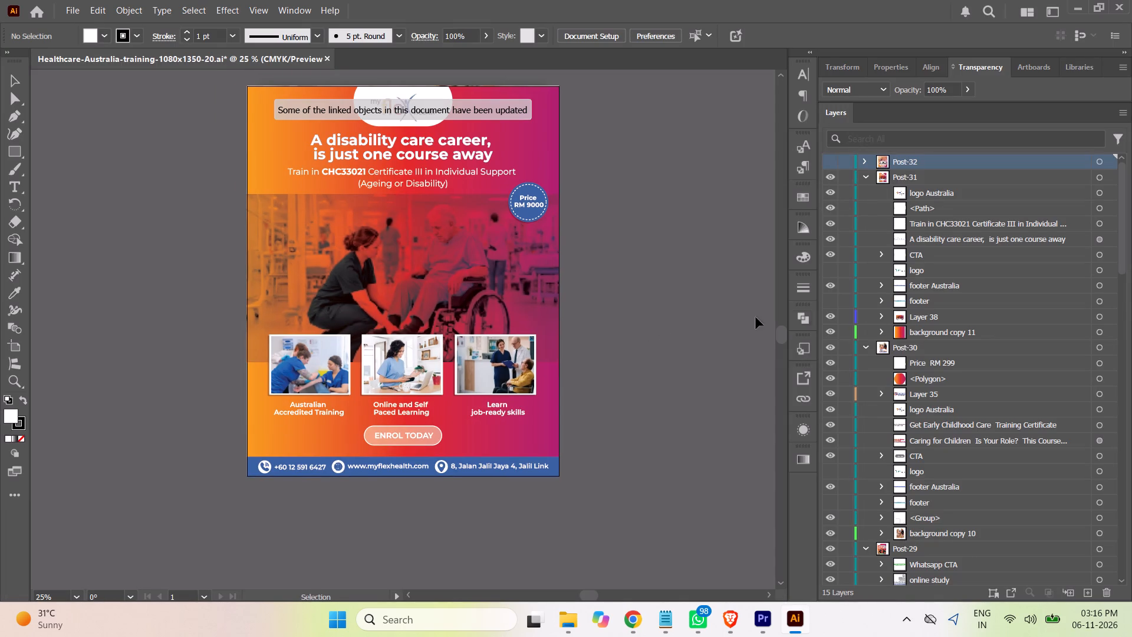
# Collapse the expanded post layers below Post-31 in the layer list, leaving Post-31 expanded.
pyautogui.click(863, 347)
pyautogui.click(865, 360)
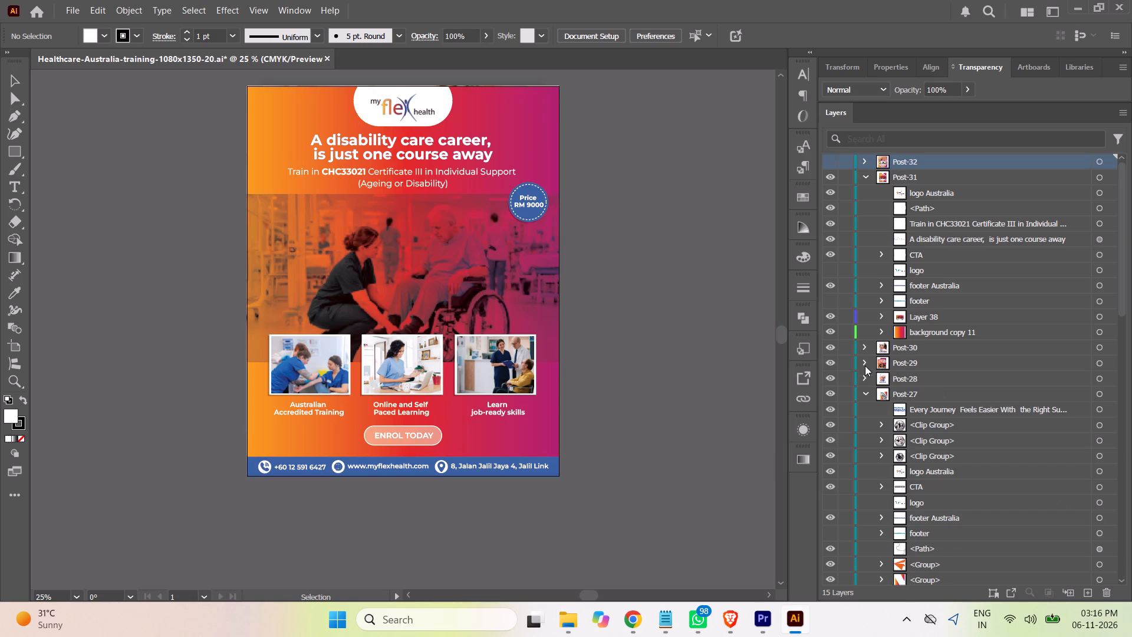
pyautogui.click(867, 395)
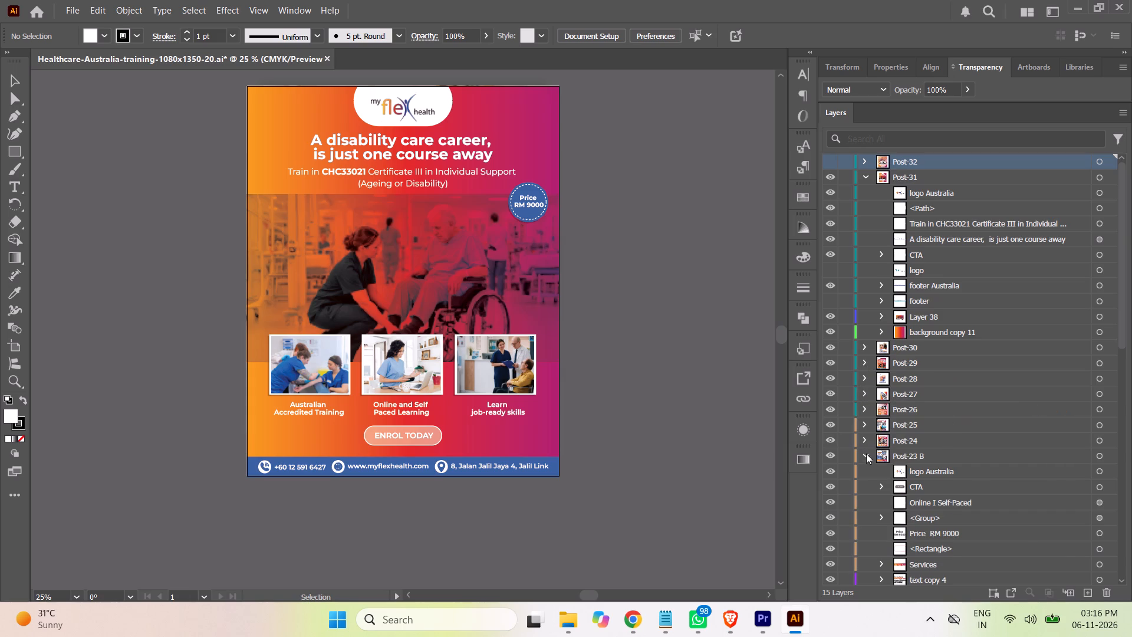
pyautogui.click(866, 454)
pyautogui.scroll(-2, 997, 379)
pyautogui.click(866, 408)
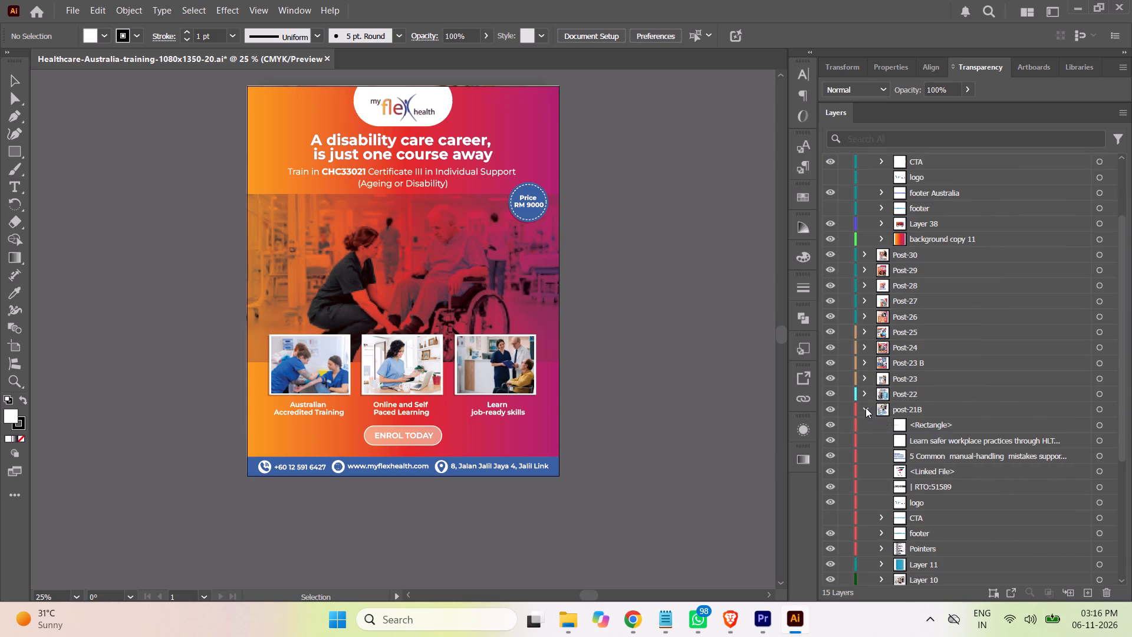
pyautogui.click(864, 423)
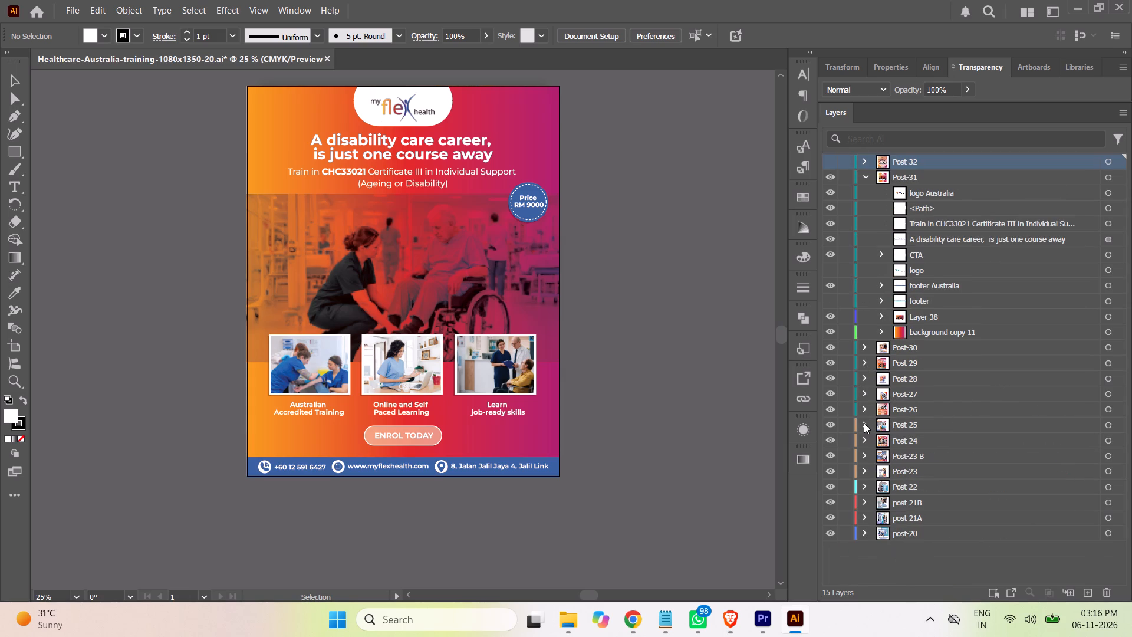
# Select the gradient rectangle in Post-31's background copy 11 layer and add it as an export asset.
pyautogui.click(881, 332)
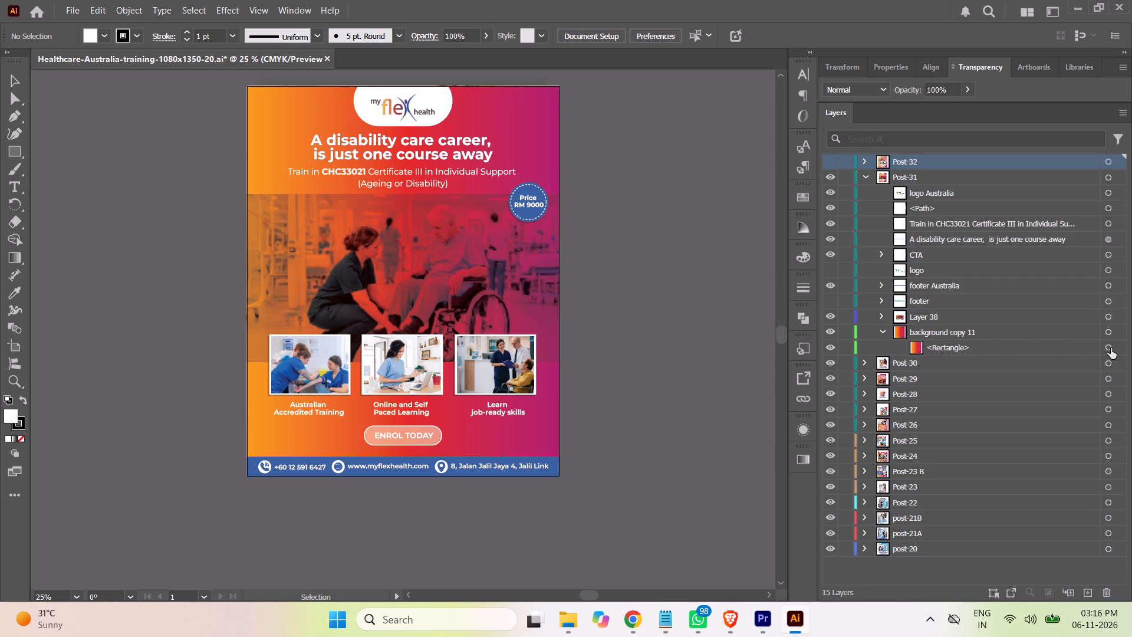
pyautogui.click(1109, 347)
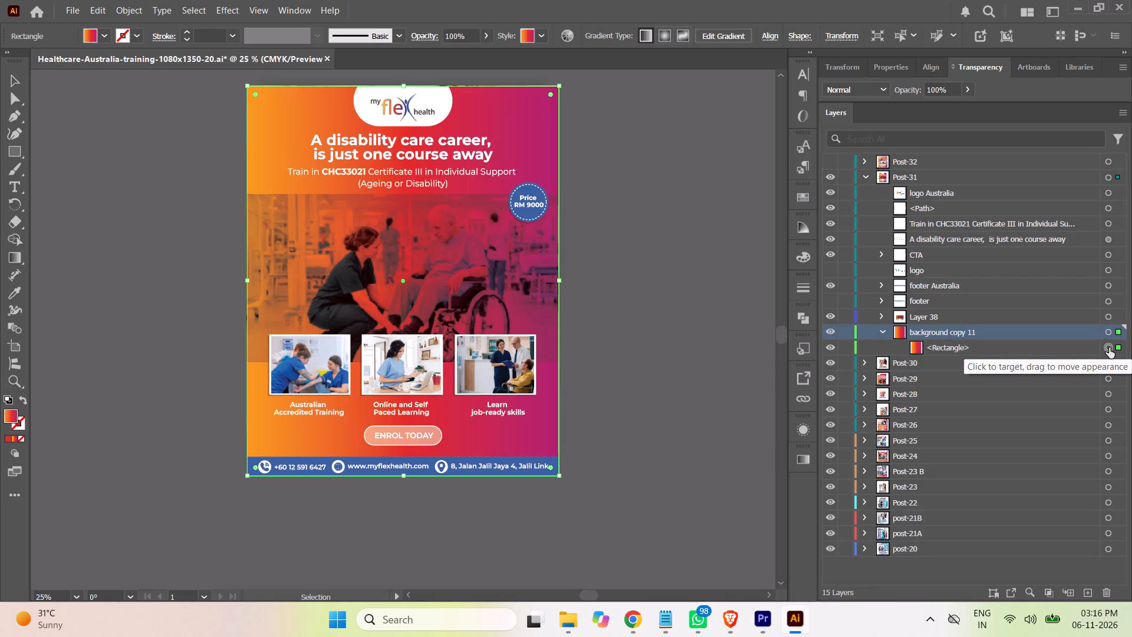
pyautogui.click(1015, 350)
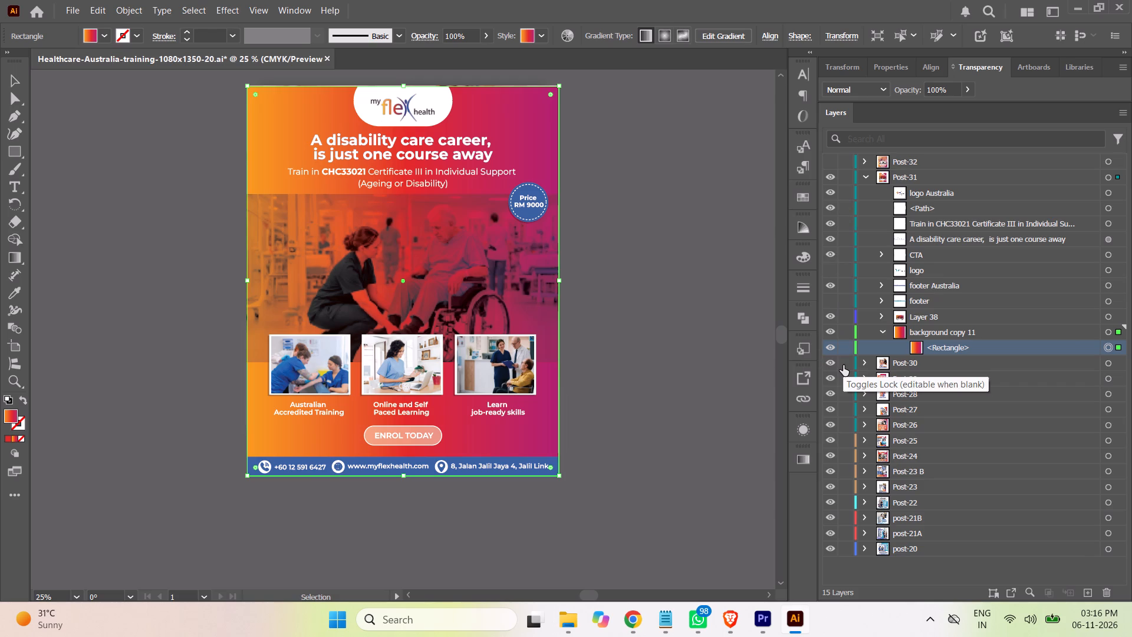
pyautogui.click(803, 377)
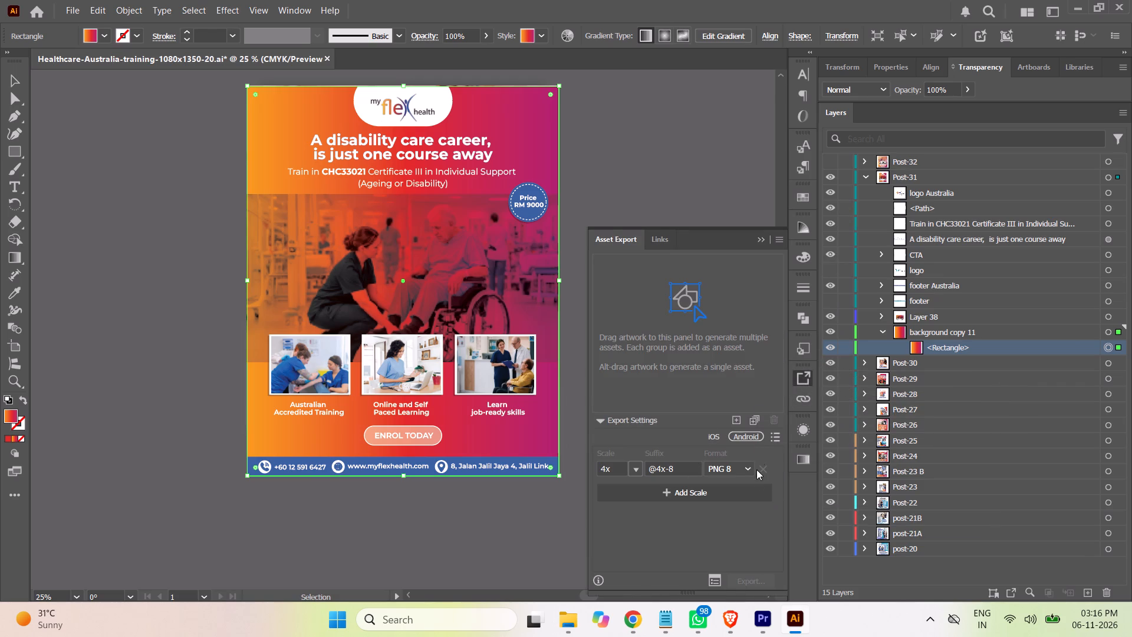
pyautogui.click(735, 418)
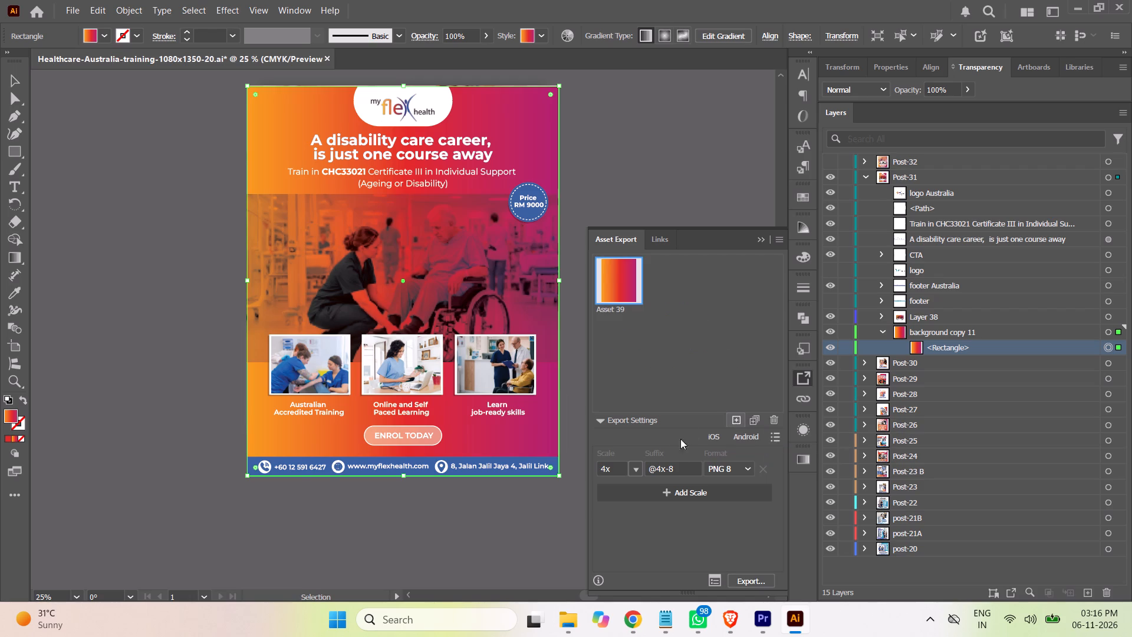
# Export the background asset as a 4x PNG 8 into the Healthcare-Australia > Motion Post > A disability care career folder.
pyautogui.click(750, 580)
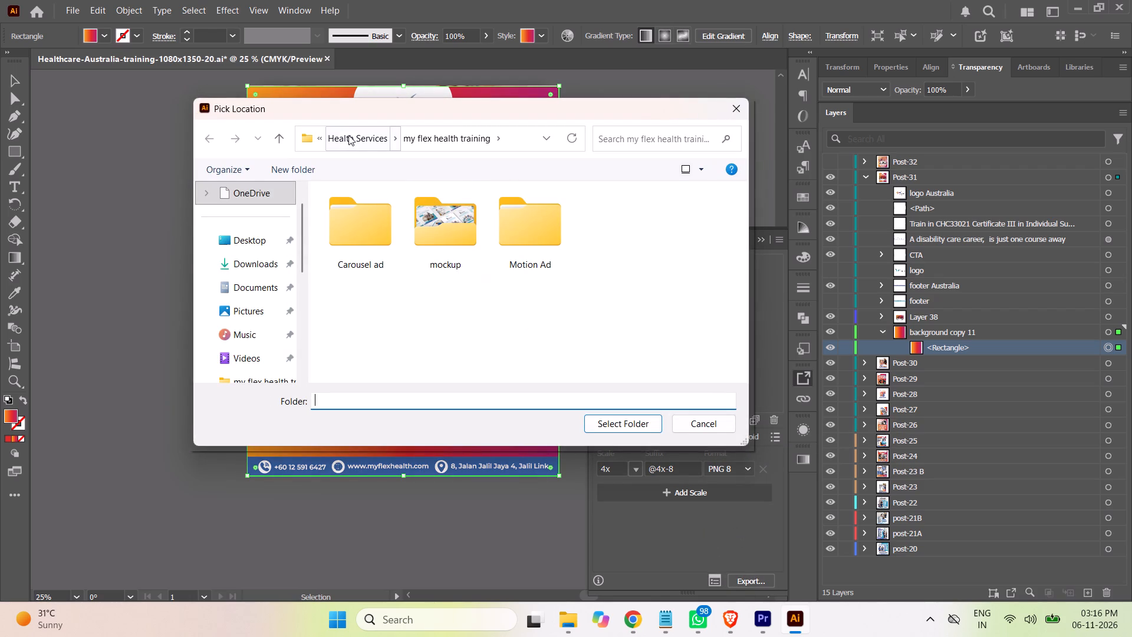
pyautogui.click(282, 138)
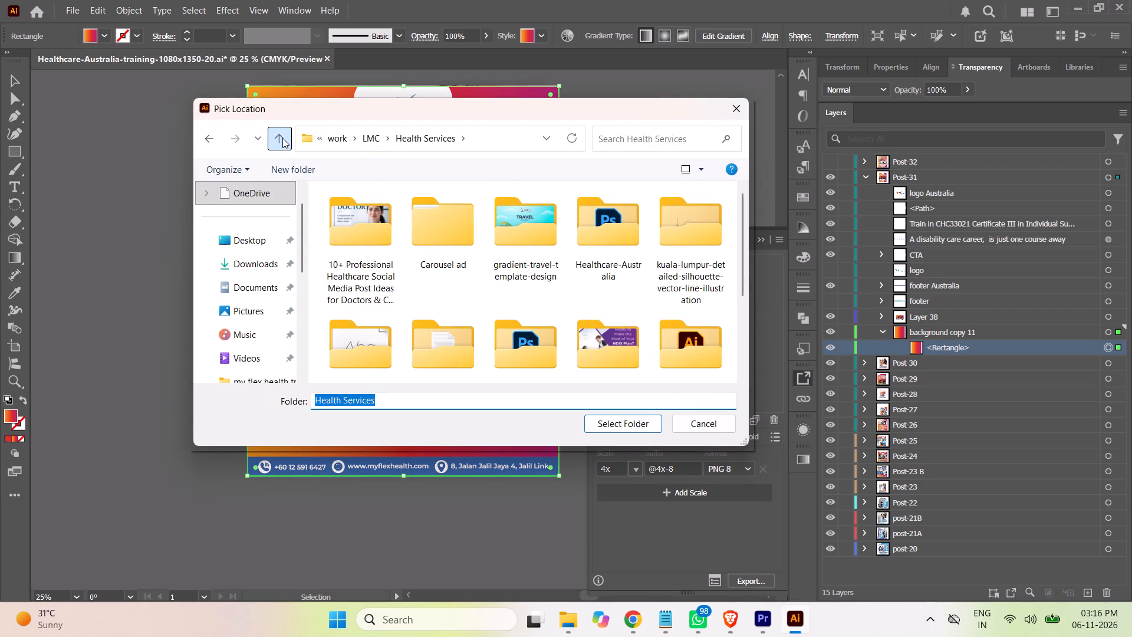
pyautogui.doubleClick(613, 240)
pyautogui.doubleClick(366, 242)
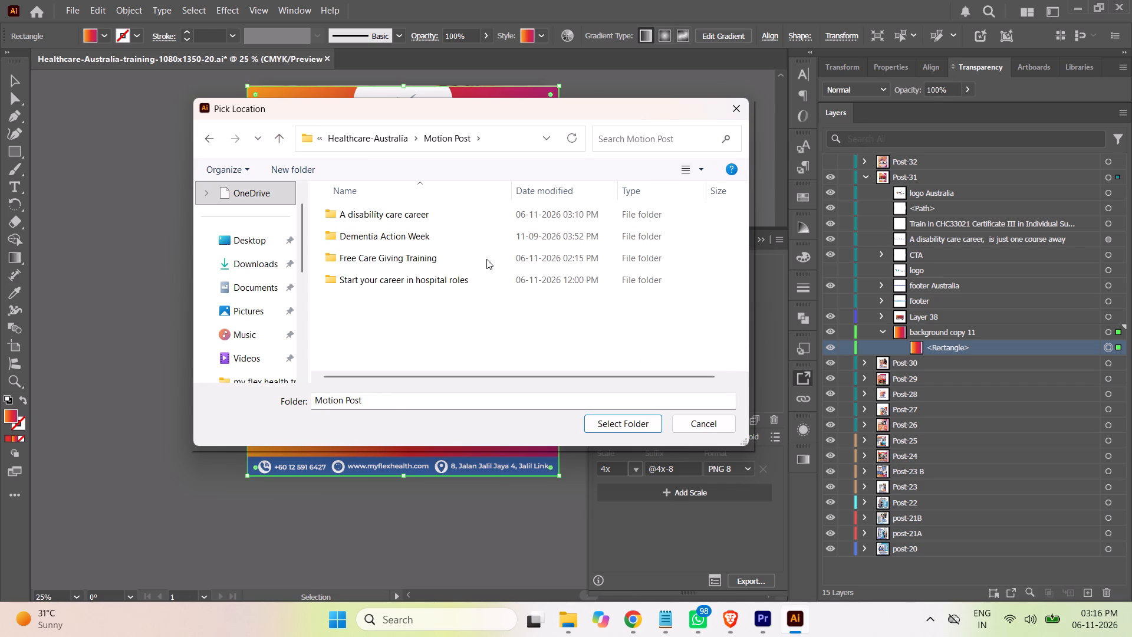
pyautogui.doubleClick(400, 218)
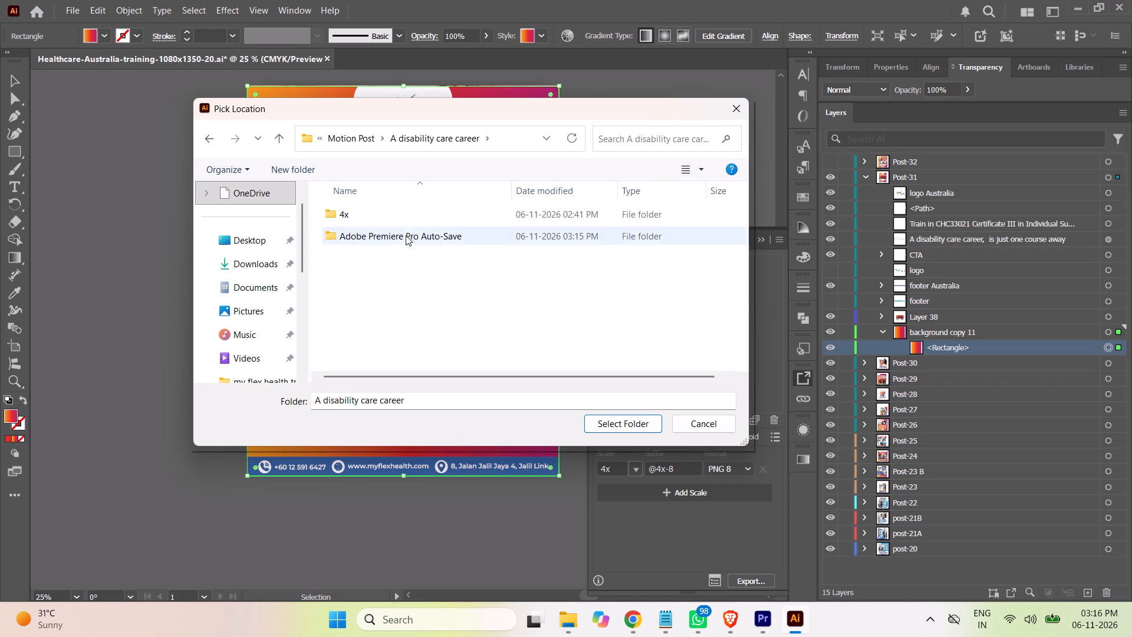
pyautogui.click(618, 425)
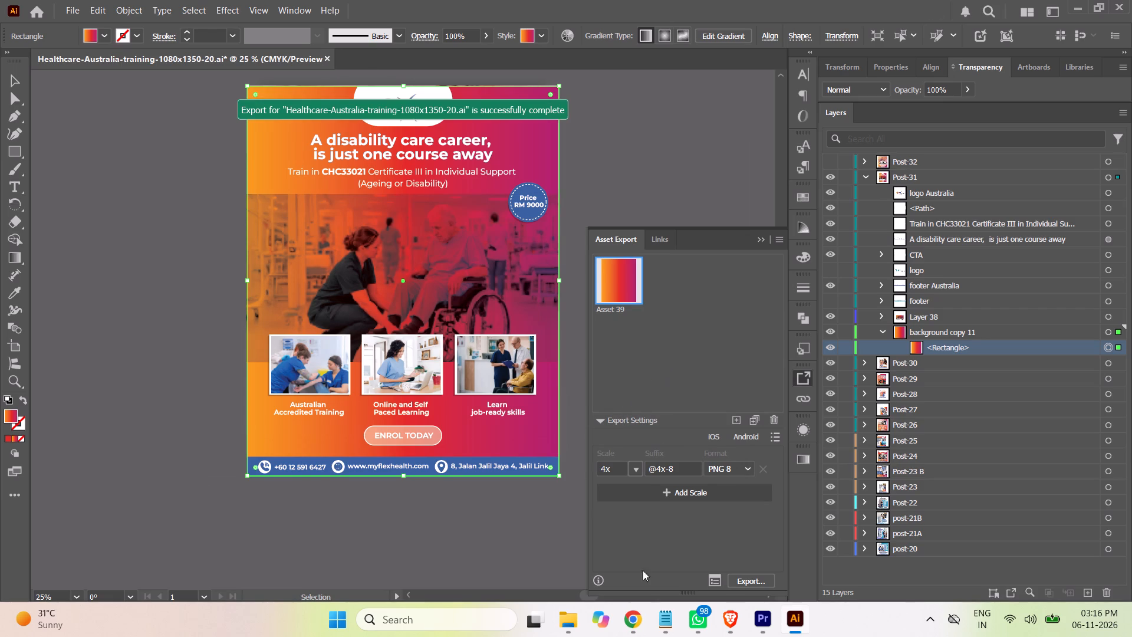
pyautogui.click(571, 618)
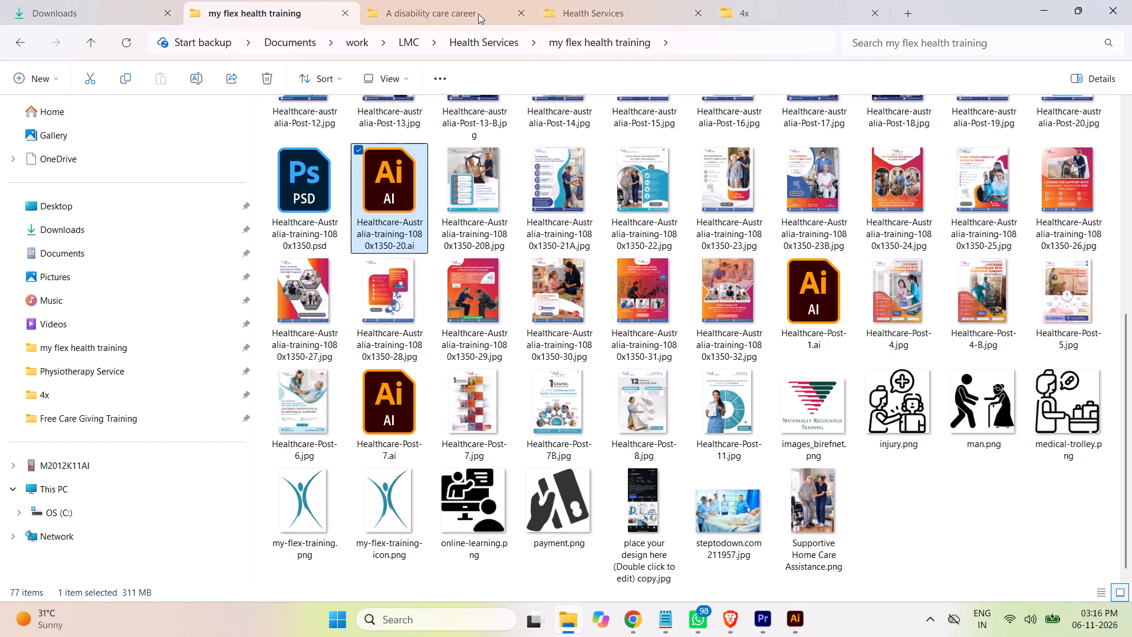
pyautogui.click(759, 14)
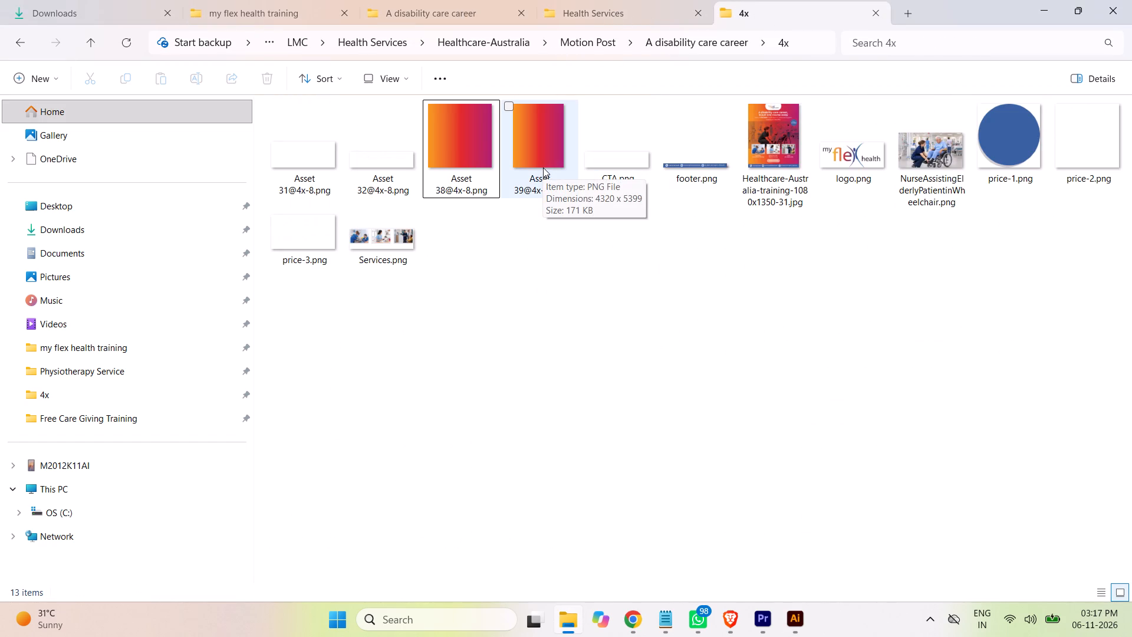
pyautogui.moveTo(542, 155); pyautogui.dragTo(784, 517)
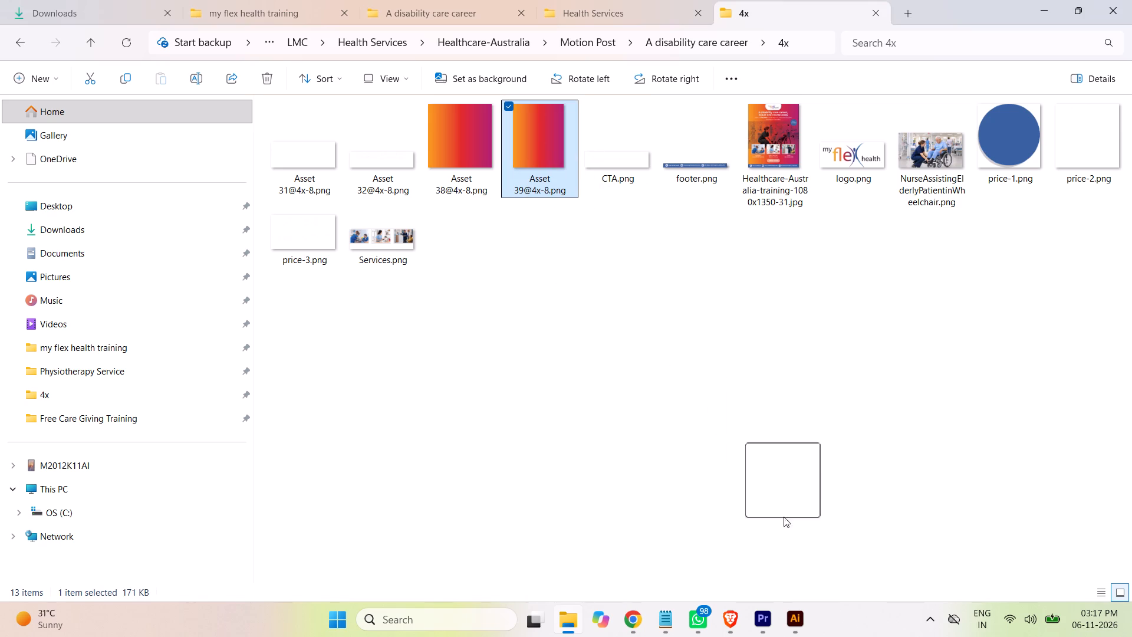
pyautogui.moveTo(784, 517); pyautogui.dragTo(633, 523)
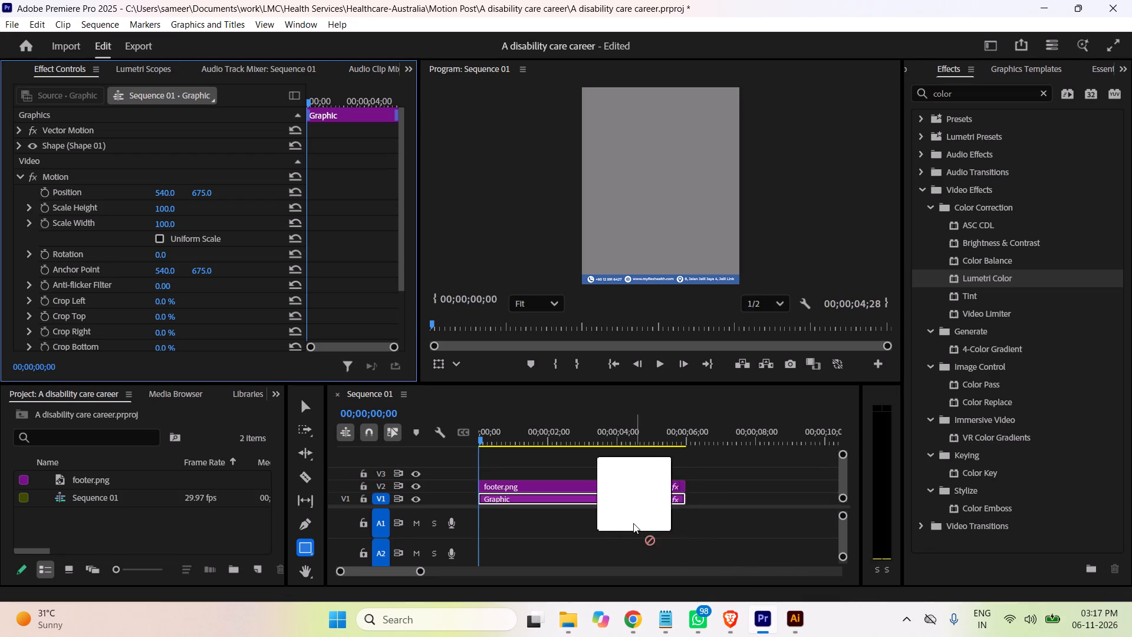
pyautogui.moveTo(633, 523); pyautogui.dragTo(723, 505)
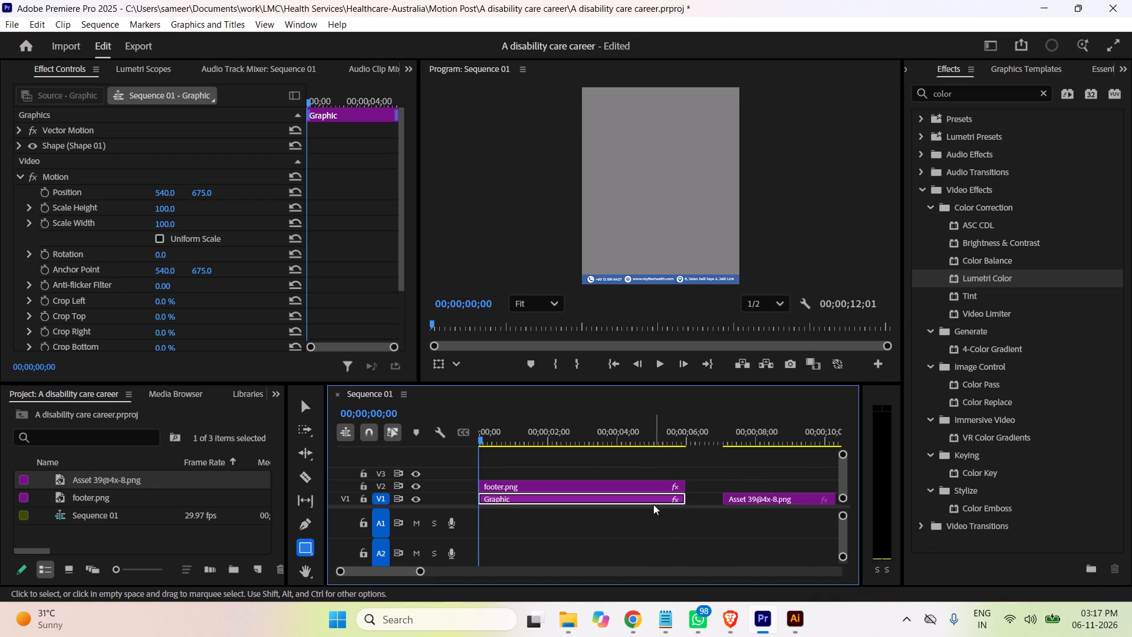
pyautogui.click(651, 497)
pyautogui.press('Delete')
pyautogui.click(755, 500)
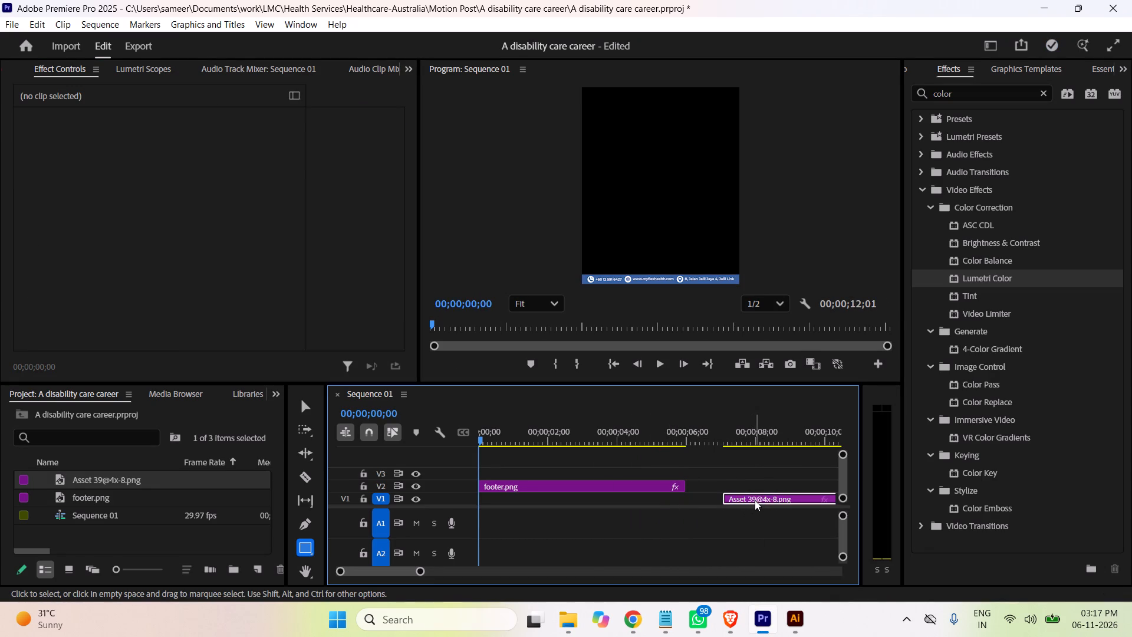
pyautogui.moveTo(757, 500); pyautogui.dragTo(509, 501)
pyautogui.moveTo(647, 498); pyautogui.dragTo(653, 500)
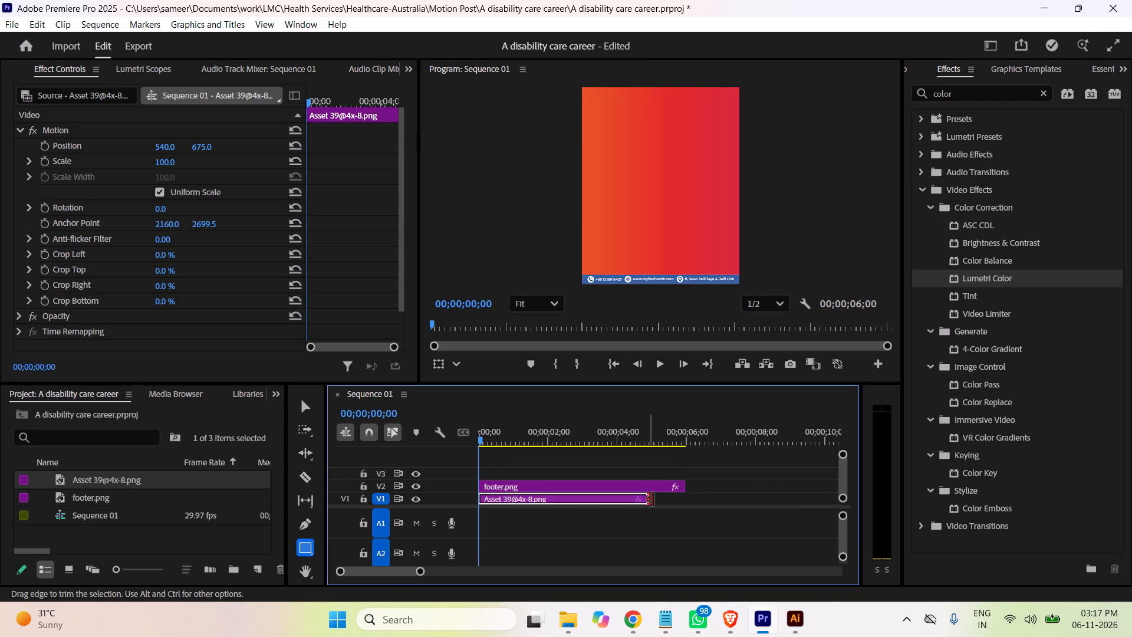
pyautogui.moveTo(653, 500); pyautogui.dragTo(683, 504)
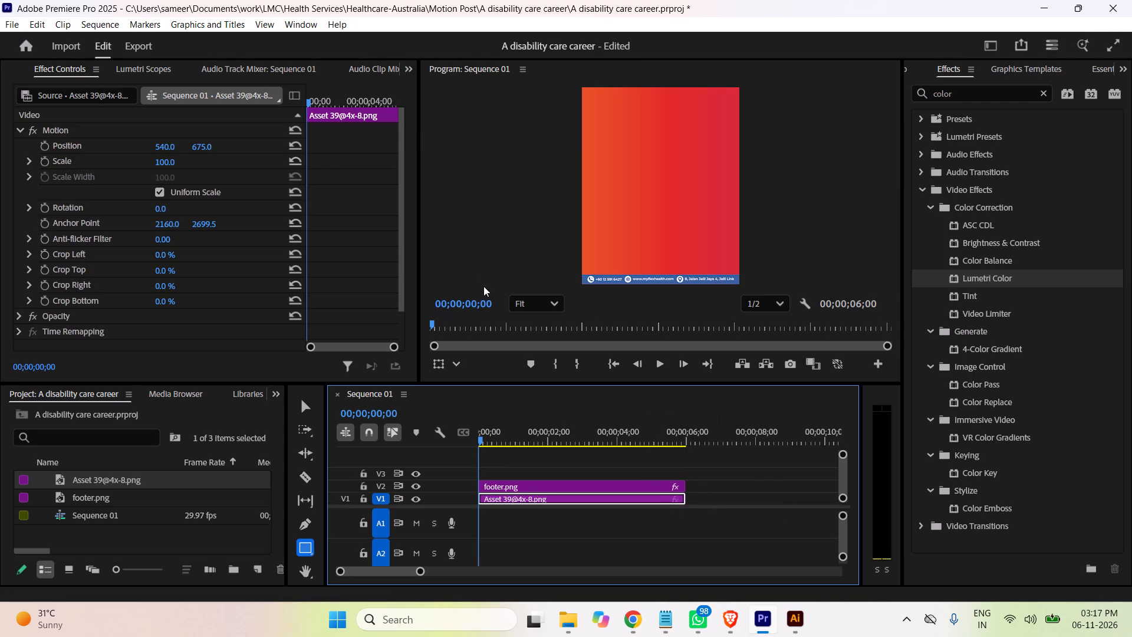
# Set the gradient background clip's scale to 25 and save the project.
pyautogui.click(167, 161)
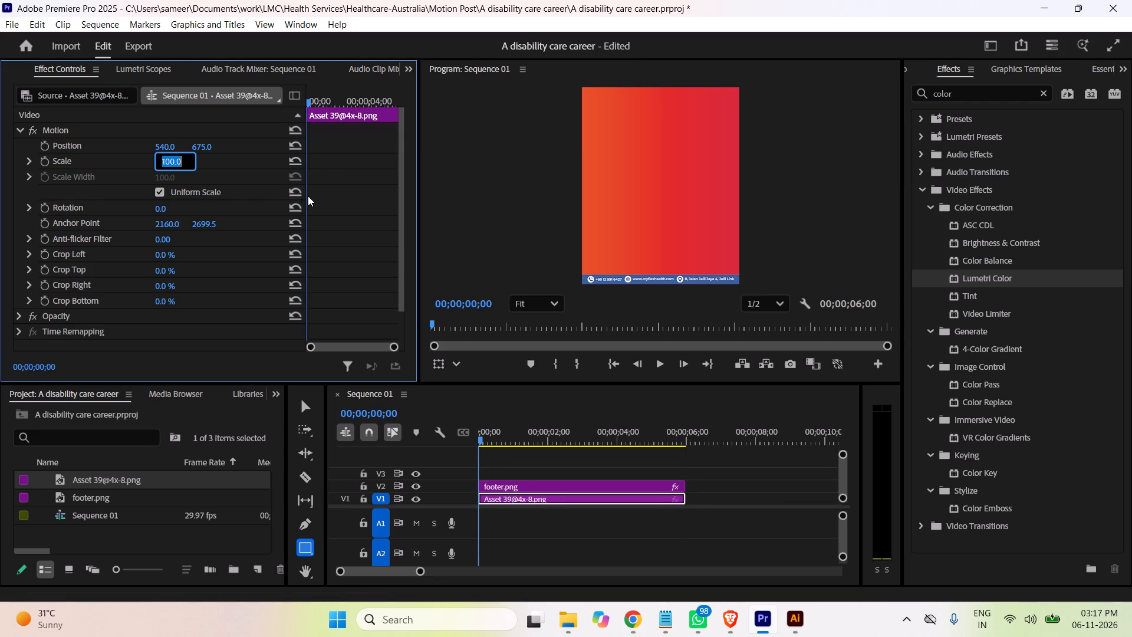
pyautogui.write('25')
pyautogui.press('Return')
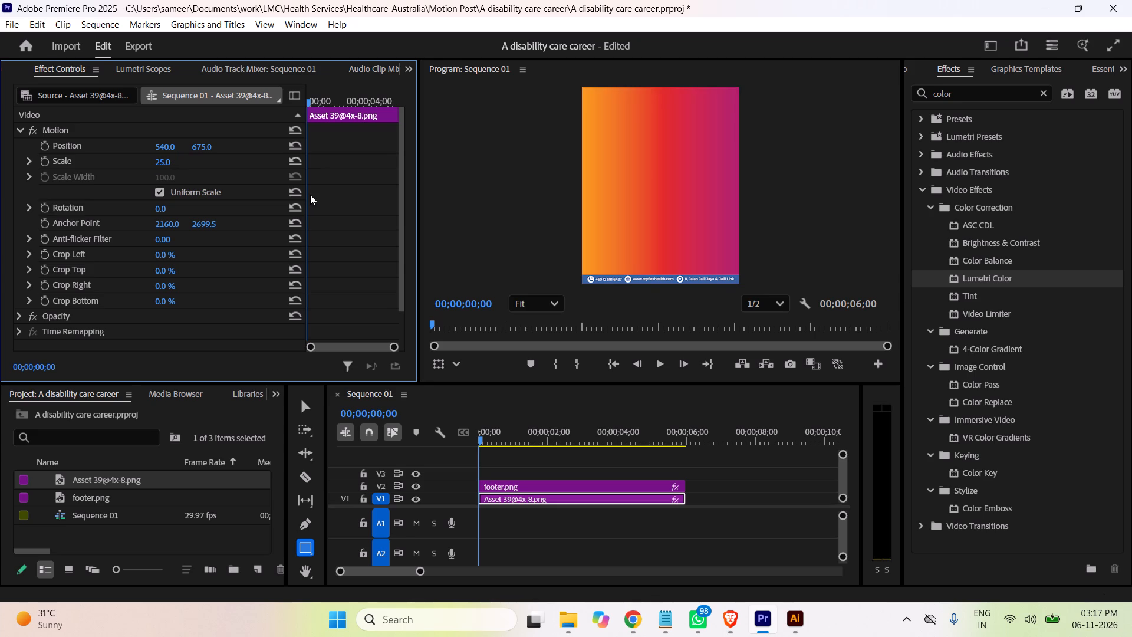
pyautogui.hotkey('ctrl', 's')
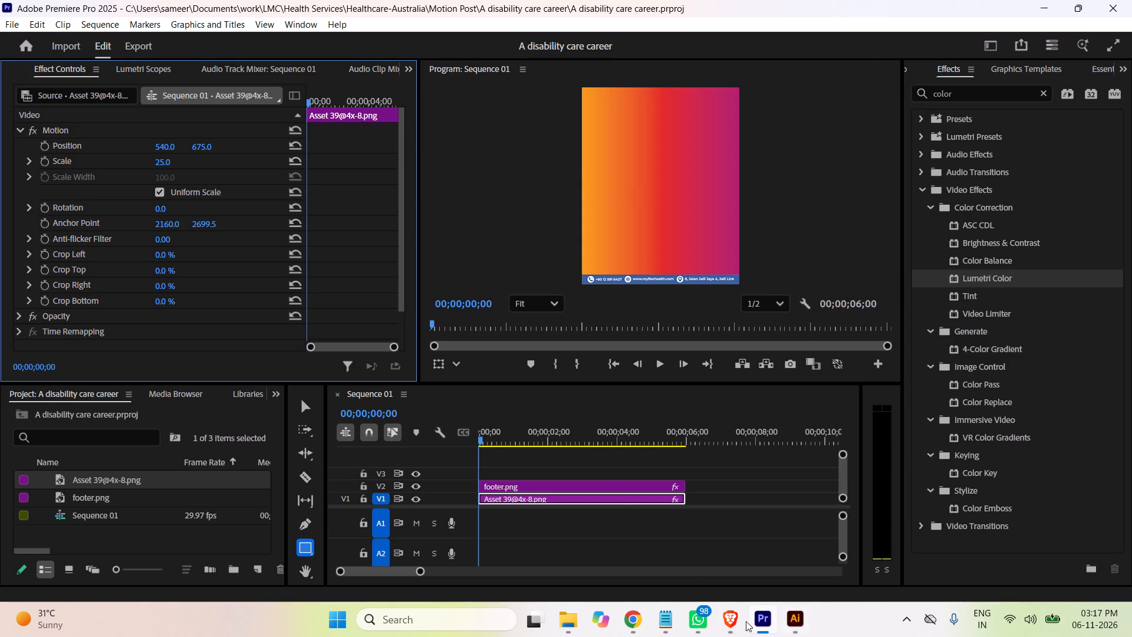
# Switch back to Illustrator, collapse the Asset Export settings and deselect the background rectangle.
pyautogui.click(796, 618)
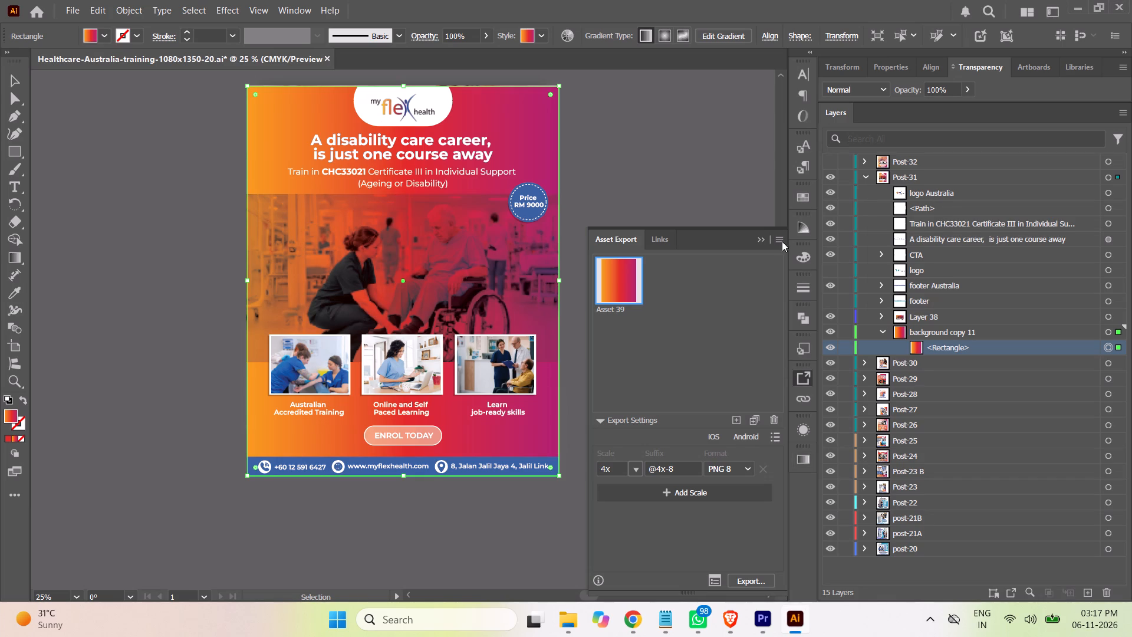
pyautogui.click(761, 237)
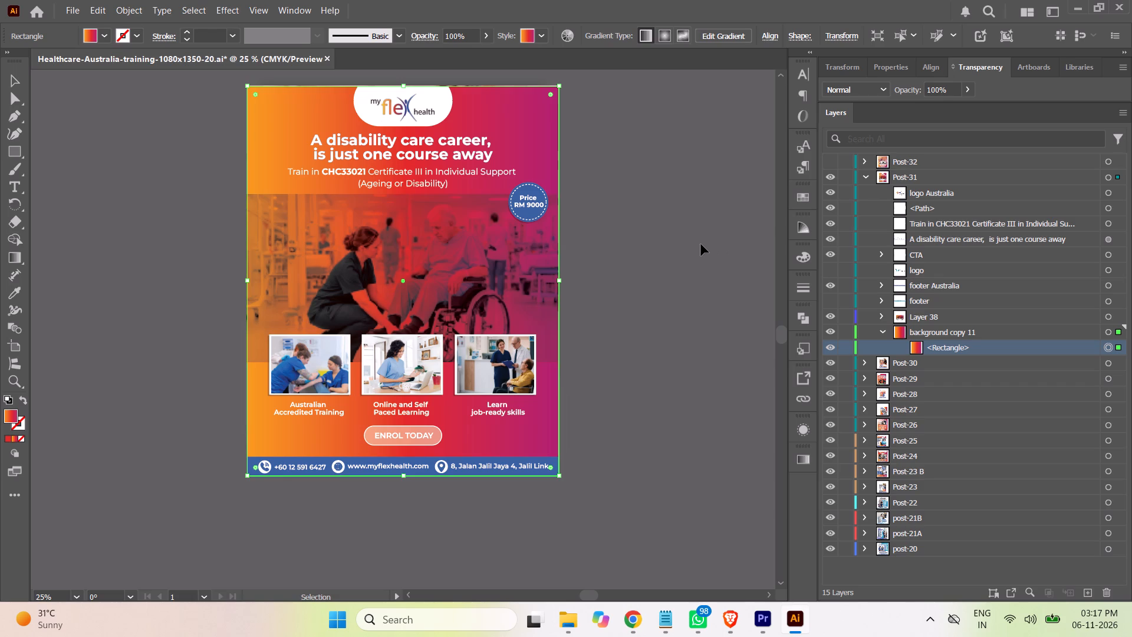
pyautogui.click(701, 244)
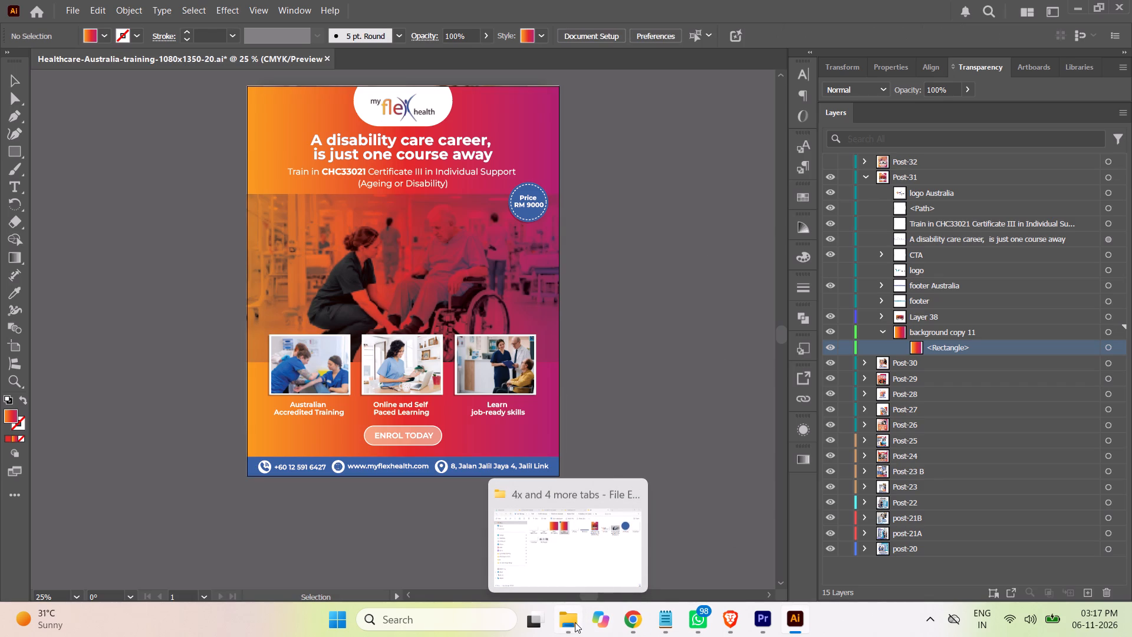
pyautogui.click(575, 622)
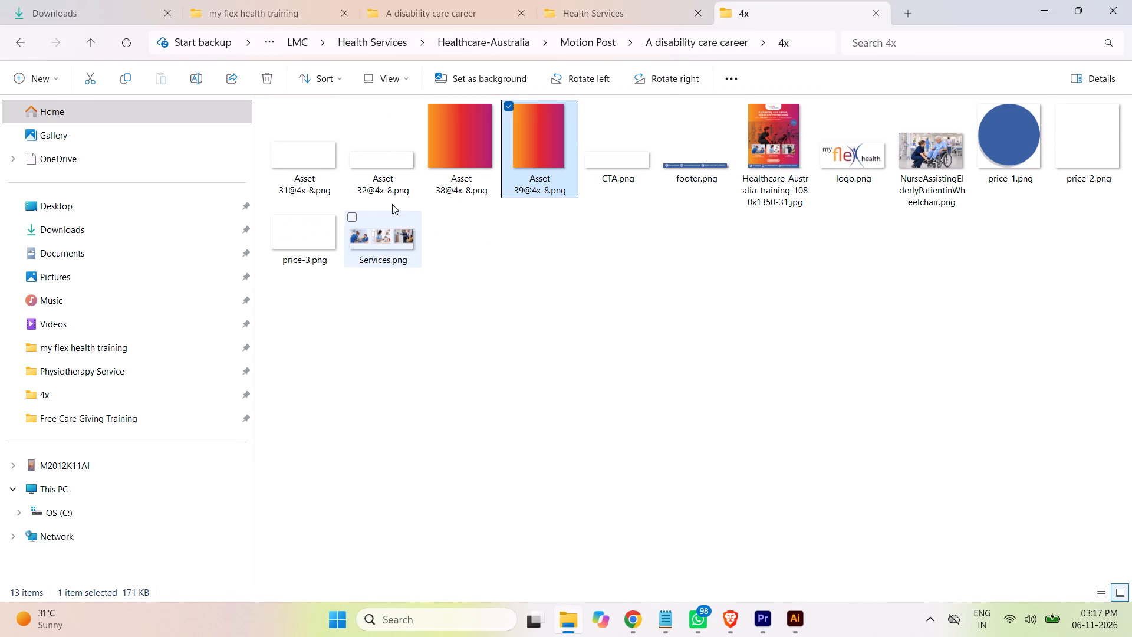
pyautogui.moveTo(304, 167); pyautogui.dragTo(768, 411)
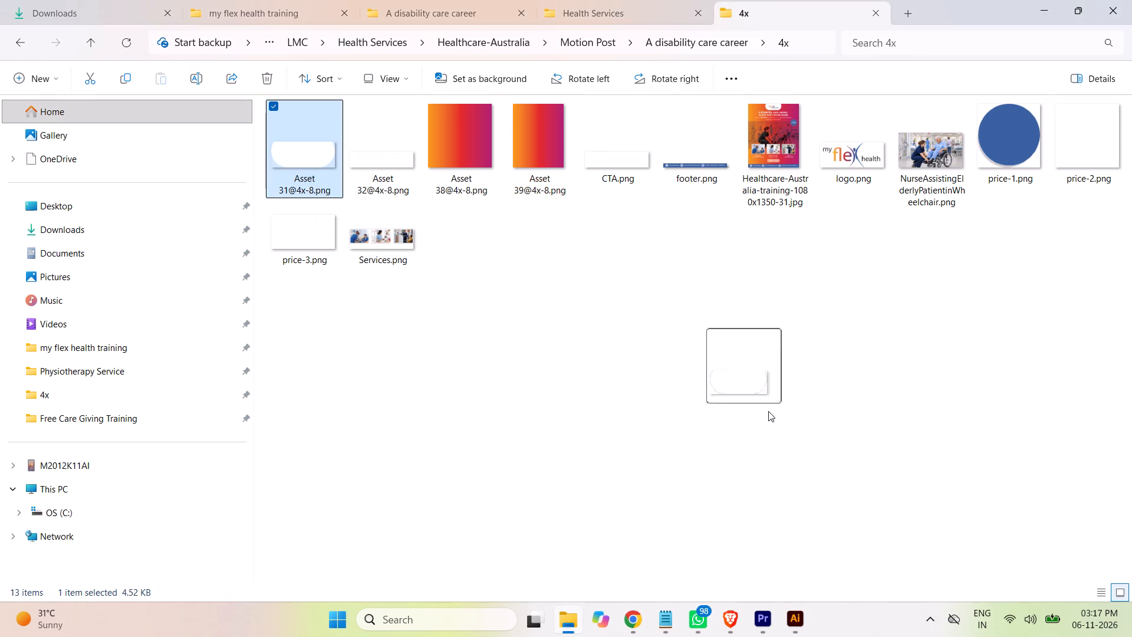
pyautogui.moveTo(768, 411); pyautogui.dragTo(696, 497)
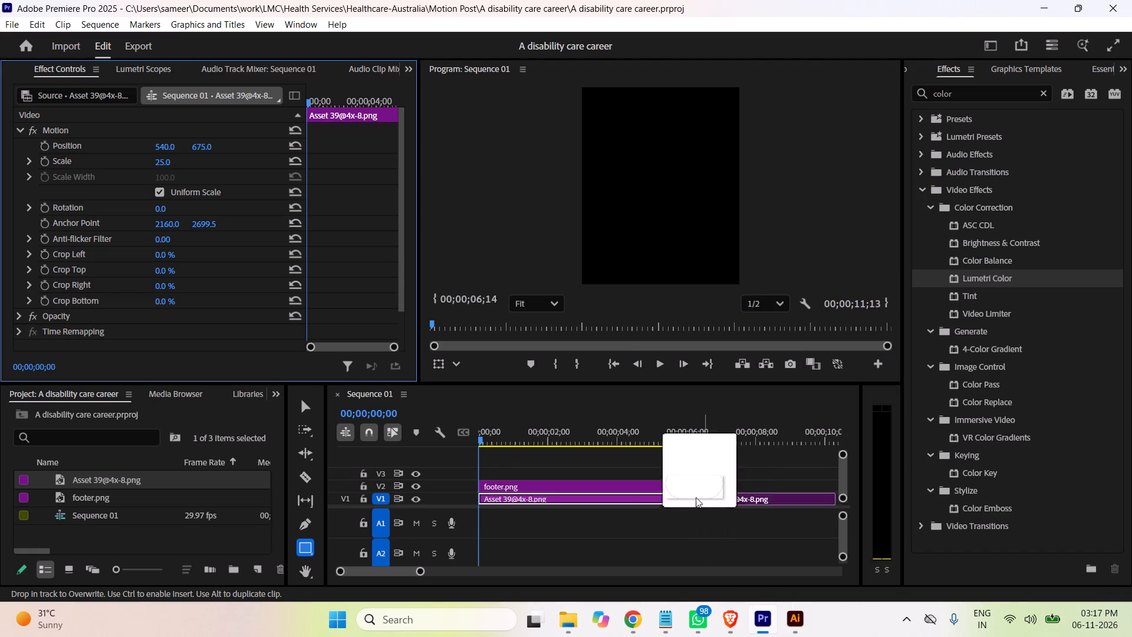
pyautogui.moveTo(696, 497); pyautogui.dragTo(617, 473)
pyautogui.moveTo(695, 474); pyautogui.dragTo(600, 477)
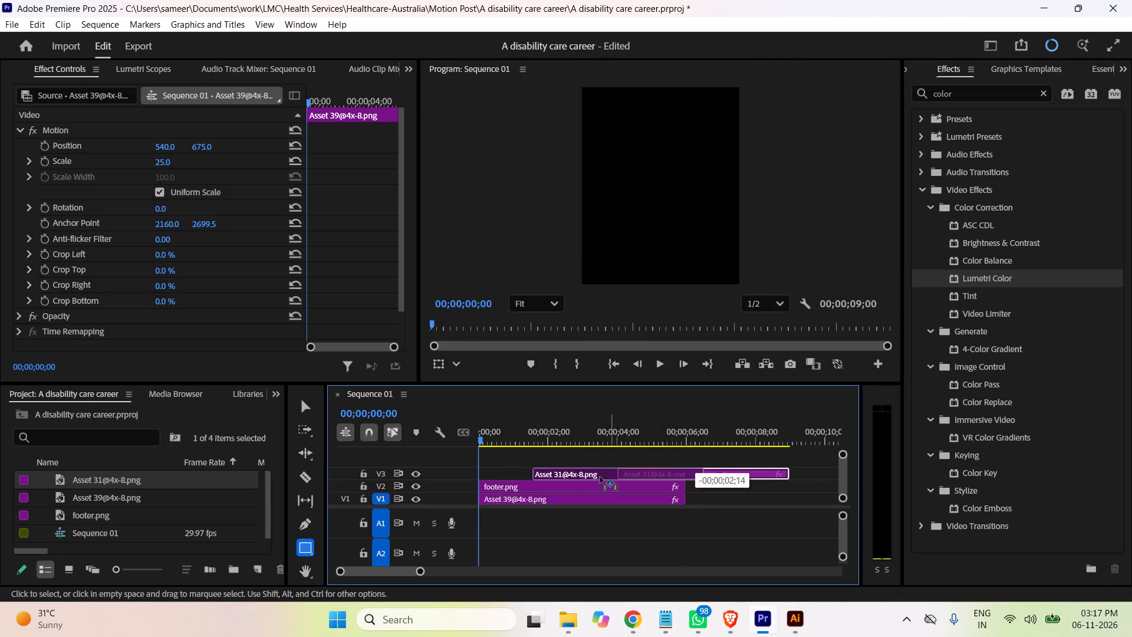
pyautogui.moveTo(600, 477); pyautogui.dragTo(544, 477)
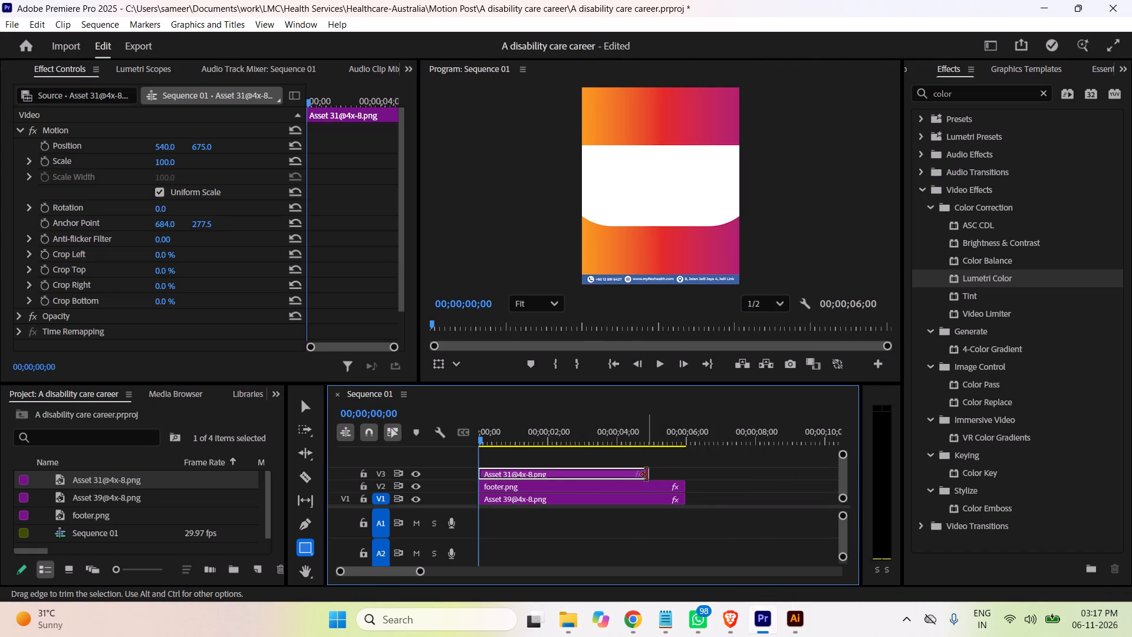
pyautogui.moveTo(647, 475); pyautogui.dragTo(683, 478)
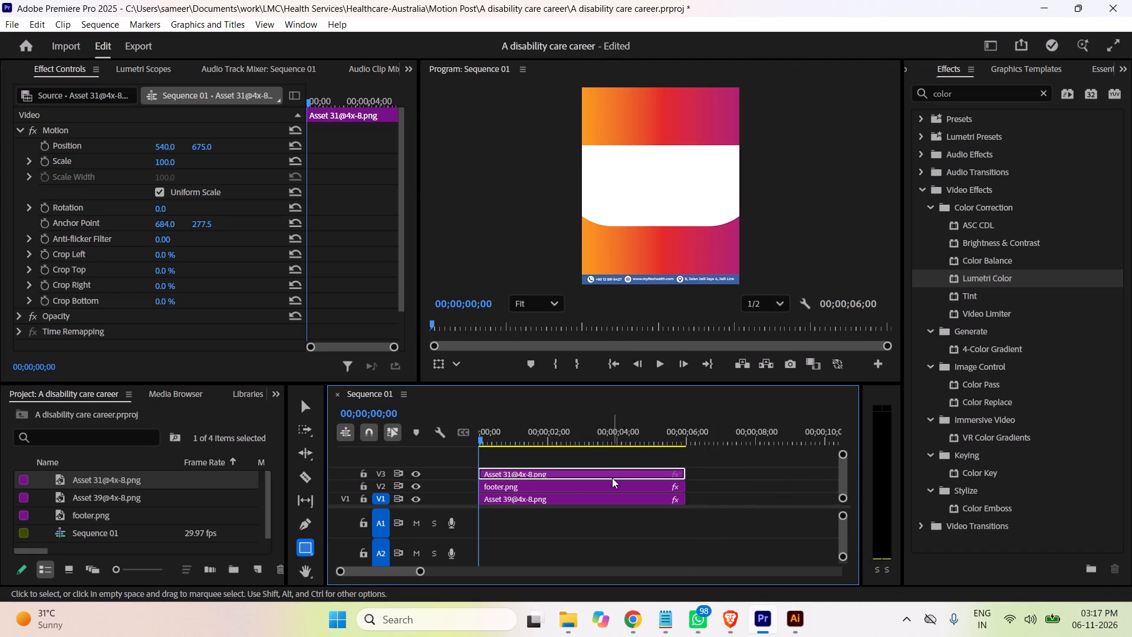
pyautogui.click(611, 472)
pyautogui.click(165, 159)
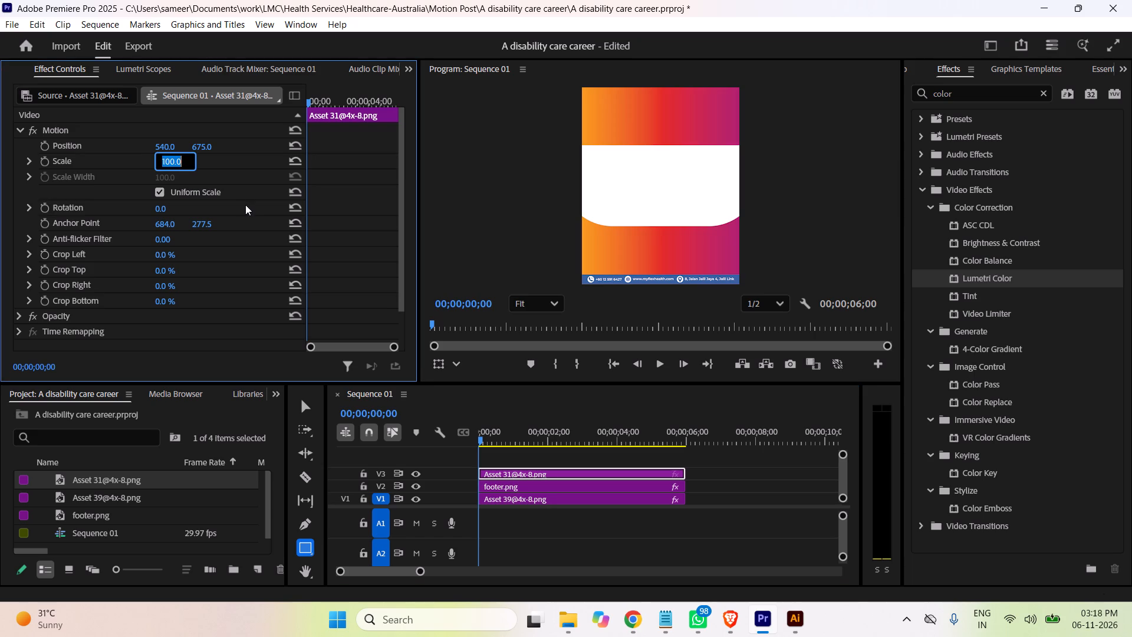
pyautogui.write('25')
pyautogui.press('Return')
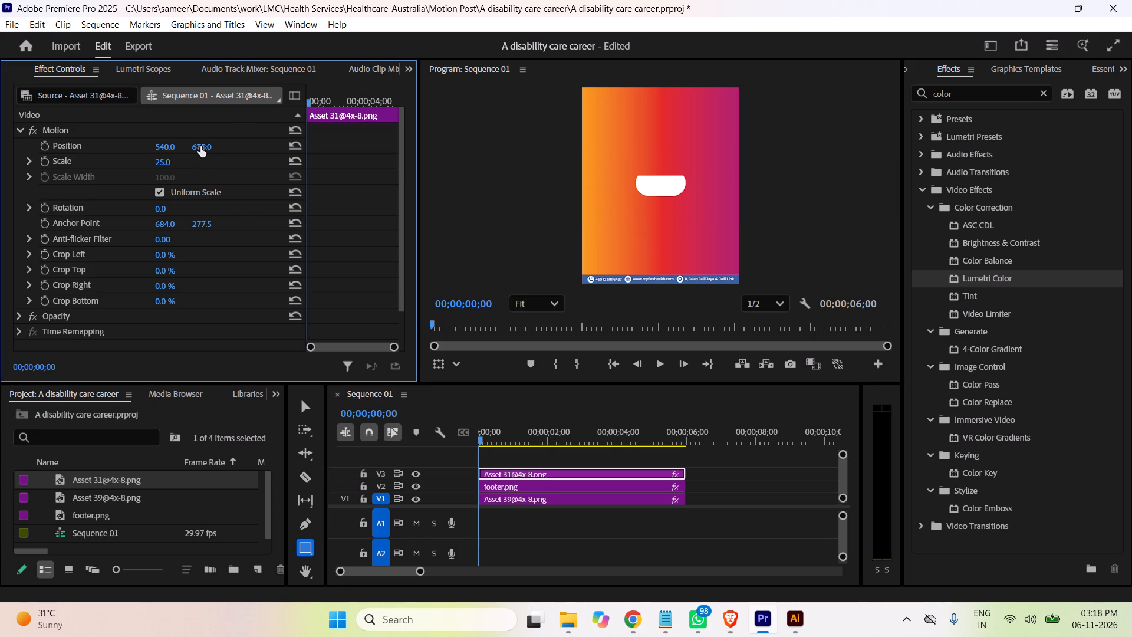
pyautogui.moveTo(200, 146); pyautogui.dragTo(149, 167)
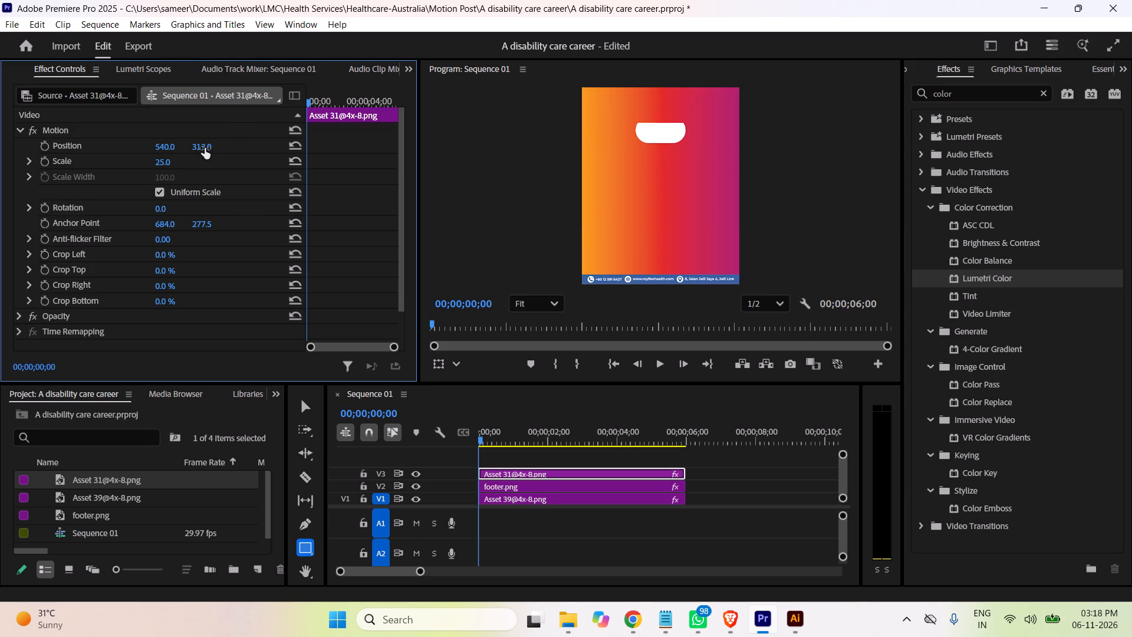
pyautogui.moveTo(205, 148); pyautogui.dragTo(22, 164)
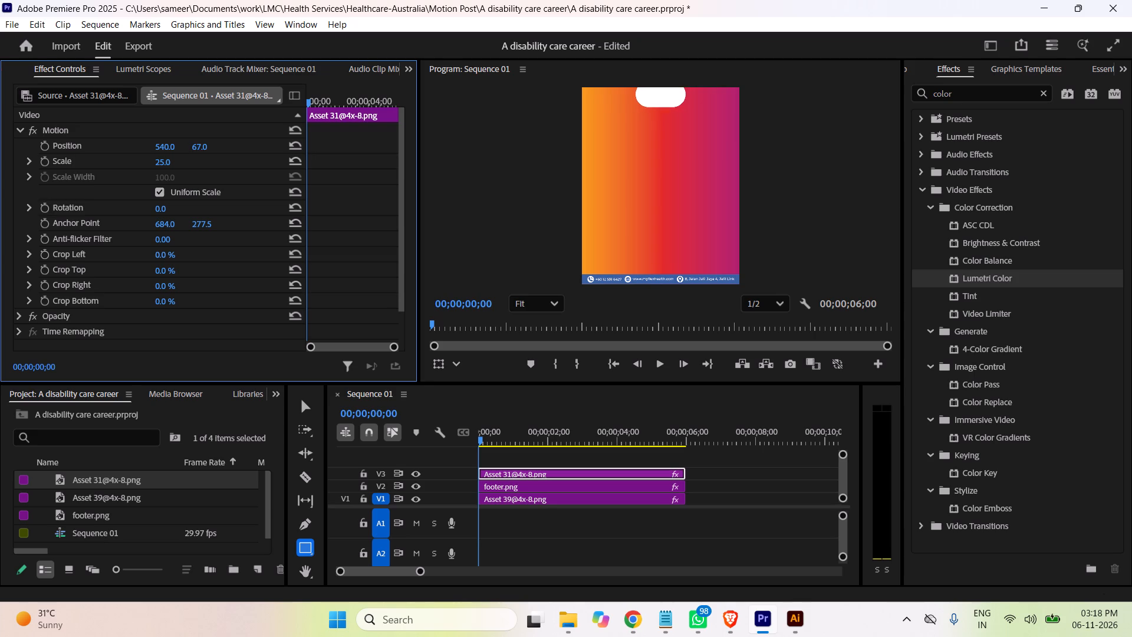
pyautogui.moveTo(22, 164); pyautogui.dragTo(22, 165)
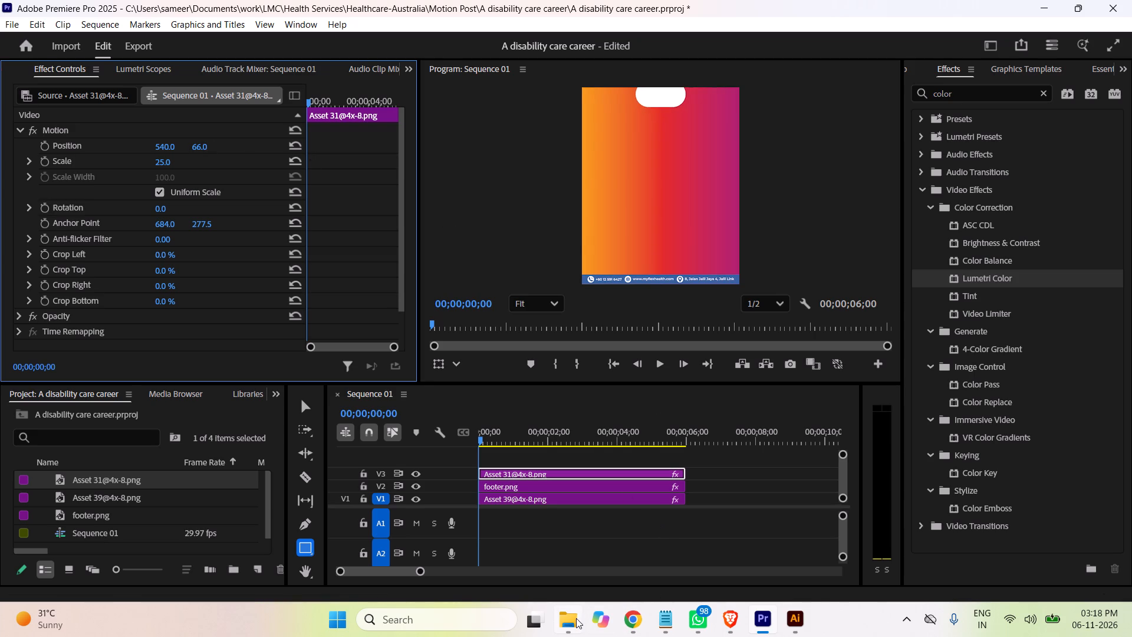
# Add logo.png from the 4x folder to Premiere's V4 track at the sequence start and extend it to the other clips' end.
pyautogui.click(576, 618)
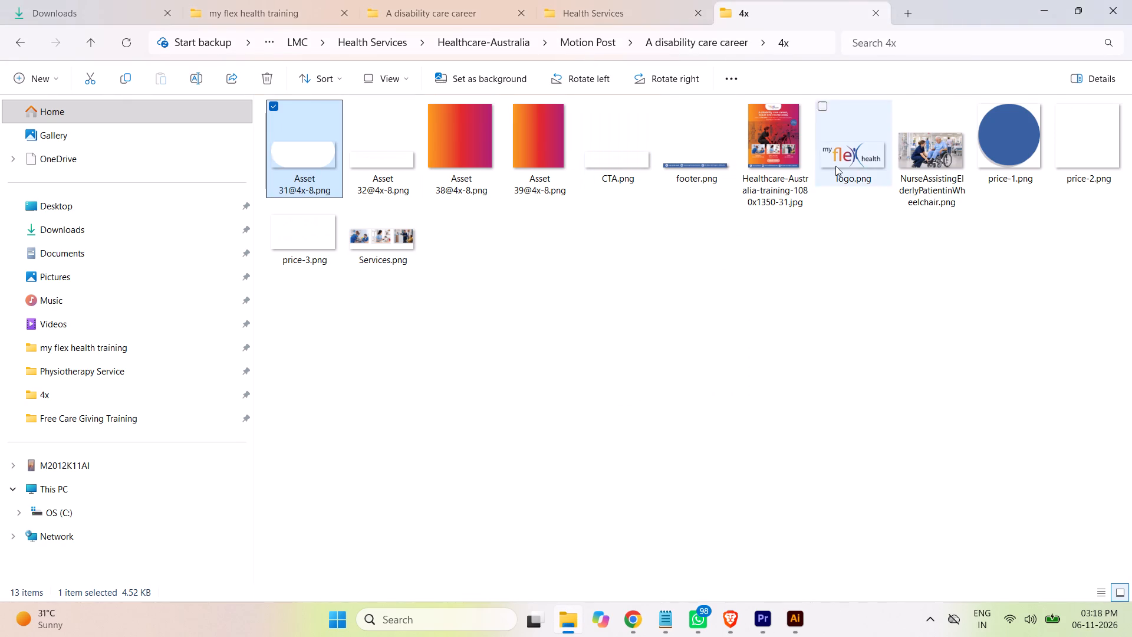
pyautogui.moveTo(860, 162); pyautogui.dragTo(793, 549)
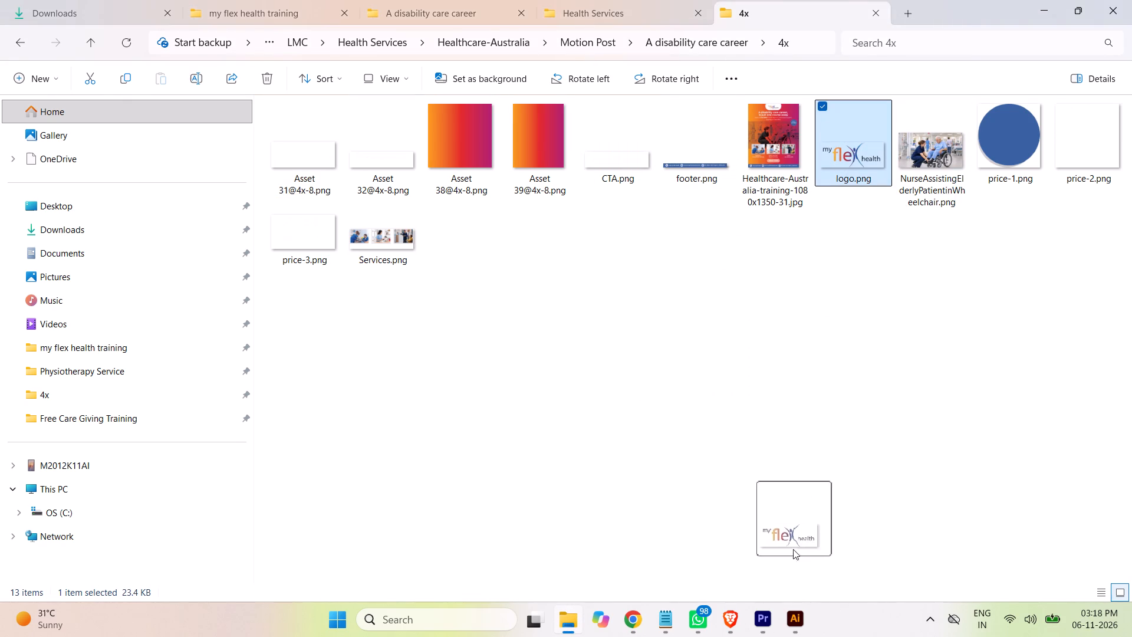
pyautogui.moveTo(793, 549); pyautogui.dragTo(623, 472)
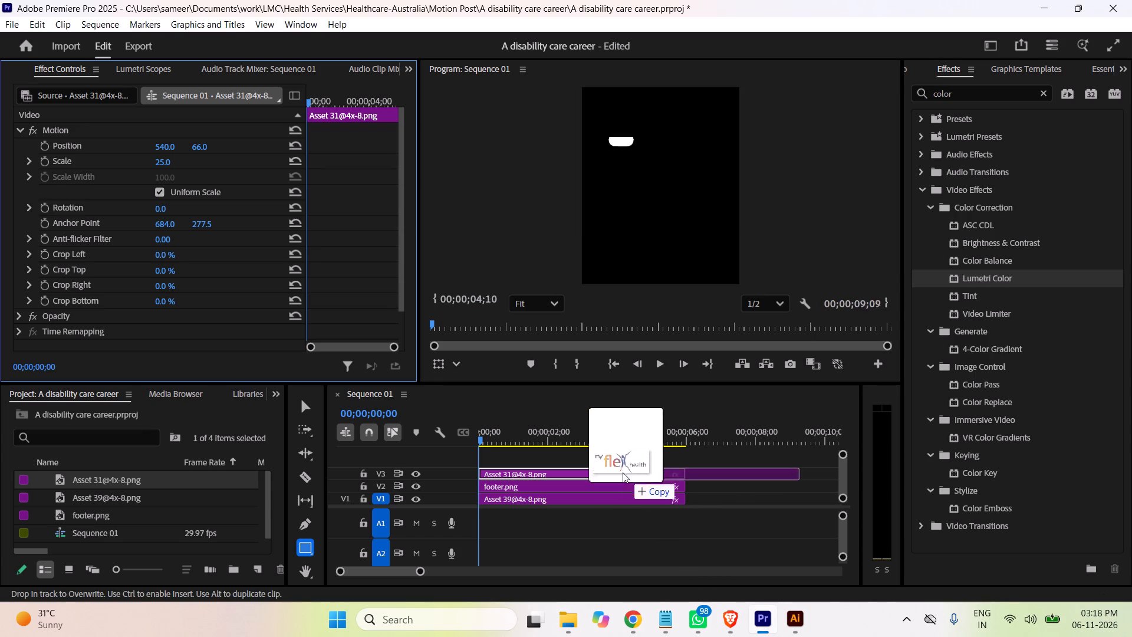
pyautogui.moveTo(623, 472); pyautogui.dragTo(614, 465)
pyautogui.moveTo(693, 458); pyautogui.dragTo(555, 462)
pyautogui.moveTo(649, 461); pyautogui.dragTo(667, 472)
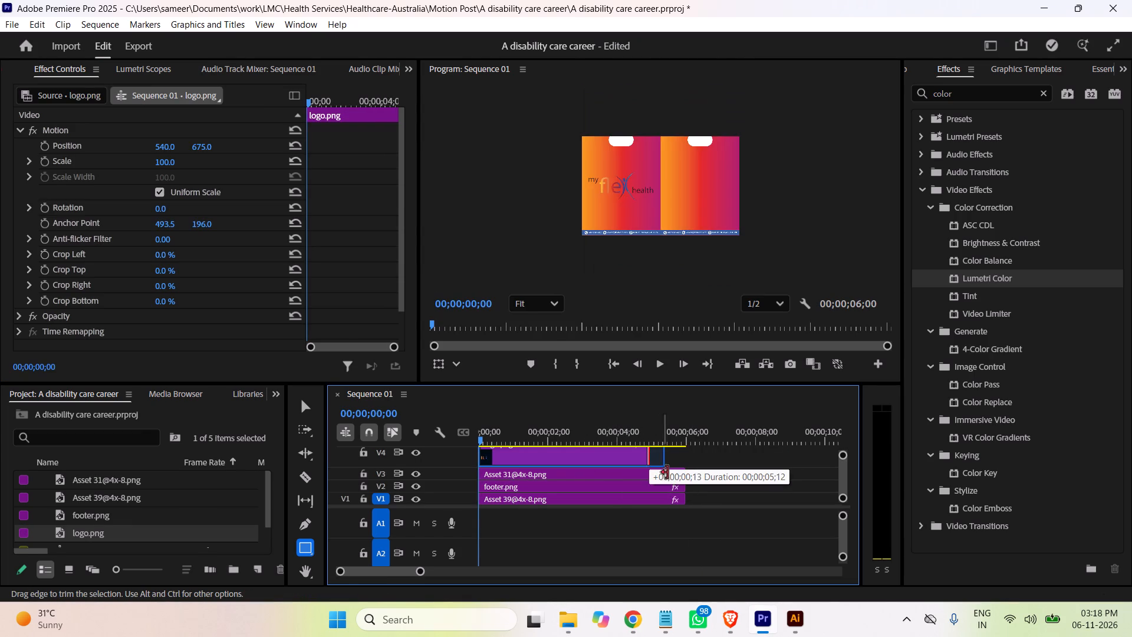
pyautogui.moveTo(667, 472); pyautogui.dragTo(680, 478)
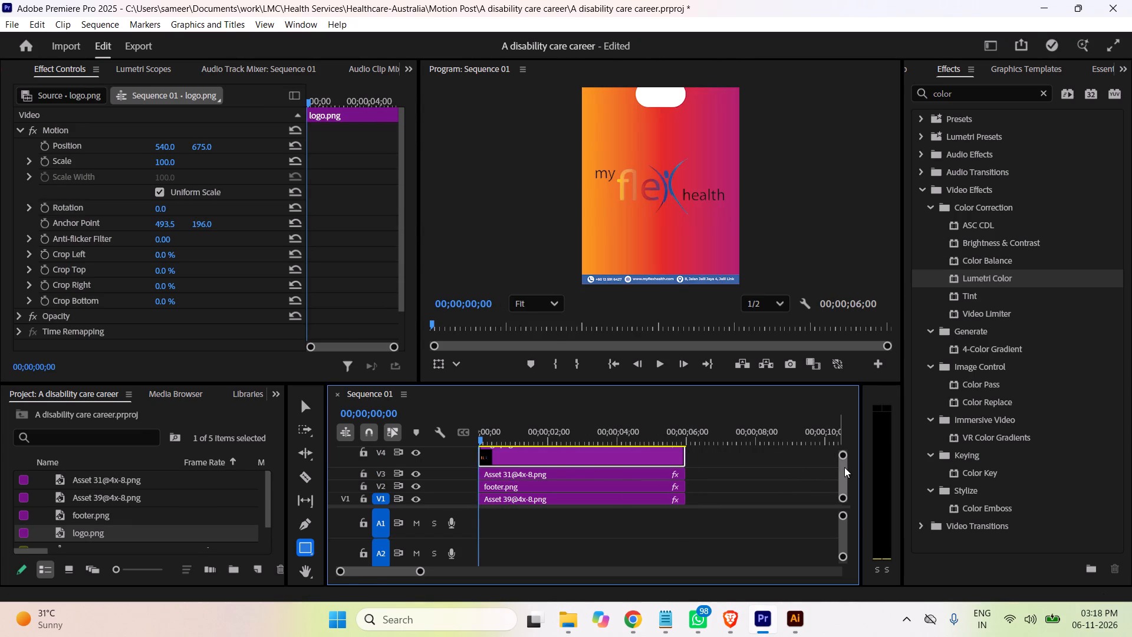
# Scale the logo.png clip on V4 to 25 and move it to a vertical position of 73, over the white shape.
pyautogui.moveTo(843, 467); pyautogui.dragTo(842, 442)
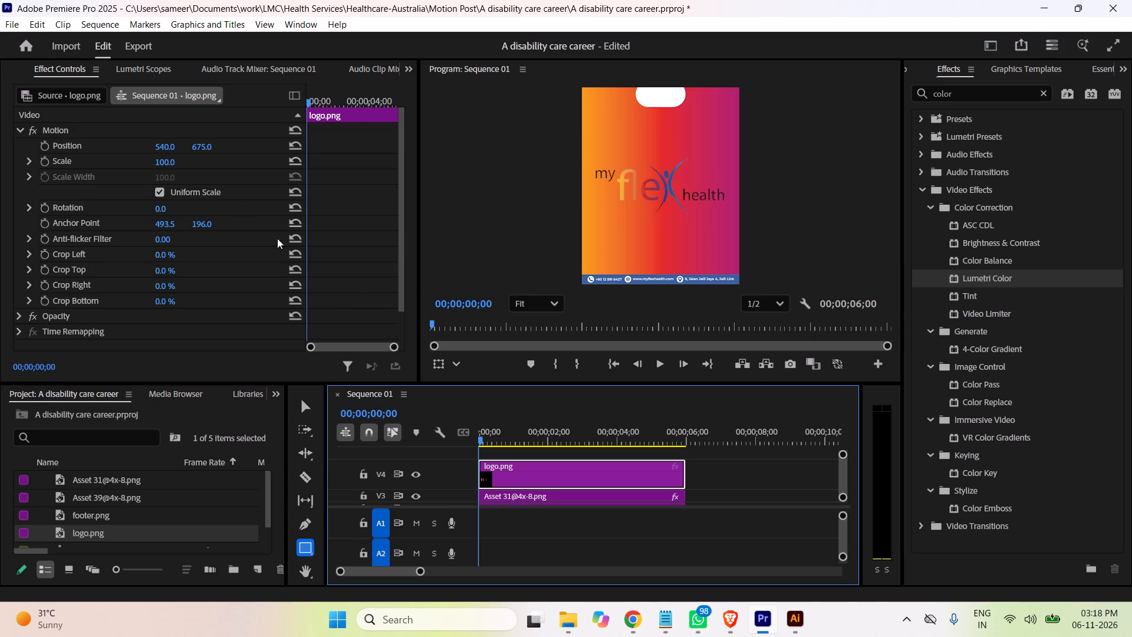
pyautogui.click(161, 160)
pyautogui.write('25')
pyautogui.press('Return')
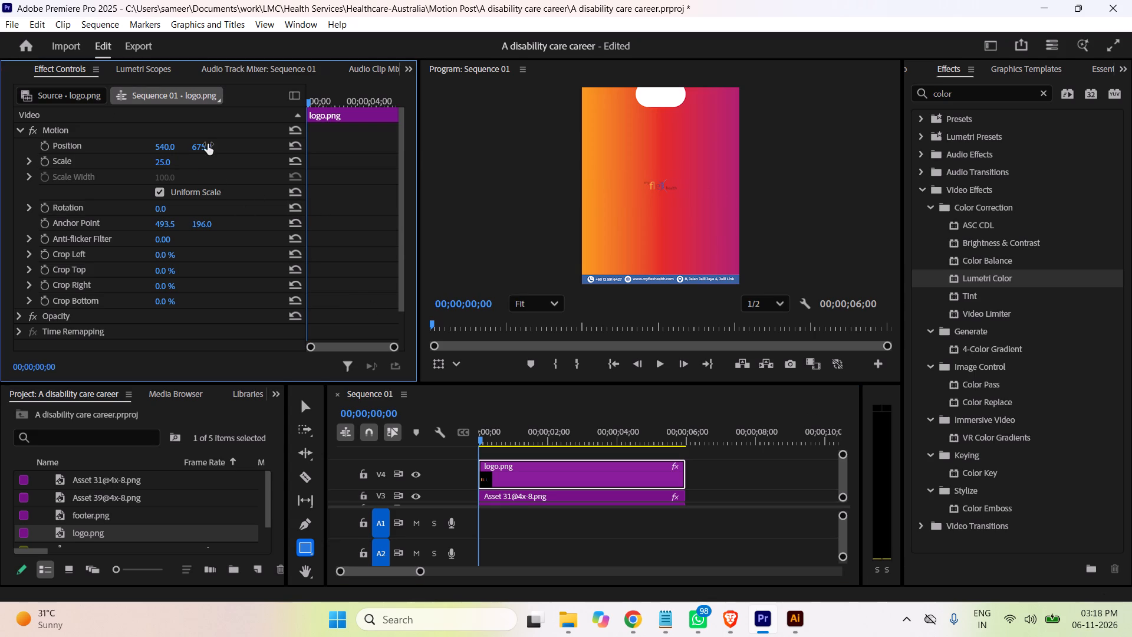
pyautogui.moveTo(202, 147); pyautogui.dragTo(160, 147)
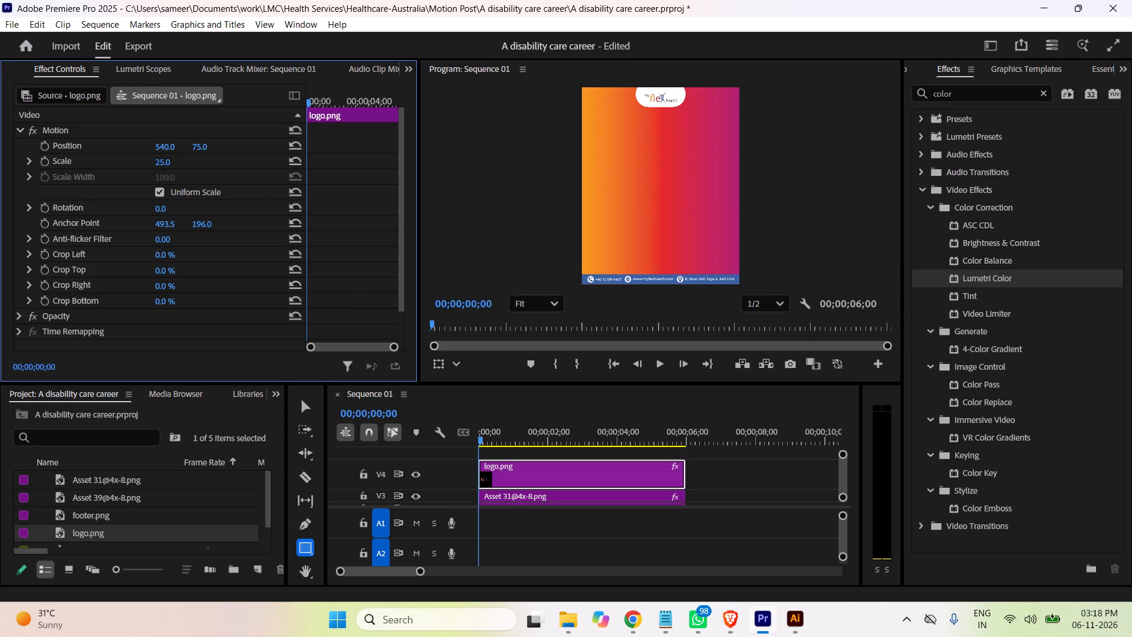
pyautogui.moveTo(160, 147); pyautogui.dragTo(164, 152)
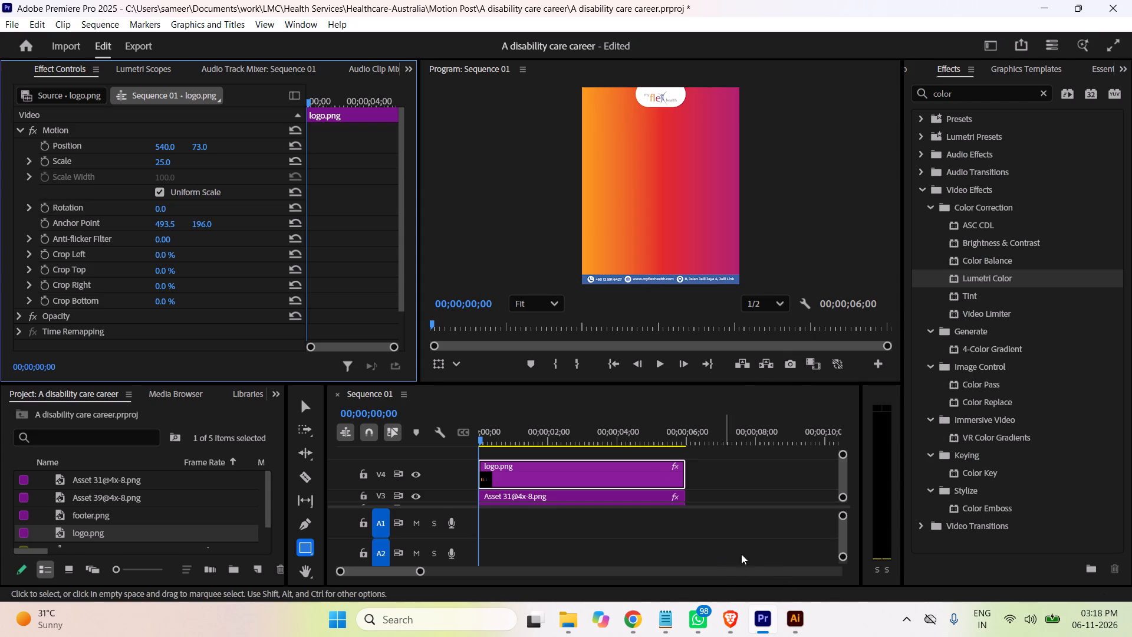
pyautogui.click(795, 620)
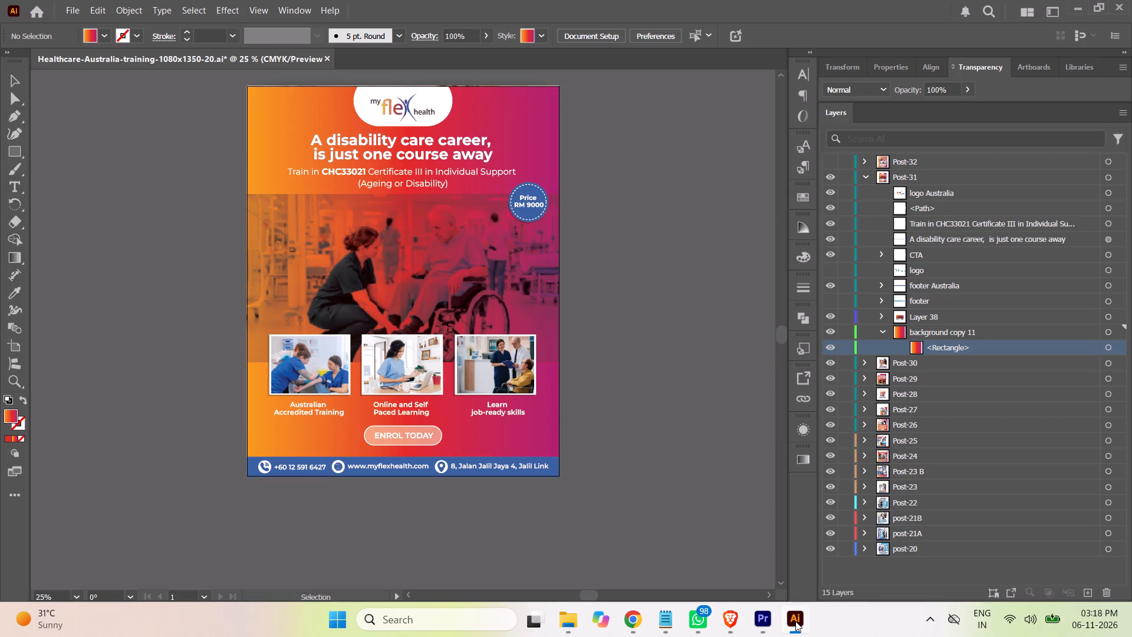
pyautogui.click(795, 621)
pyautogui.click(572, 617)
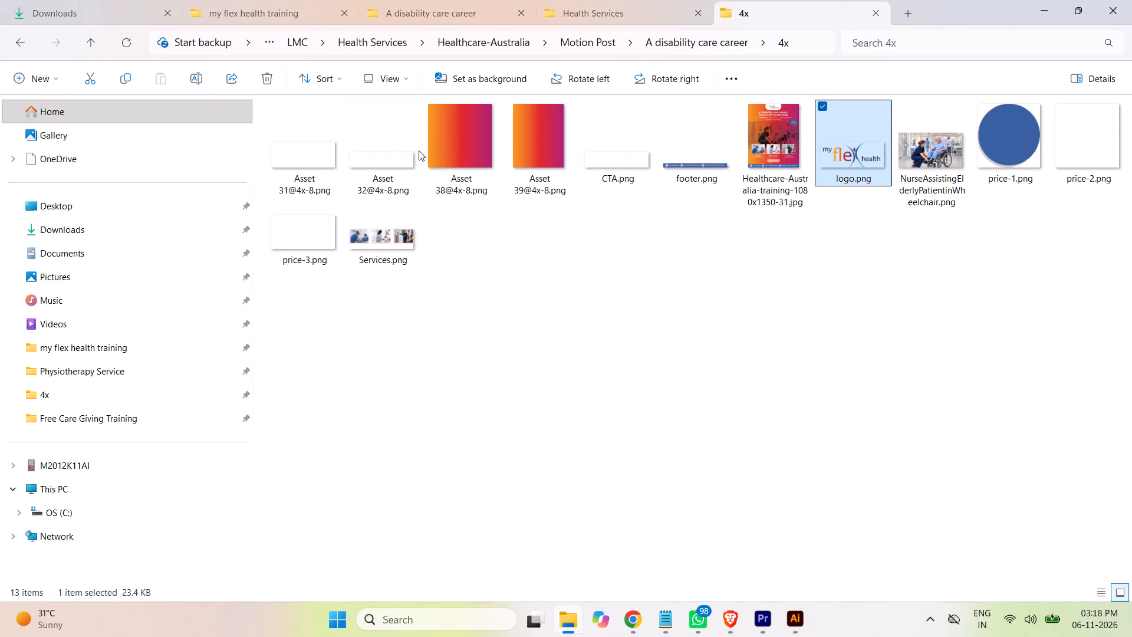
pyautogui.moveTo(386, 164); pyautogui.dragTo(479, 213)
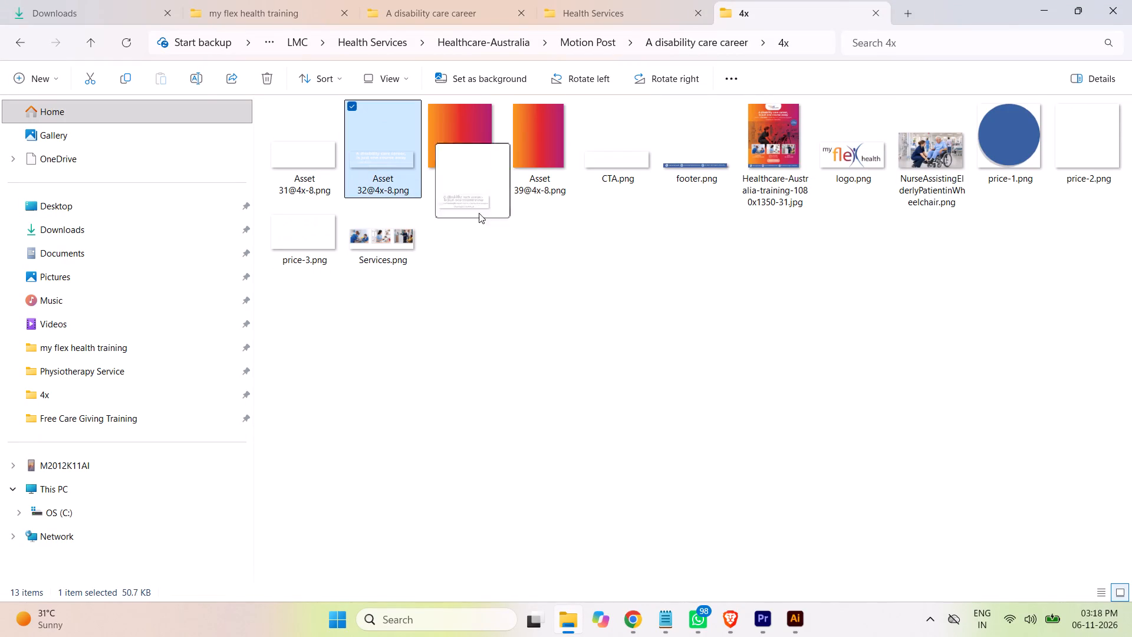
pyautogui.moveTo(479, 213); pyautogui.dragTo(768, 625)
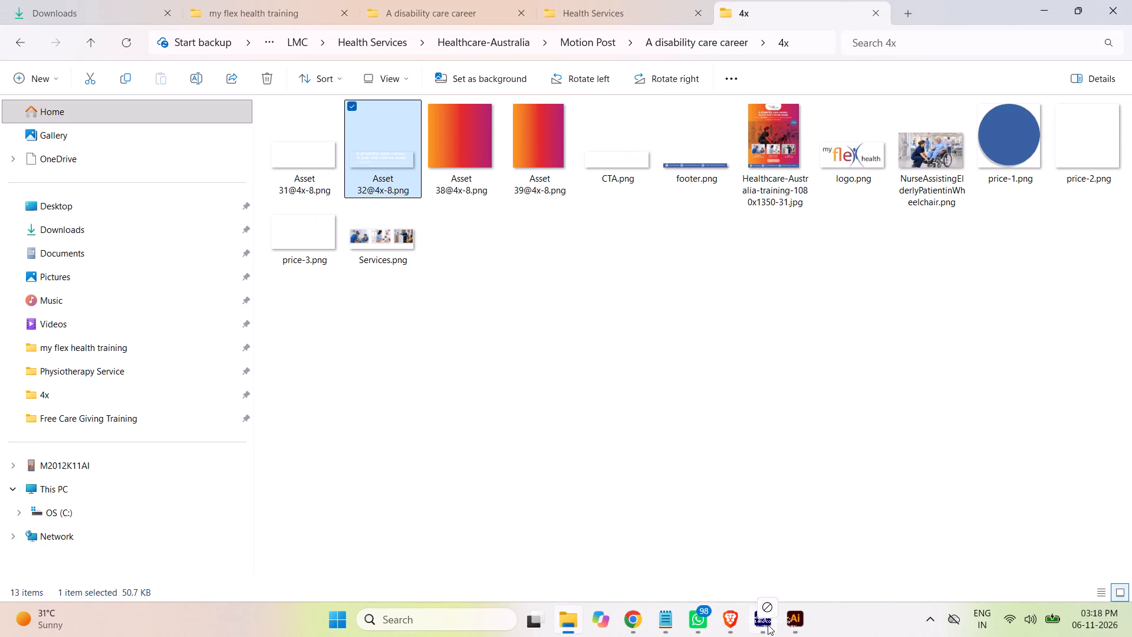
pyautogui.moveTo(768, 625); pyautogui.dragTo(630, 451)
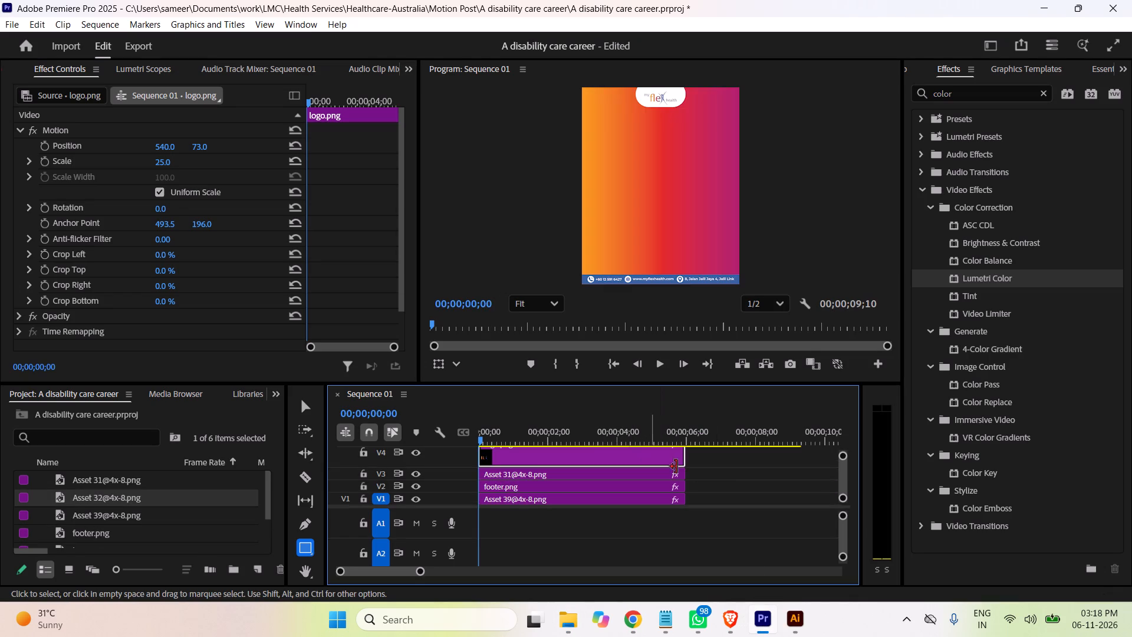
pyautogui.moveTo(843, 469); pyautogui.dragTo(842, 439)
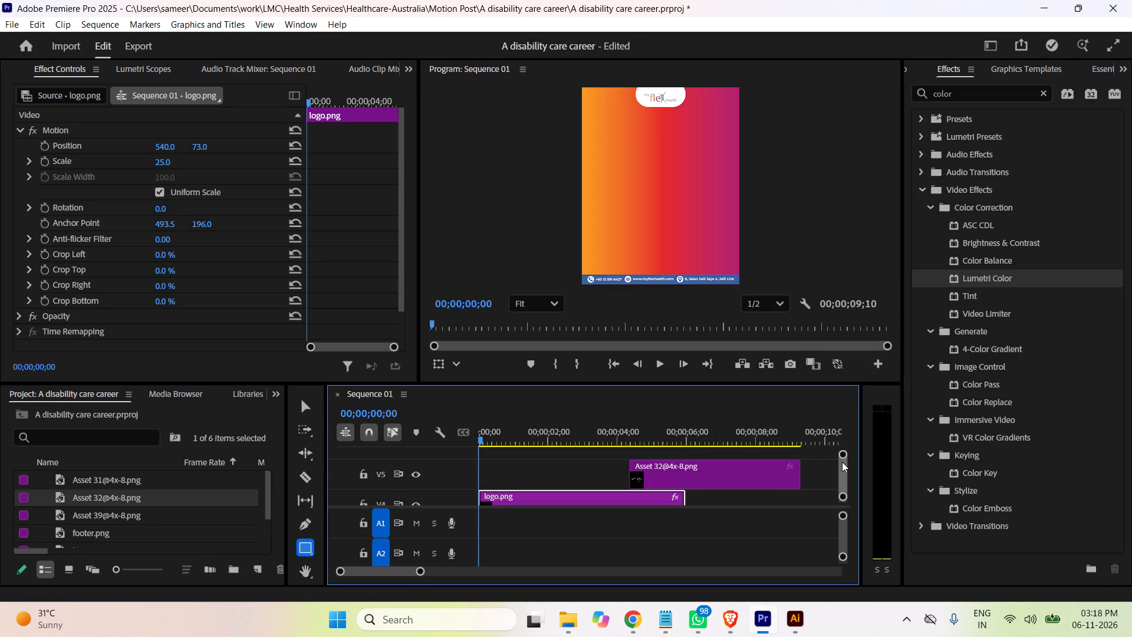
pyautogui.moveTo(843, 455); pyautogui.dragTo(844, 415)
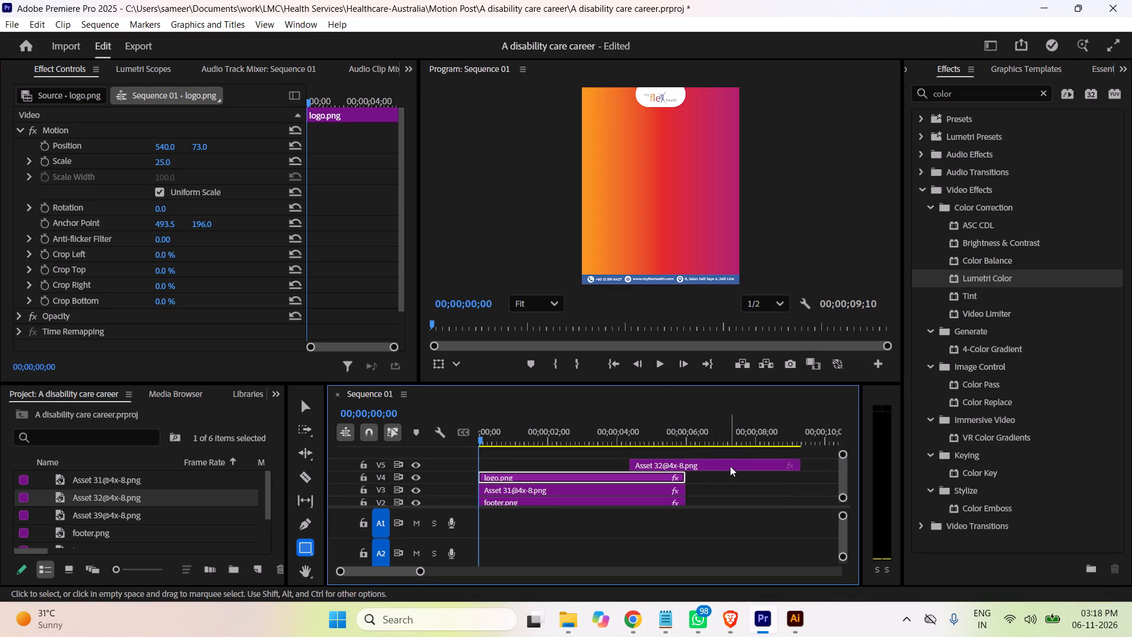
pyautogui.moveTo(730, 467); pyautogui.dragTo(579, 464)
pyautogui.moveTo(648, 464); pyautogui.dragTo(684, 471)
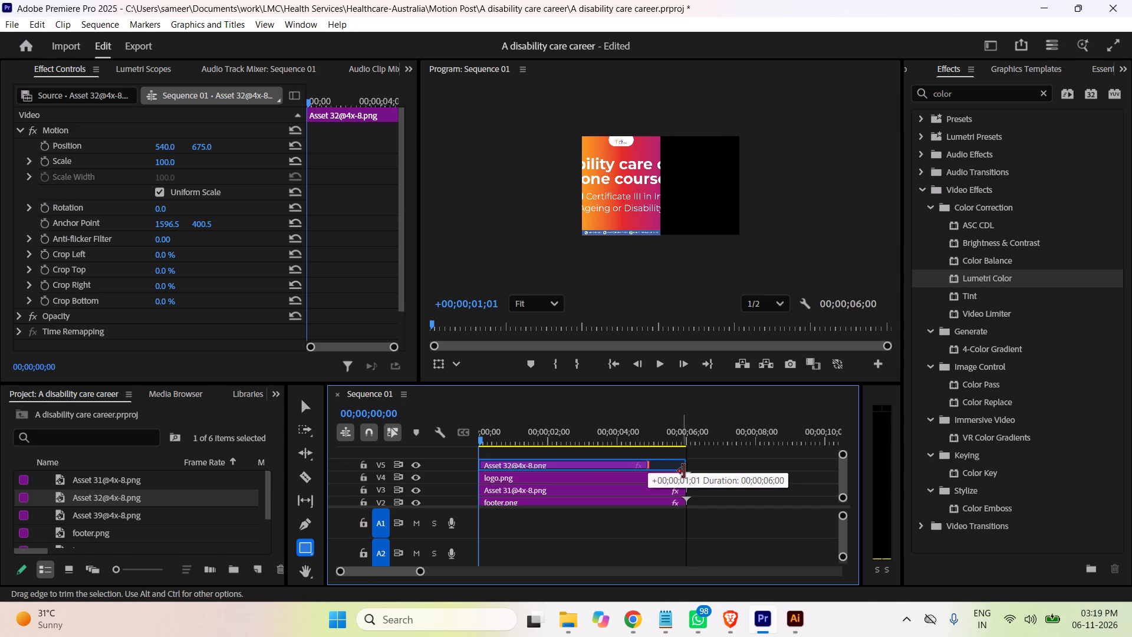
pyautogui.moveTo(684, 471); pyautogui.dragTo(686, 471)
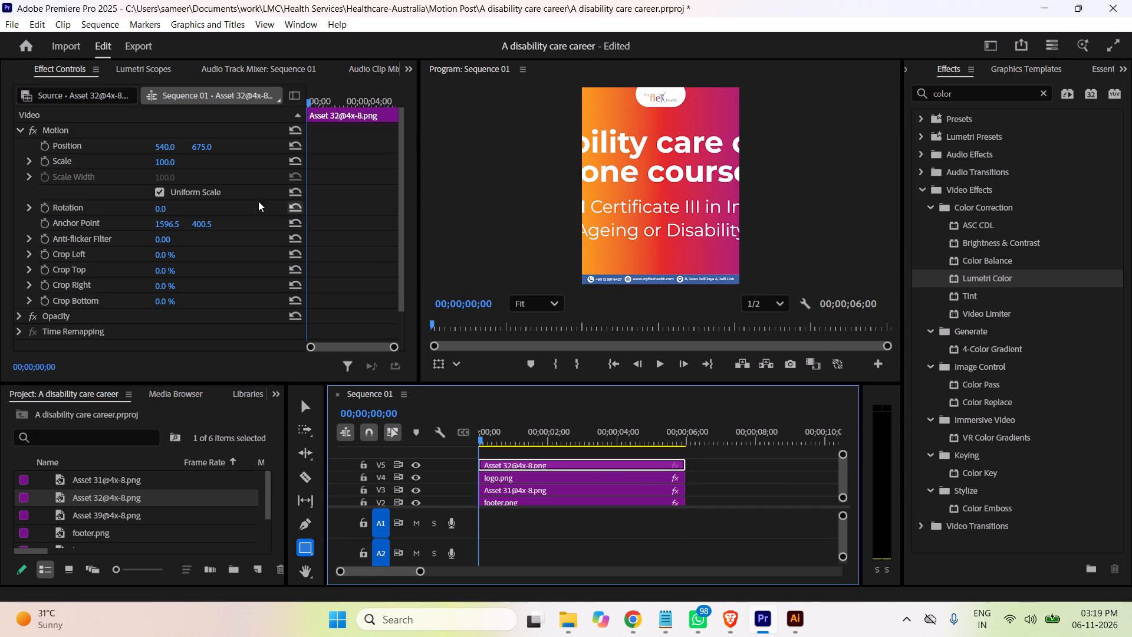
pyautogui.click(161, 162)
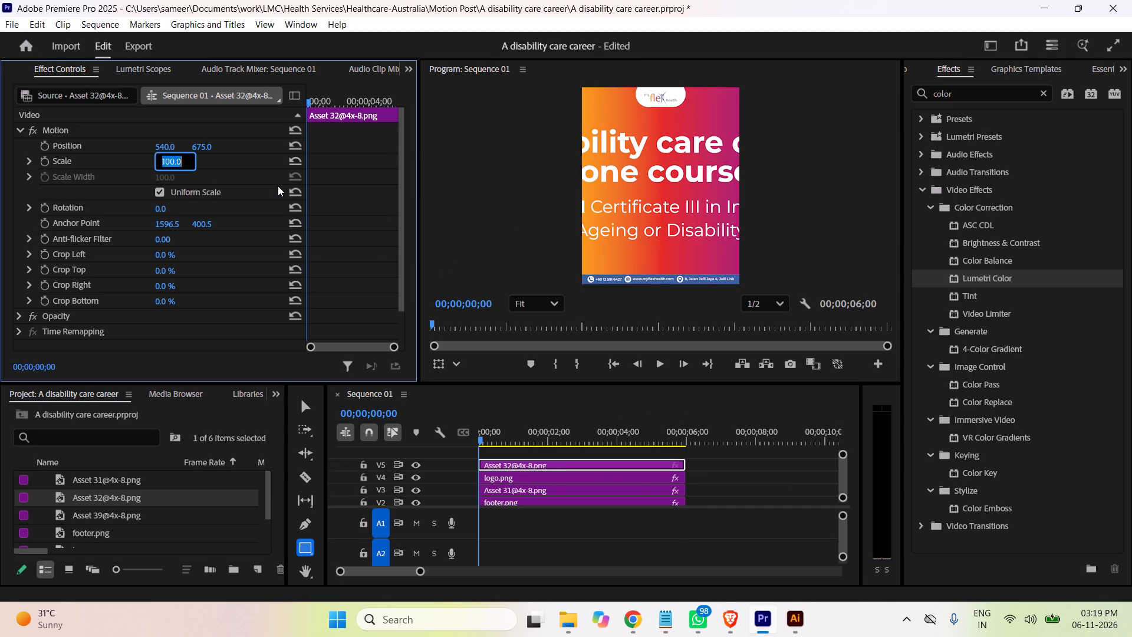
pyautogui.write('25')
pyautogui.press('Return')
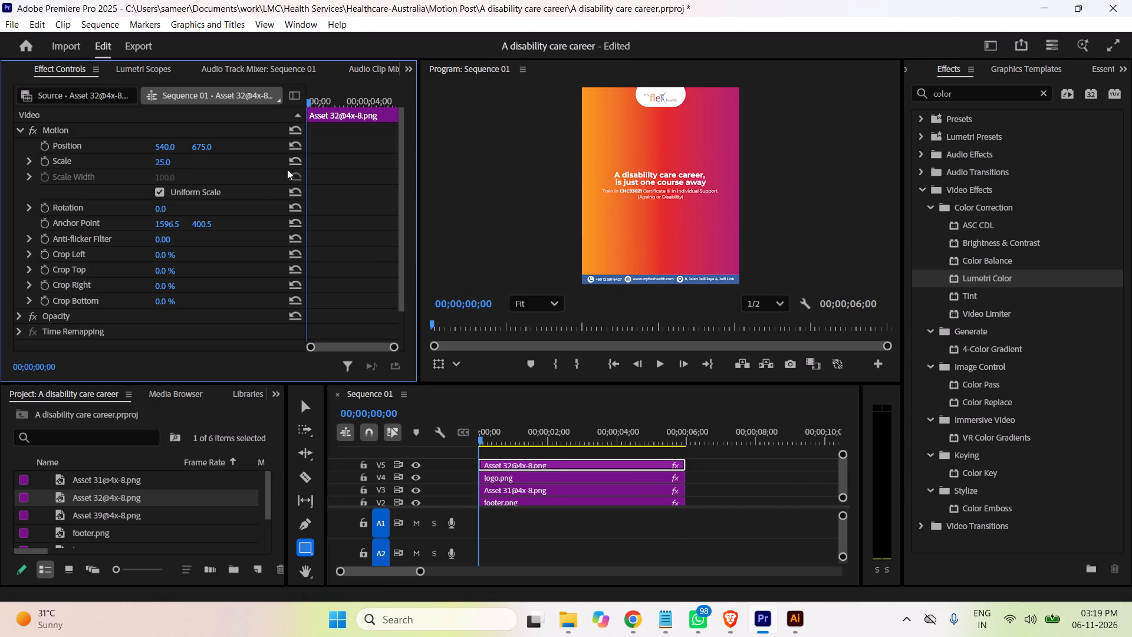
pyautogui.moveTo(204, 147); pyautogui.dragTo(18, 169)
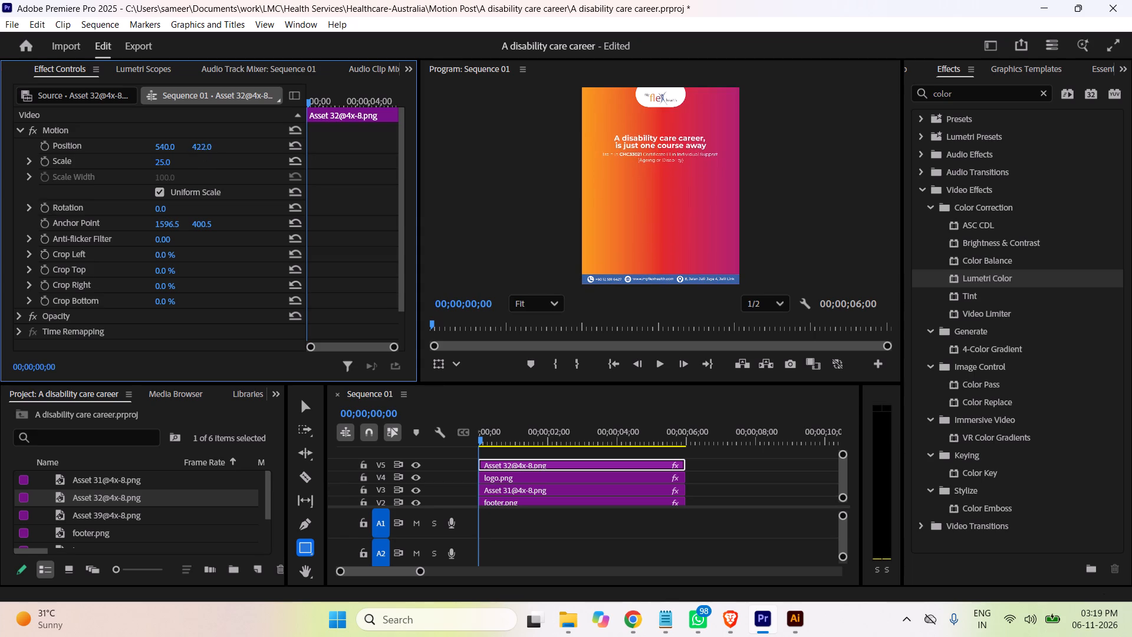
pyautogui.moveTo(18, 169); pyautogui.dragTo(314, 130)
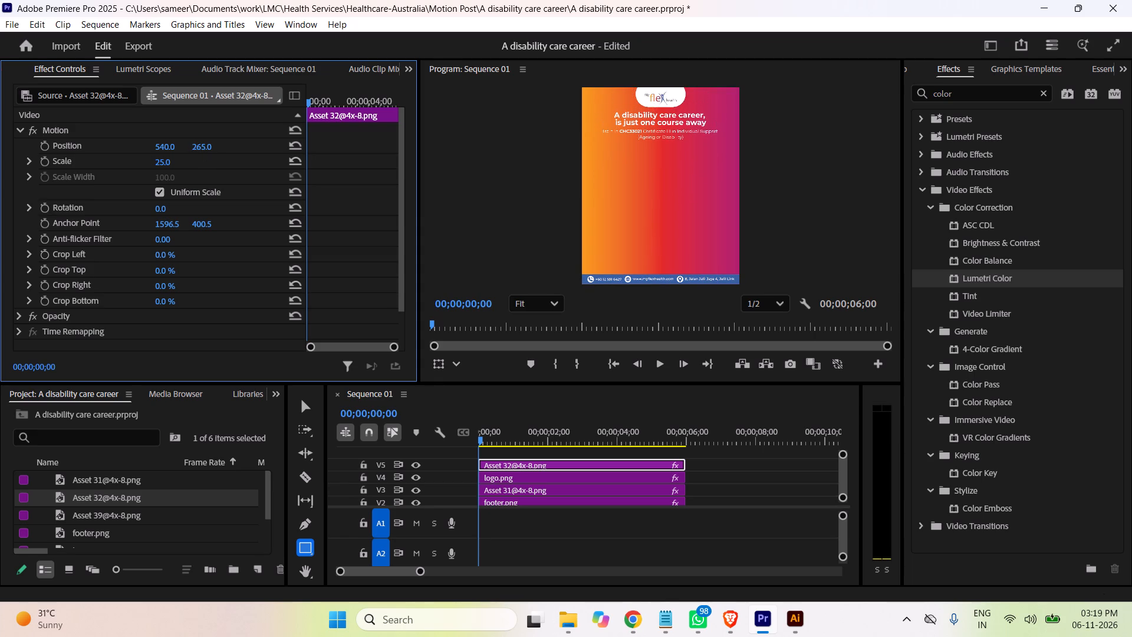
pyautogui.moveTo(314, 130); pyautogui.dragTo(311, 130)
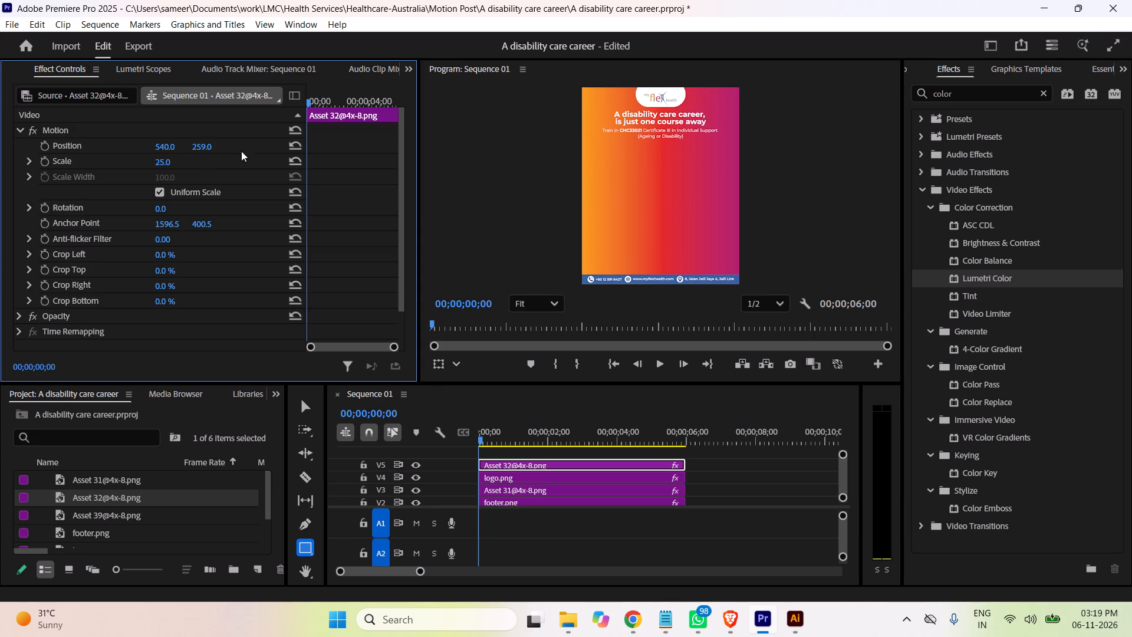
pyautogui.hotkey('ctrl', 's')
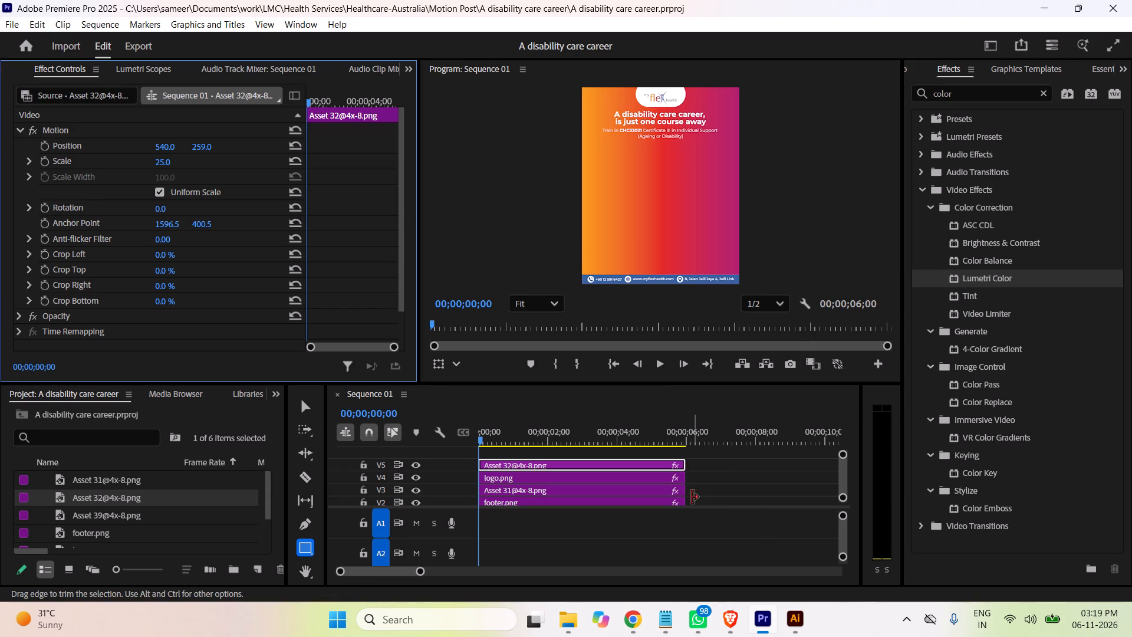
# Switch to Illustrator, select all of Layer 38's artwork in Post-31, and remove the gradient background Asset 39 from Asset Export.
pyautogui.click(764, 621)
pyautogui.click(764, 621)
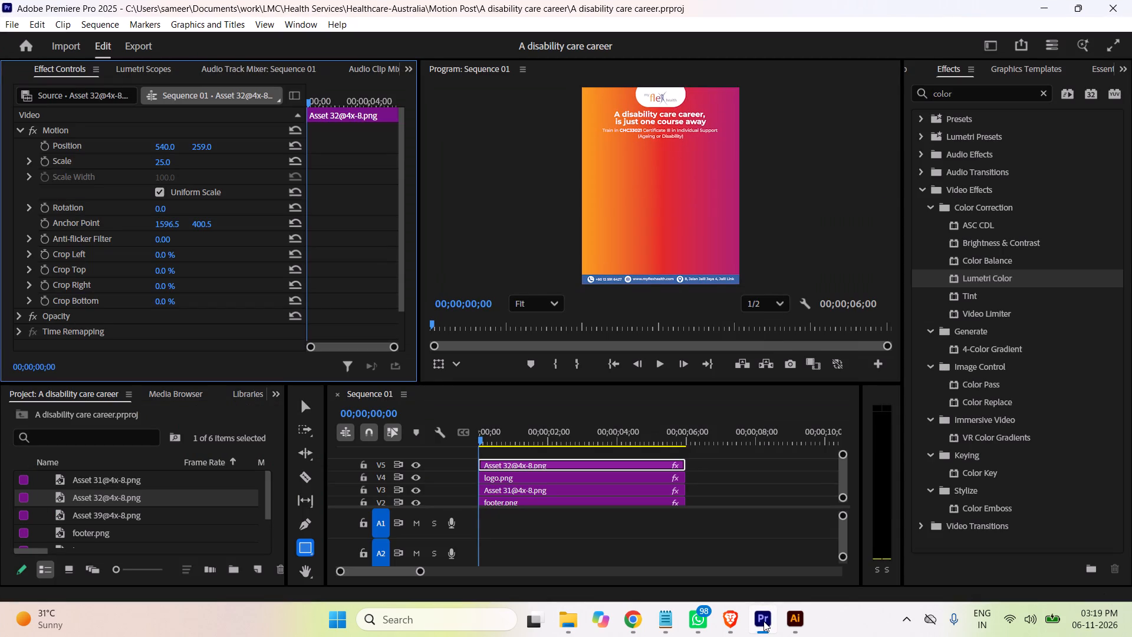
pyautogui.click(796, 620)
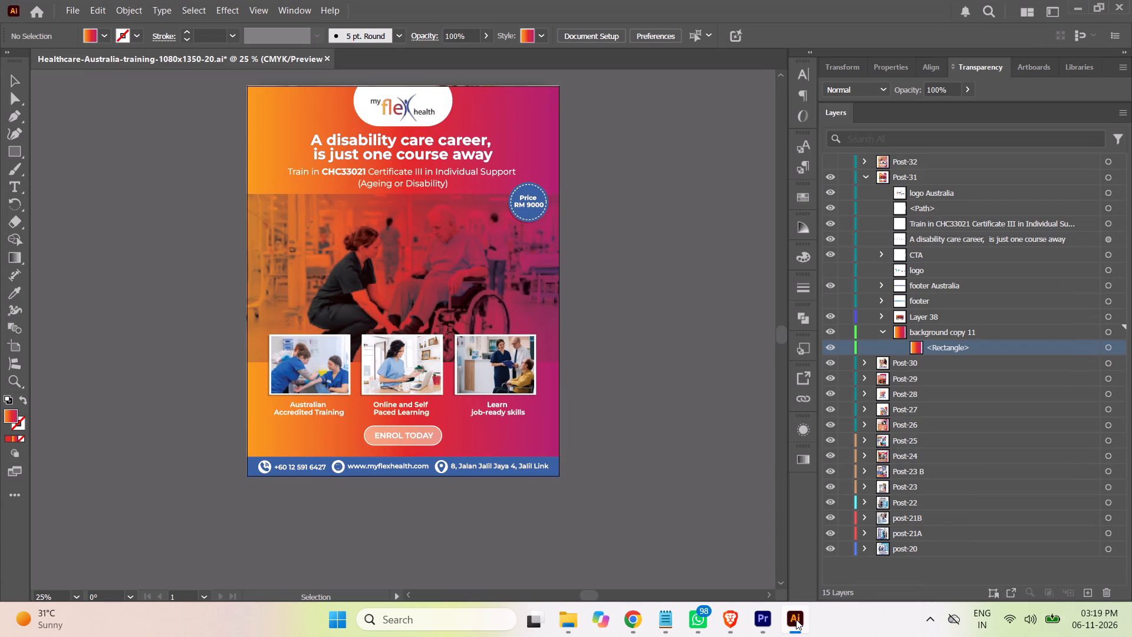
pyautogui.click(881, 333)
pyautogui.click(1107, 318)
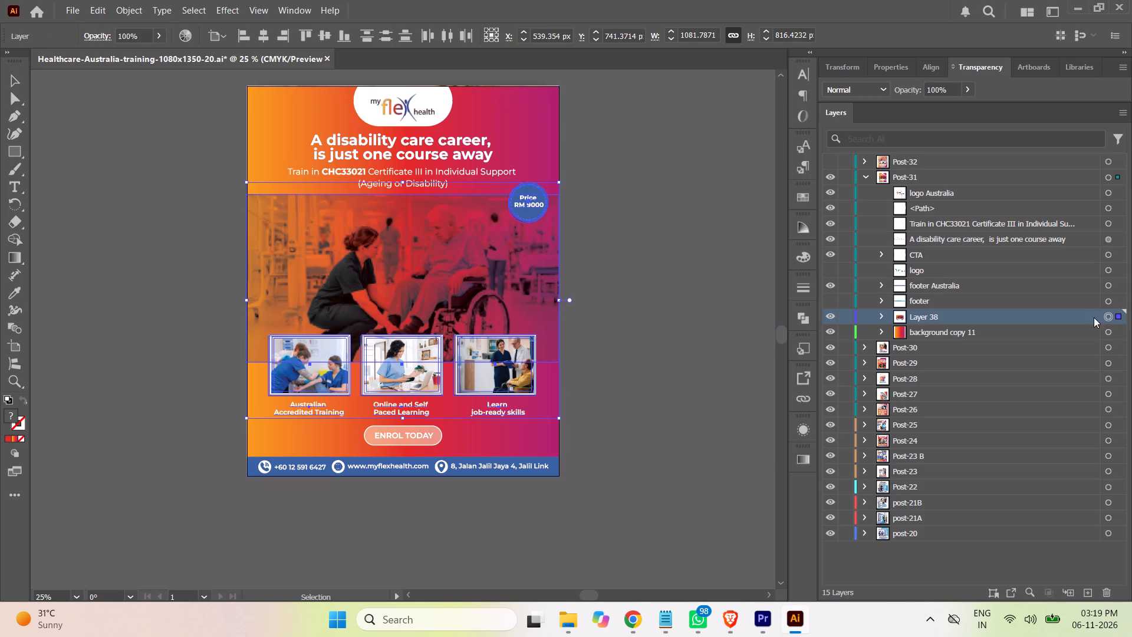
pyautogui.click(995, 318)
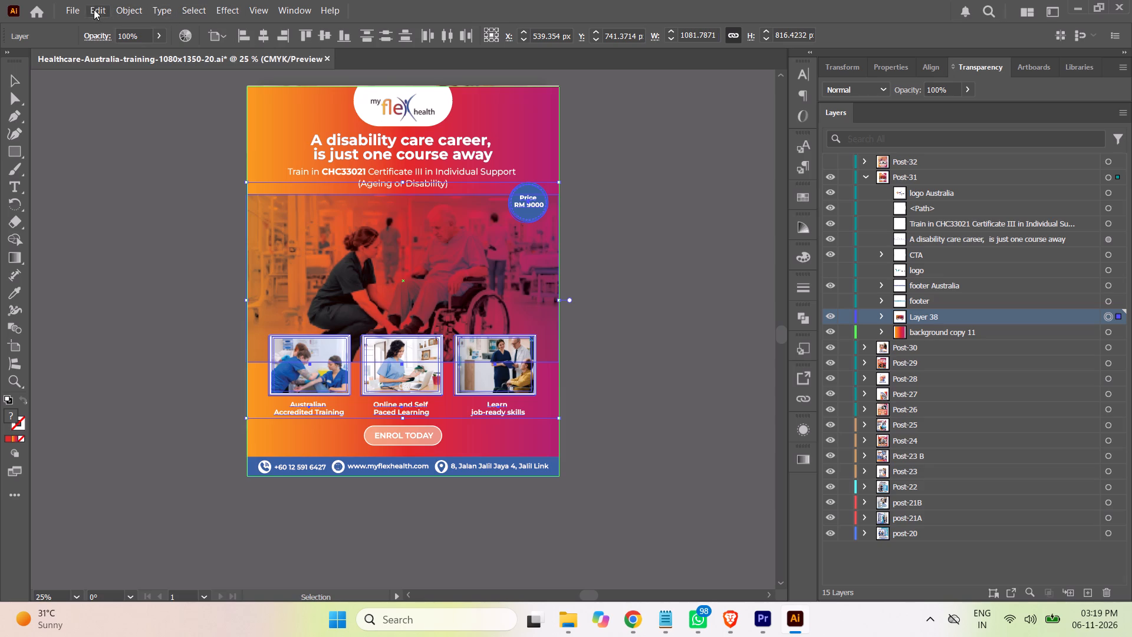
pyautogui.click(805, 374)
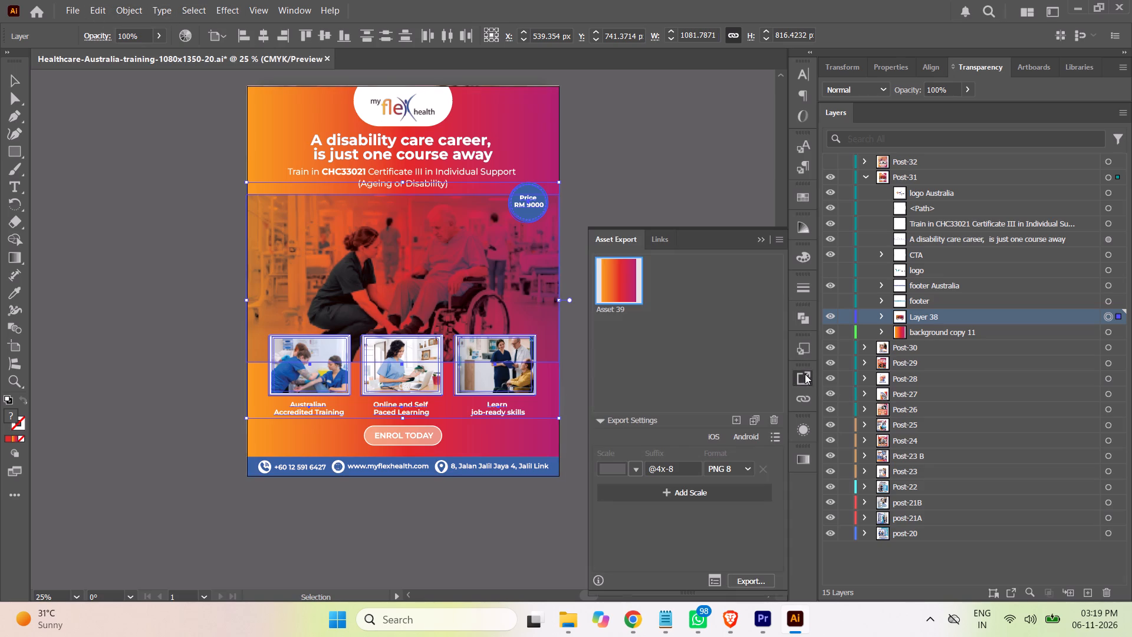
pyautogui.click(774, 418)
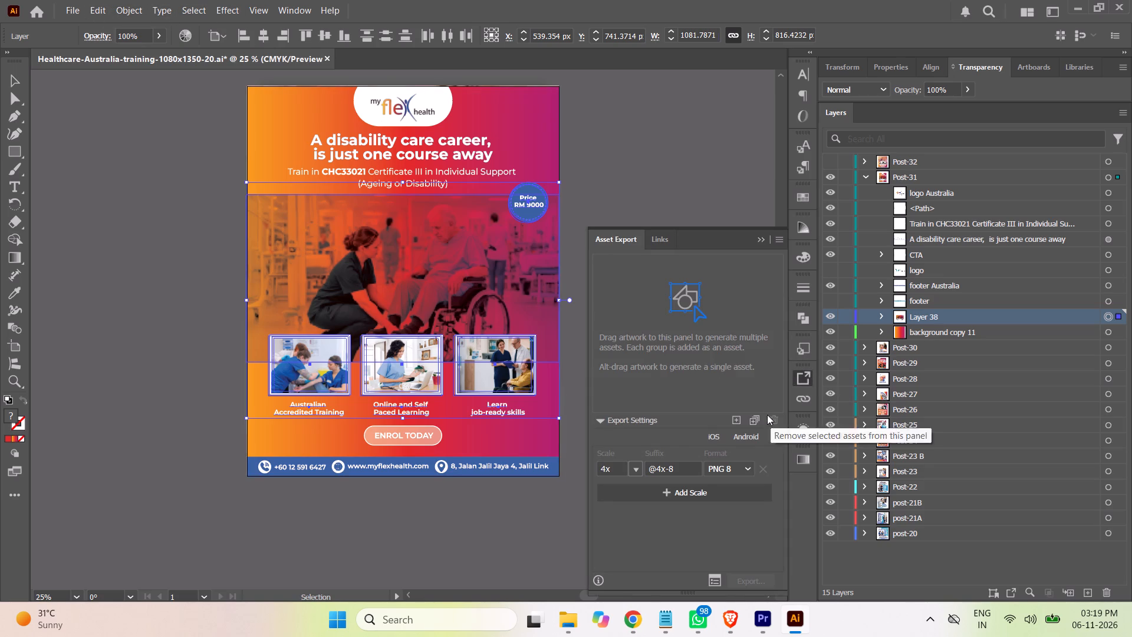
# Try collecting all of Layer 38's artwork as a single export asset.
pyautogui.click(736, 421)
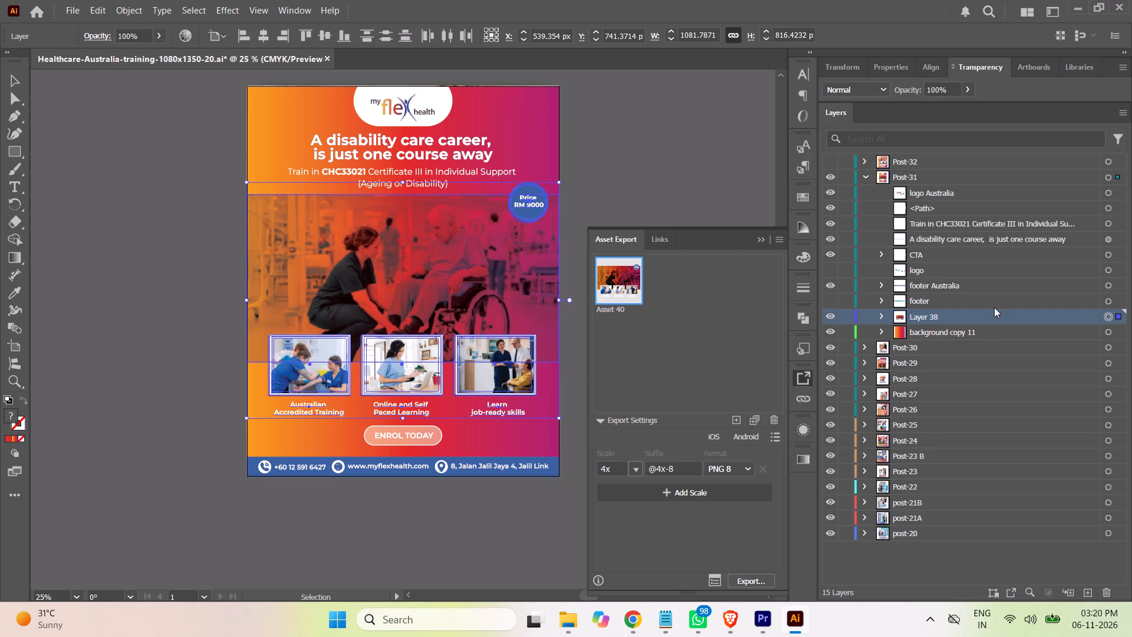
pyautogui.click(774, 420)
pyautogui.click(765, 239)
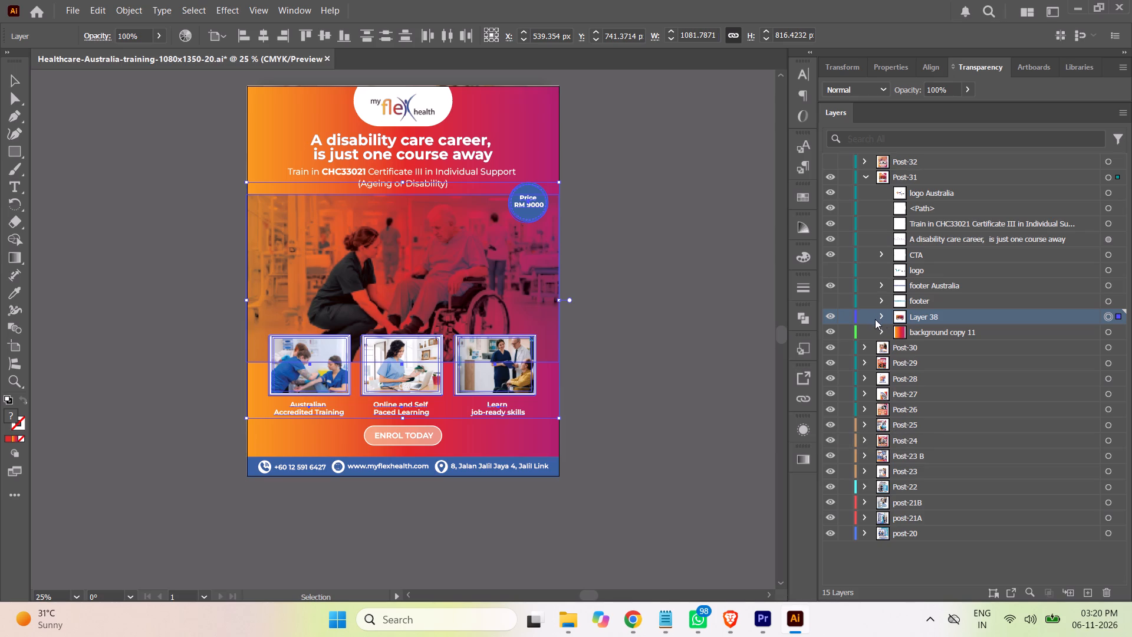
# Export only the tinted wheelchair photo group inside Layer 38 as a 4x PNG 8 asset.
pyautogui.click(880, 318)
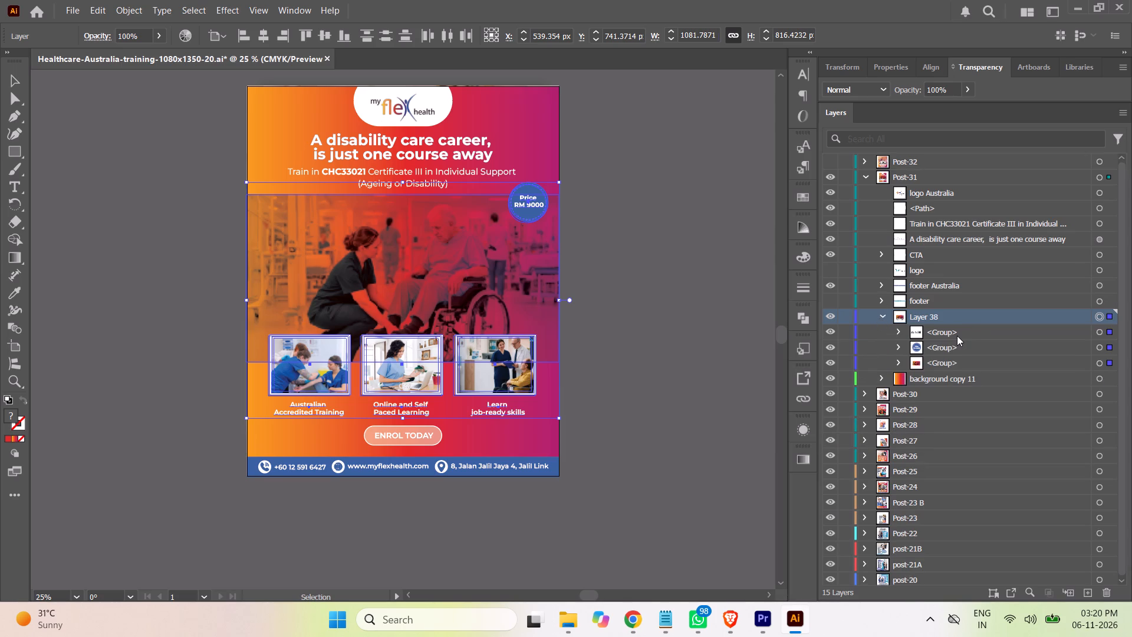
pyautogui.click(957, 336)
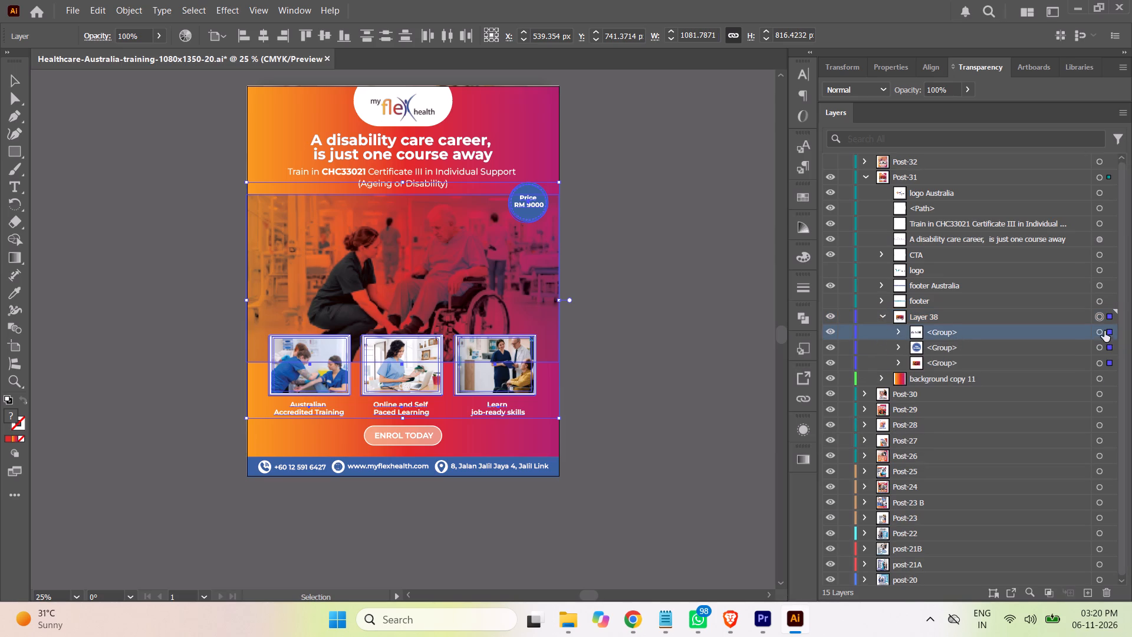
pyautogui.click(1101, 334)
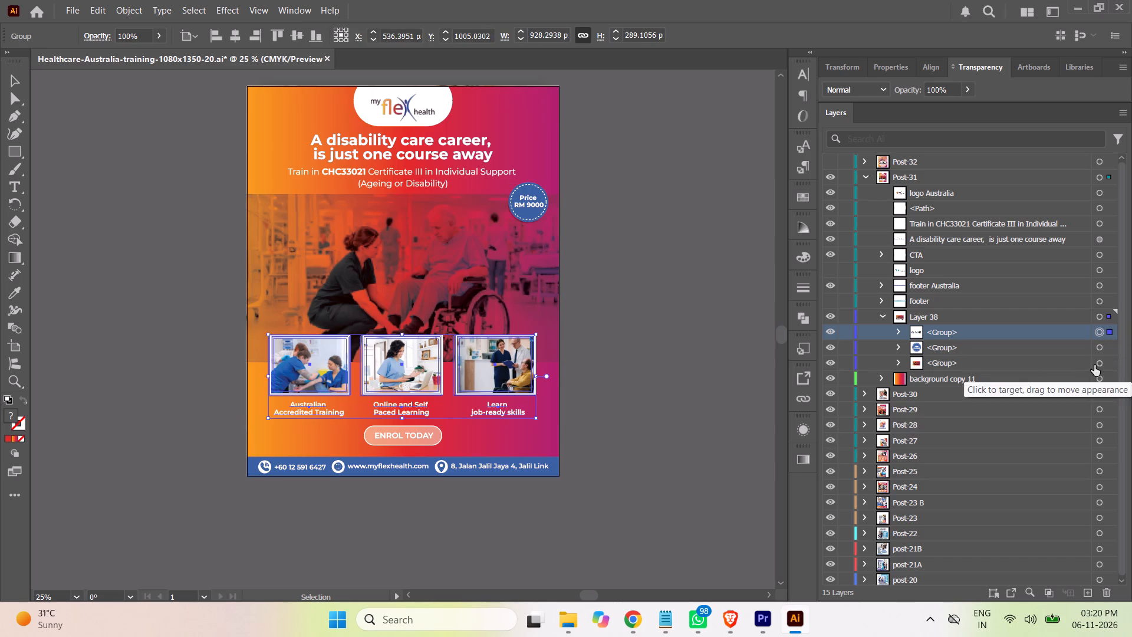
pyautogui.click(1100, 365)
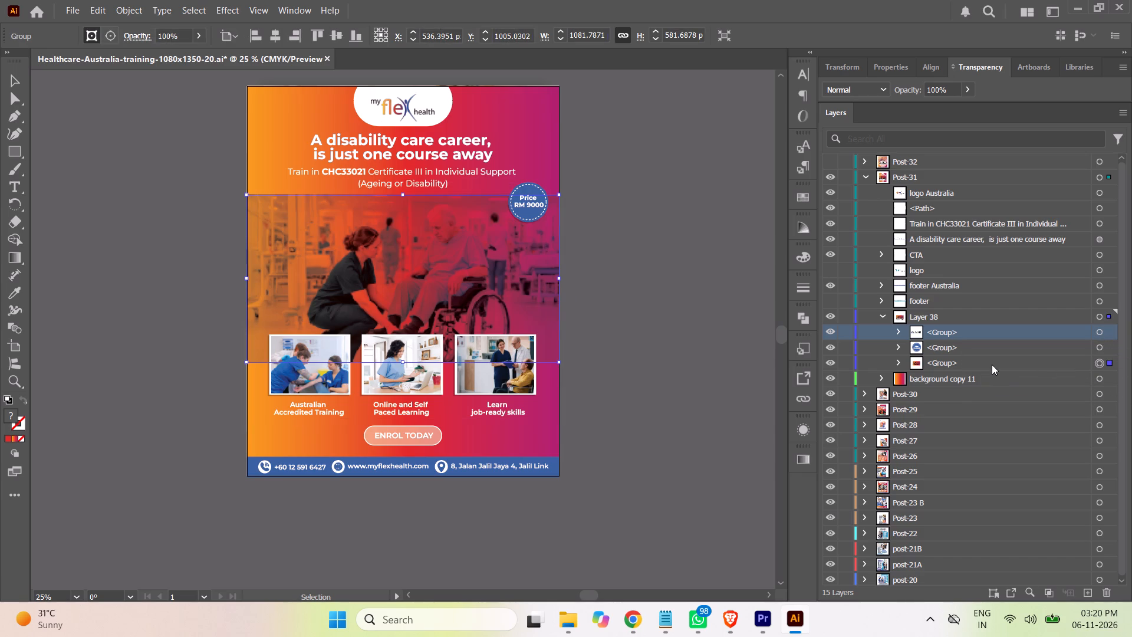
pyautogui.click(992, 365)
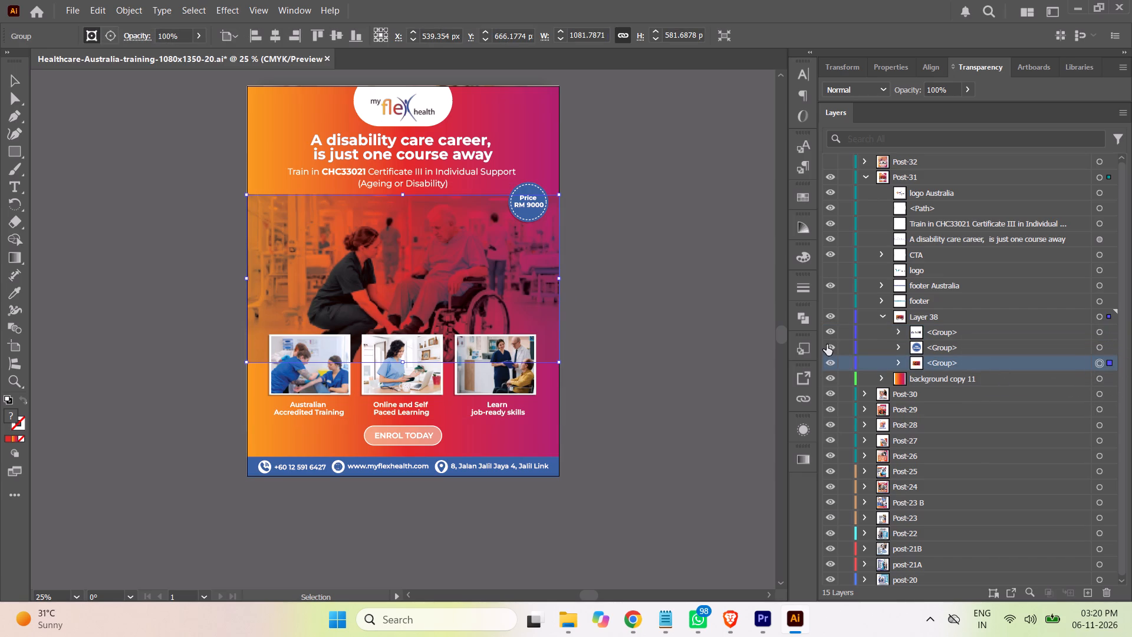
pyautogui.click(801, 375)
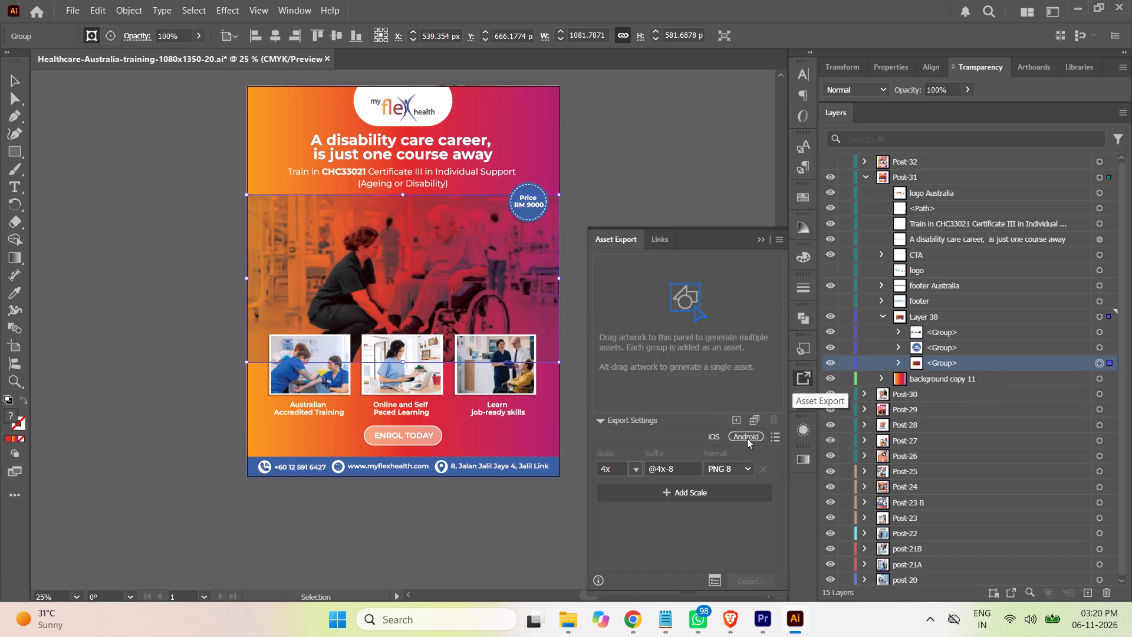
pyautogui.click(735, 421)
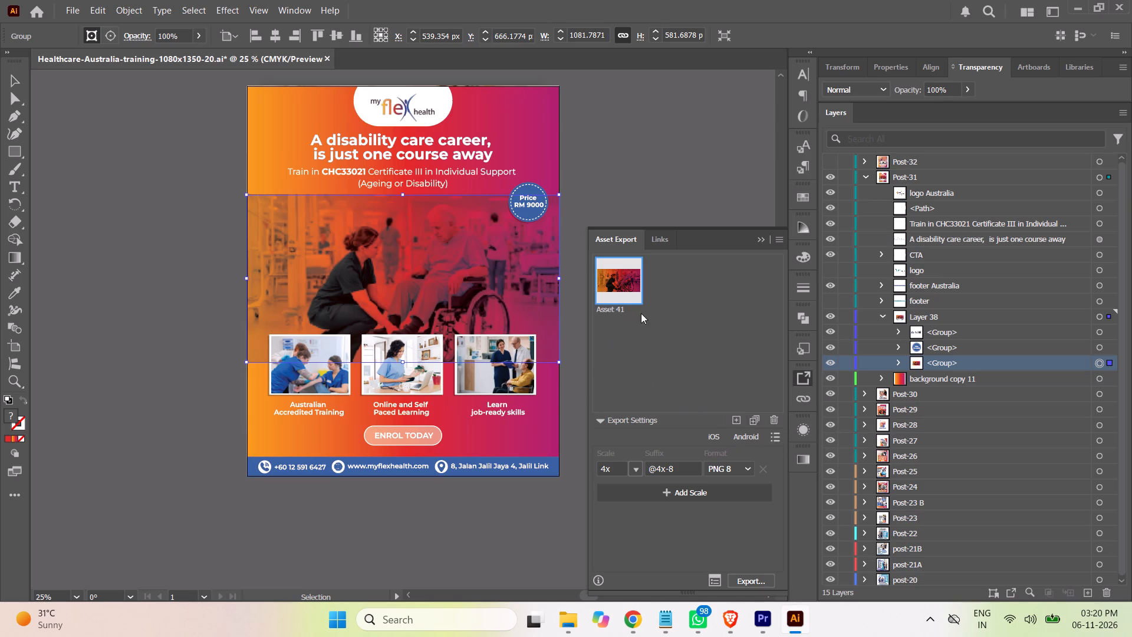
pyautogui.click(749, 582)
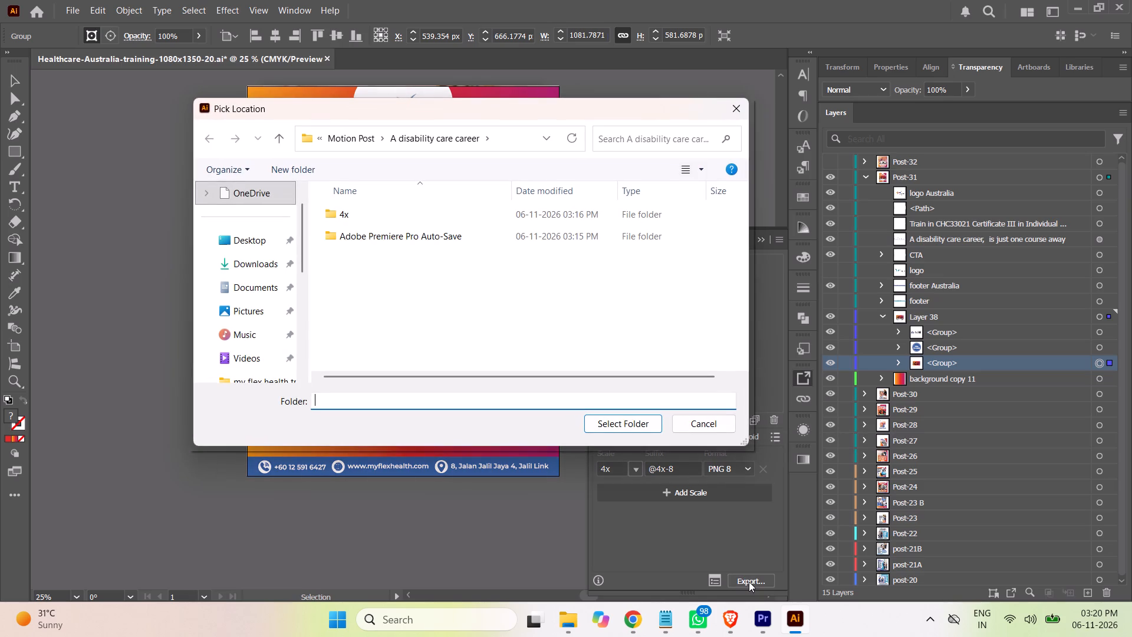
# Save the exported wheelchair photo asset into the "A disability care career" folder.
pyautogui.click(610, 425)
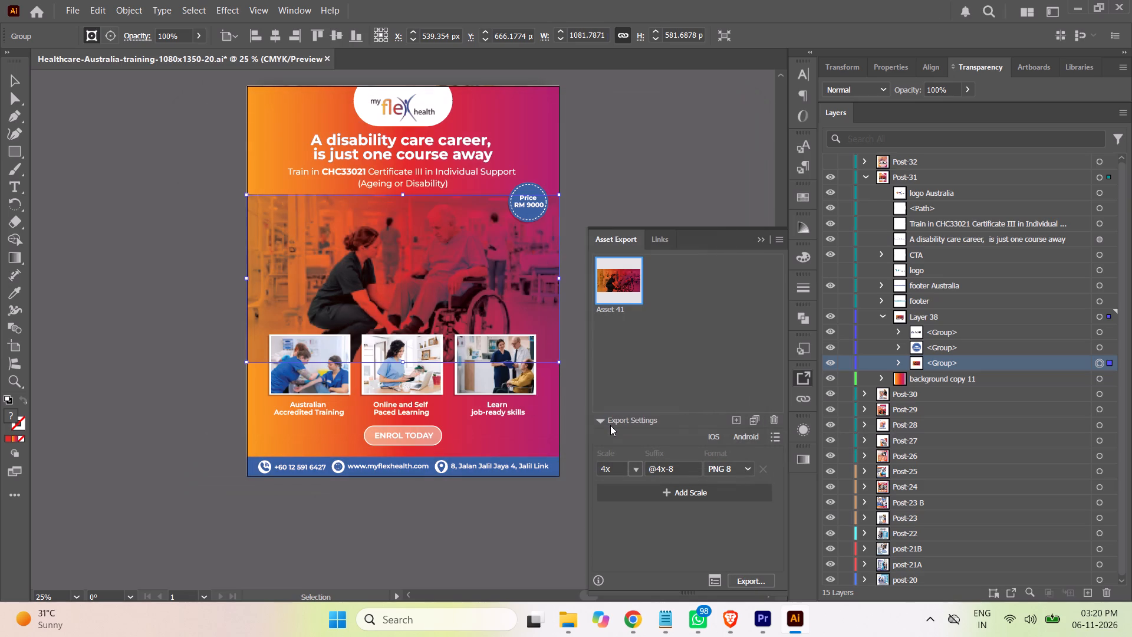
pyautogui.click(574, 620)
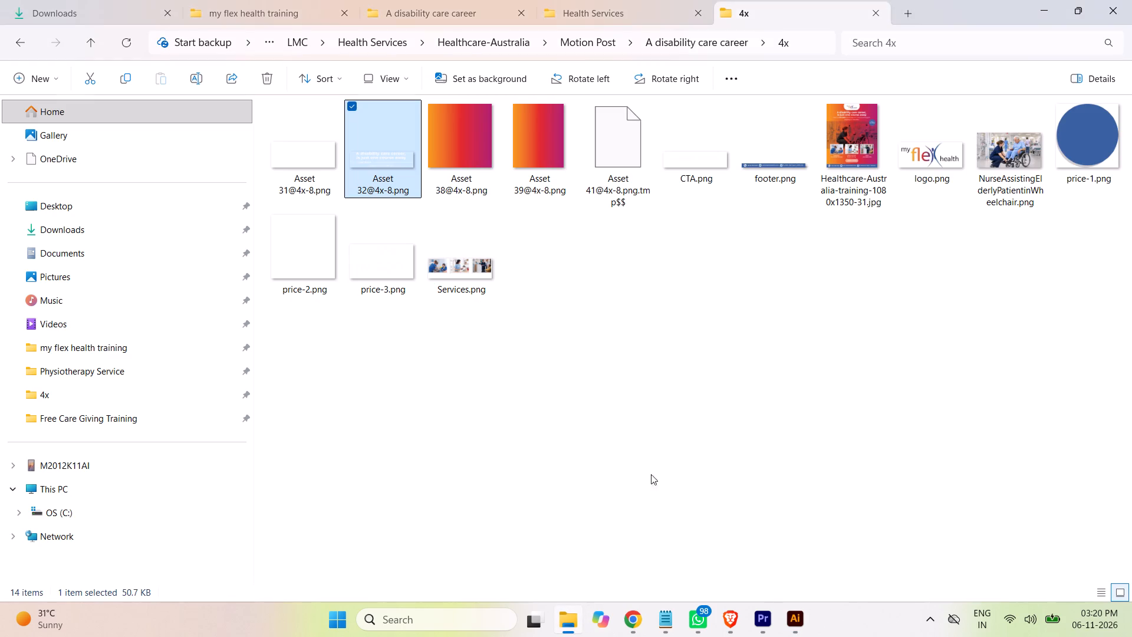
pyautogui.click(845, 322)
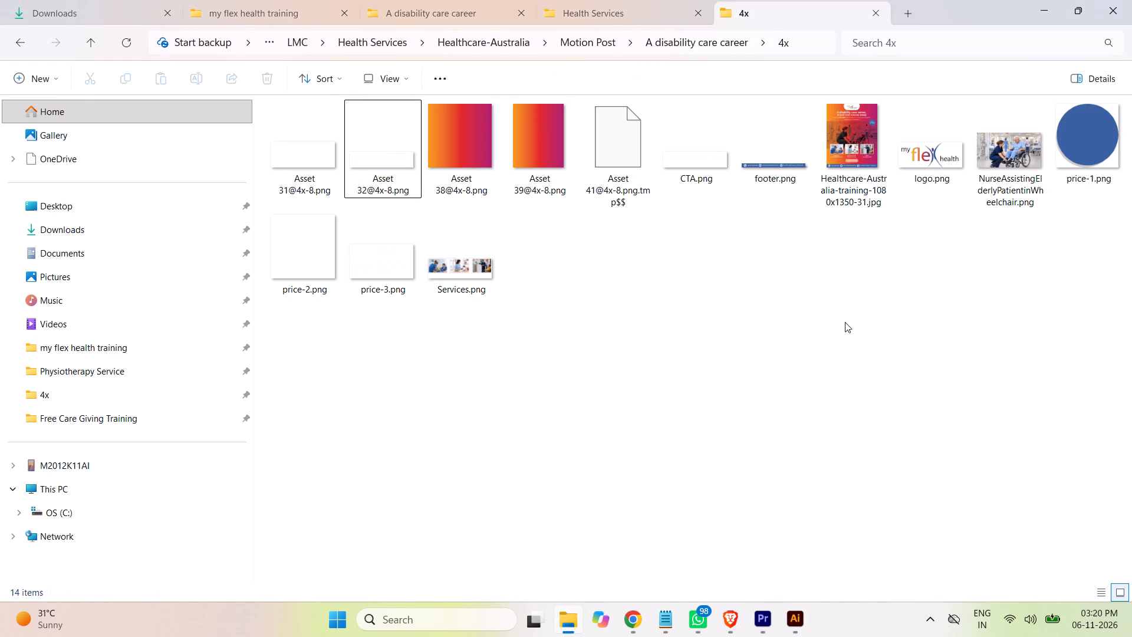
pyautogui.click(785, 344)
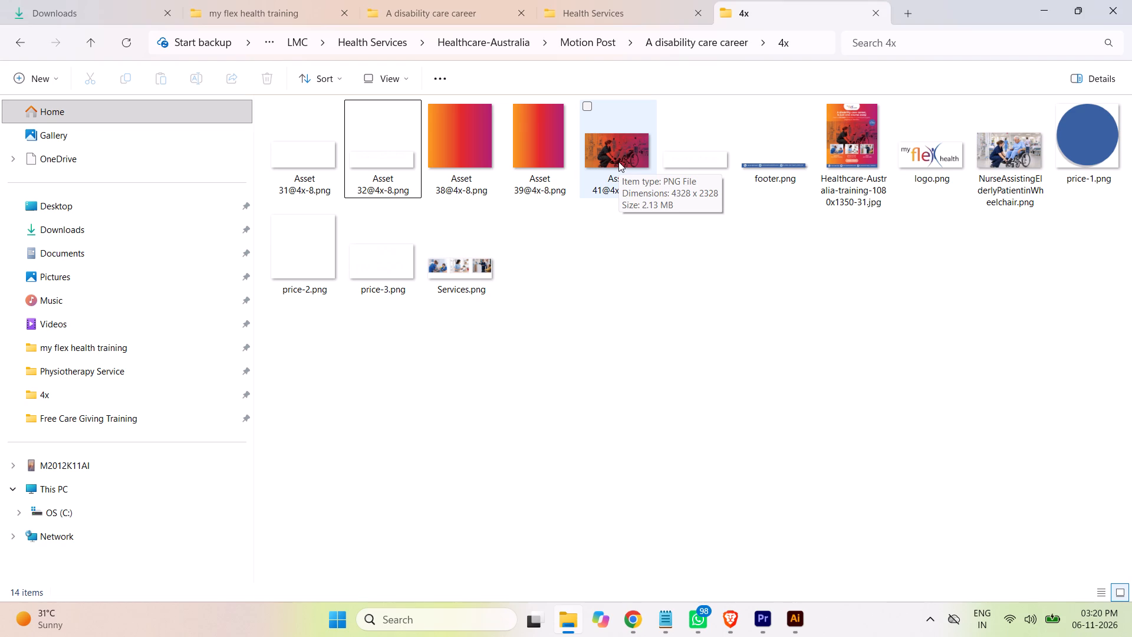
pyautogui.click(618, 162)
pyautogui.moveTo(622, 157); pyautogui.dragTo(655, 280)
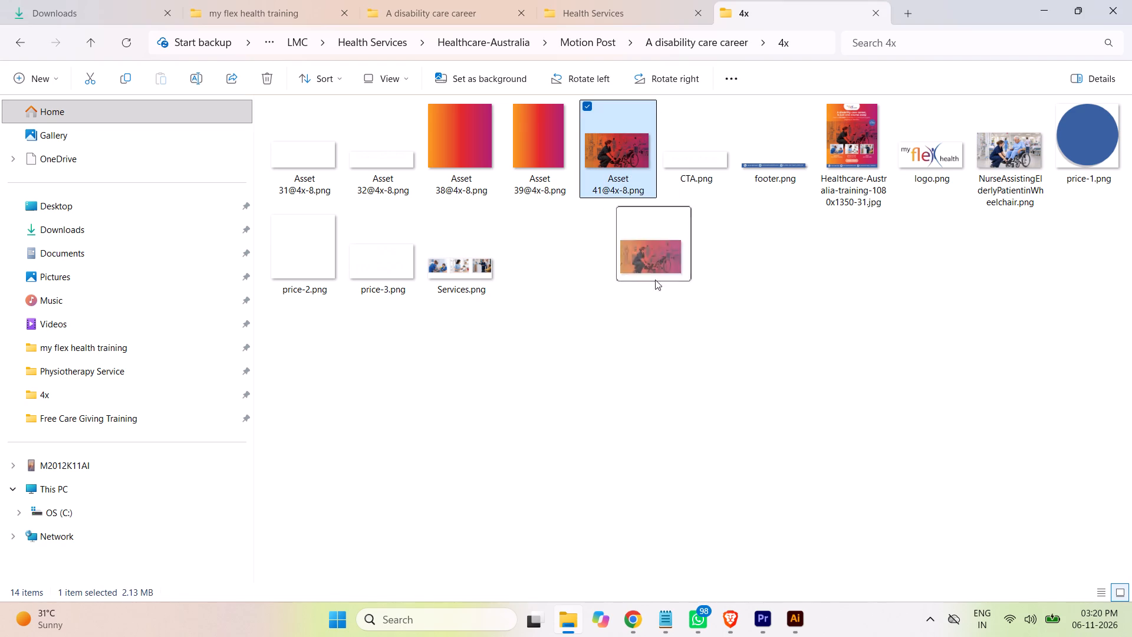
pyautogui.moveTo(655, 280); pyautogui.dragTo(728, 554)
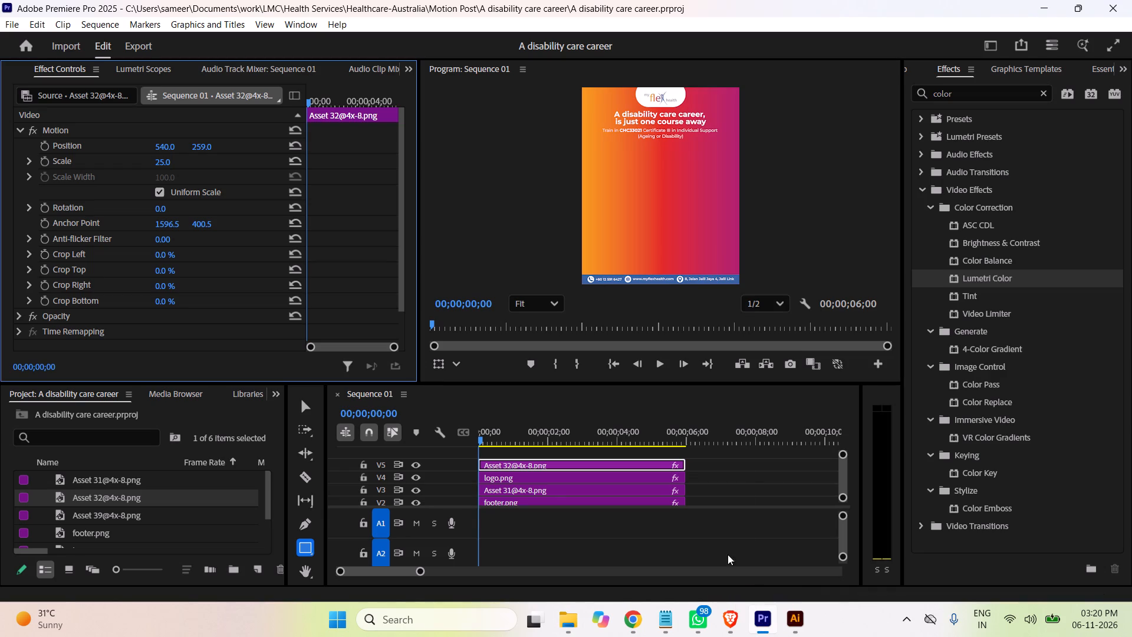
pyautogui.moveTo(728, 554); pyautogui.dragTo(617, 455)
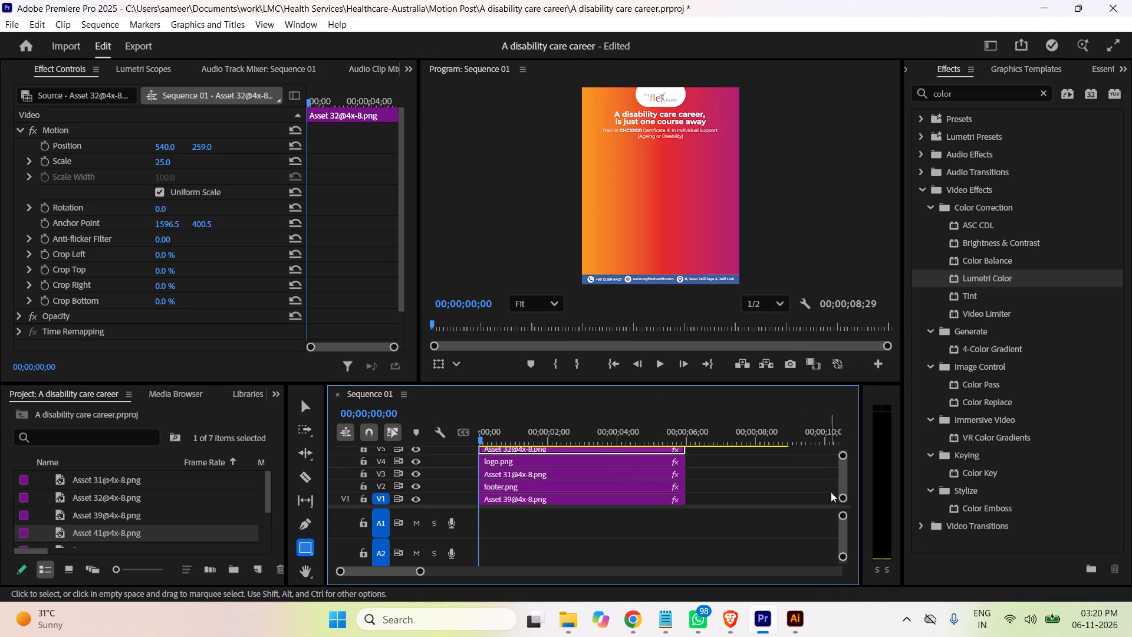
pyautogui.moveTo(843, 474); pyautogui.dragTo(841, 439)
pyautogui.moveTo(700, 473); pyautogui.dragTo(608, 468)
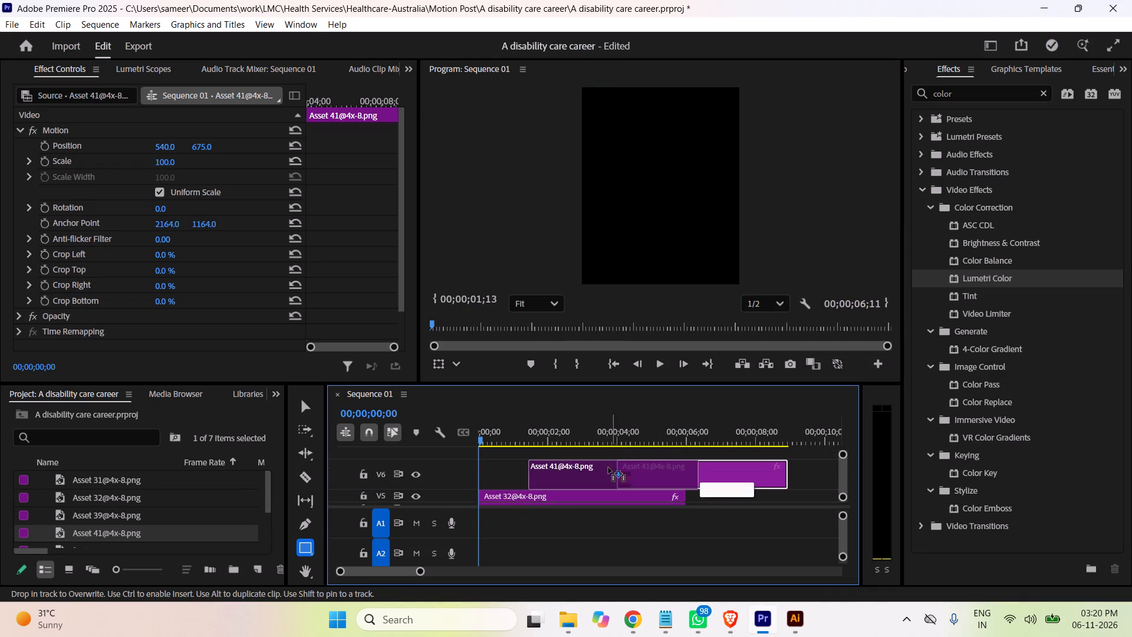
pyautogui.moveTo(608, 468); pyautogui.dragTo(555, 468)
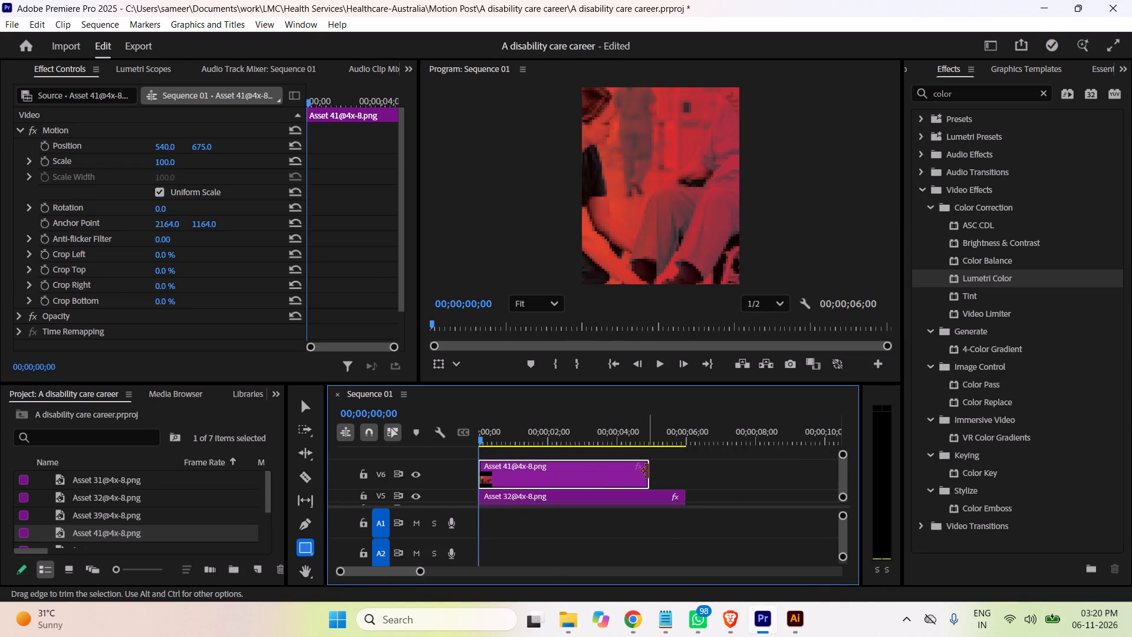
pyautogui.moveTo(647, 471); pyautogui.dragTo(683, 475)
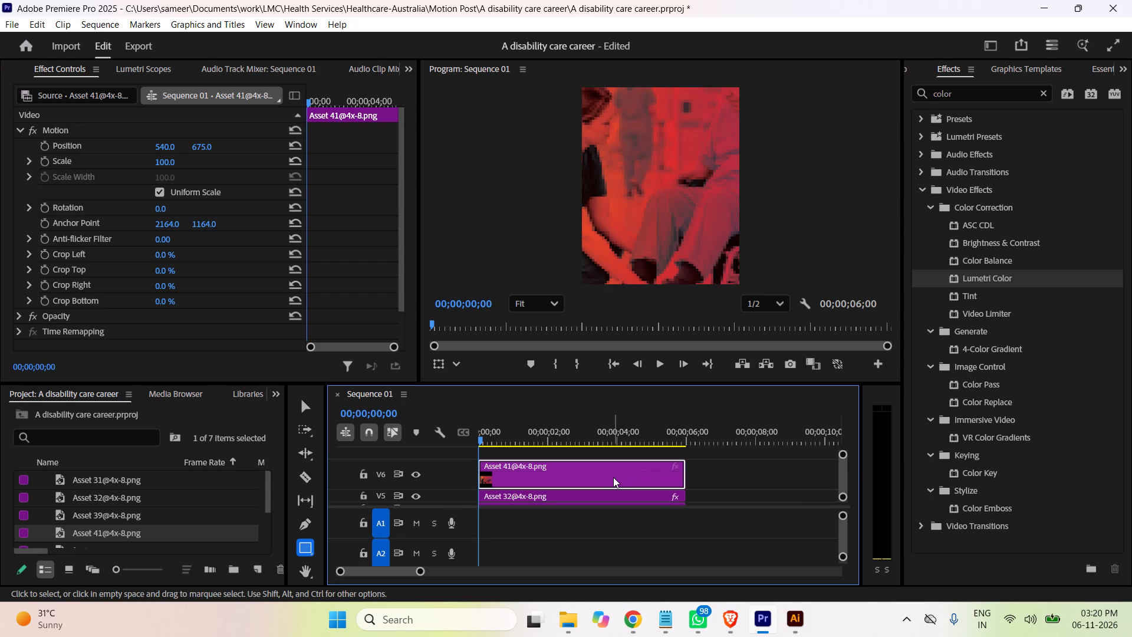
pyautogui.click(613, 477)
pyautogui.click(166, 163)
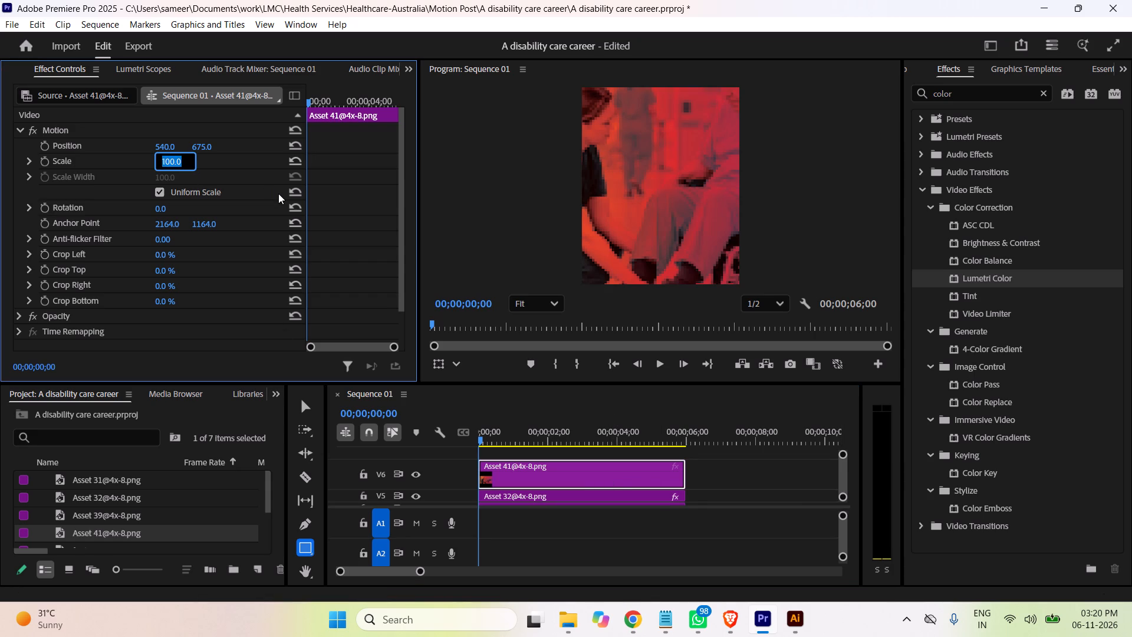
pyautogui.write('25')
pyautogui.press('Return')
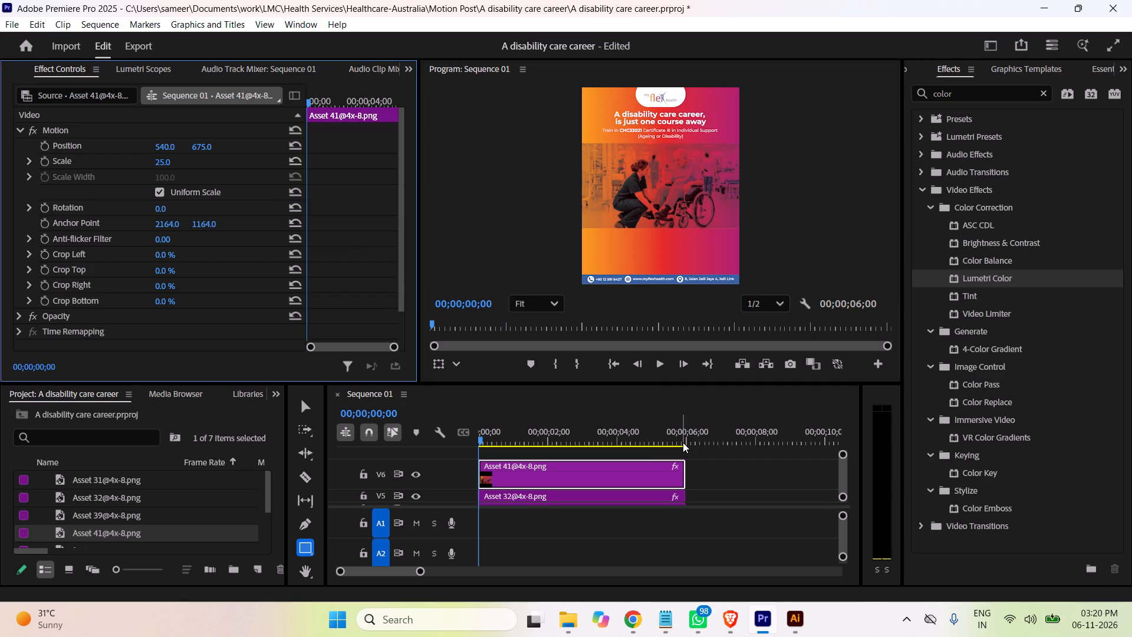
# Switch to the 4x asset folder in File Explorer.
pyautogui.click(575, 618)
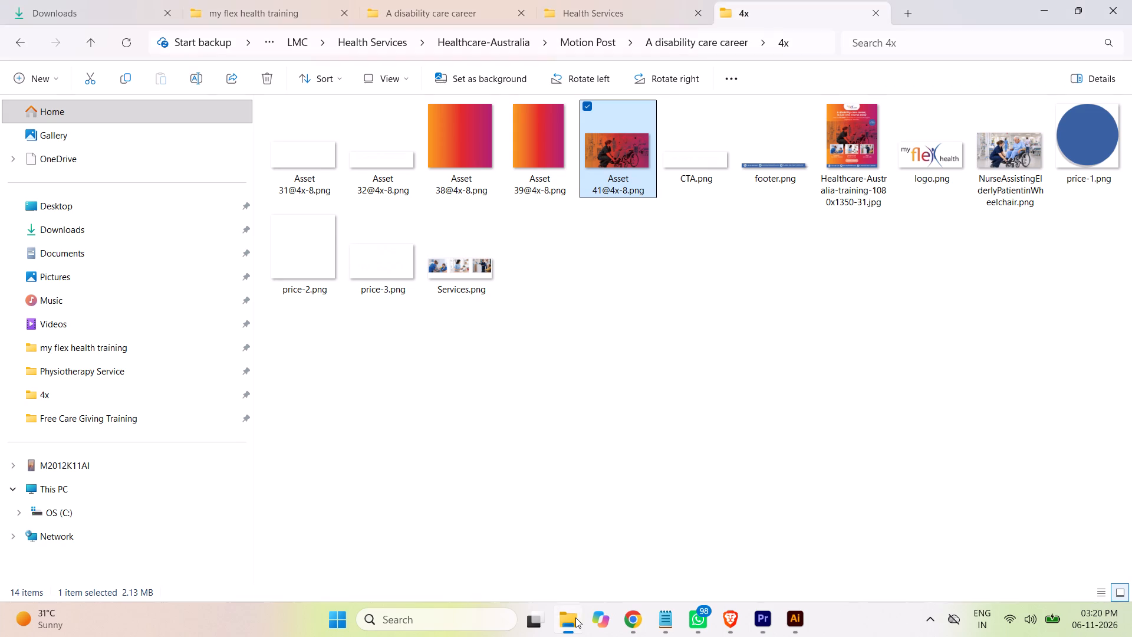
# Add Services.png from the 4x folder to Premiere's V7 track at the sequence start and extend it to the other clips' end.
pyautogui.click(827, 254)
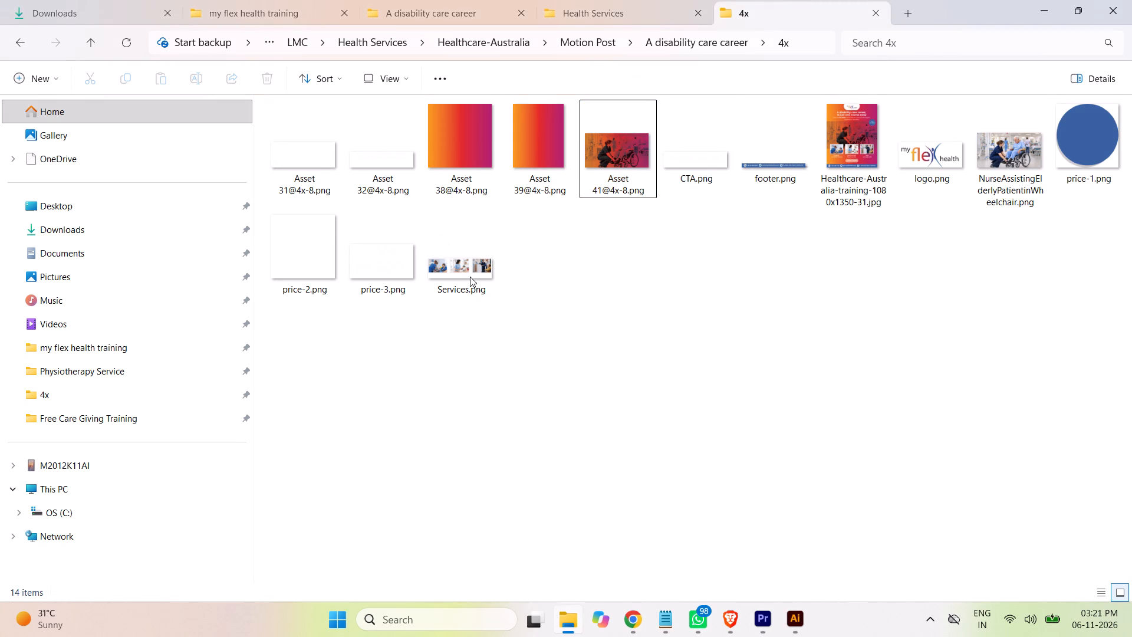
pyautogui.moveTo(481, 274); pyautogui.dragTo(753, 602)
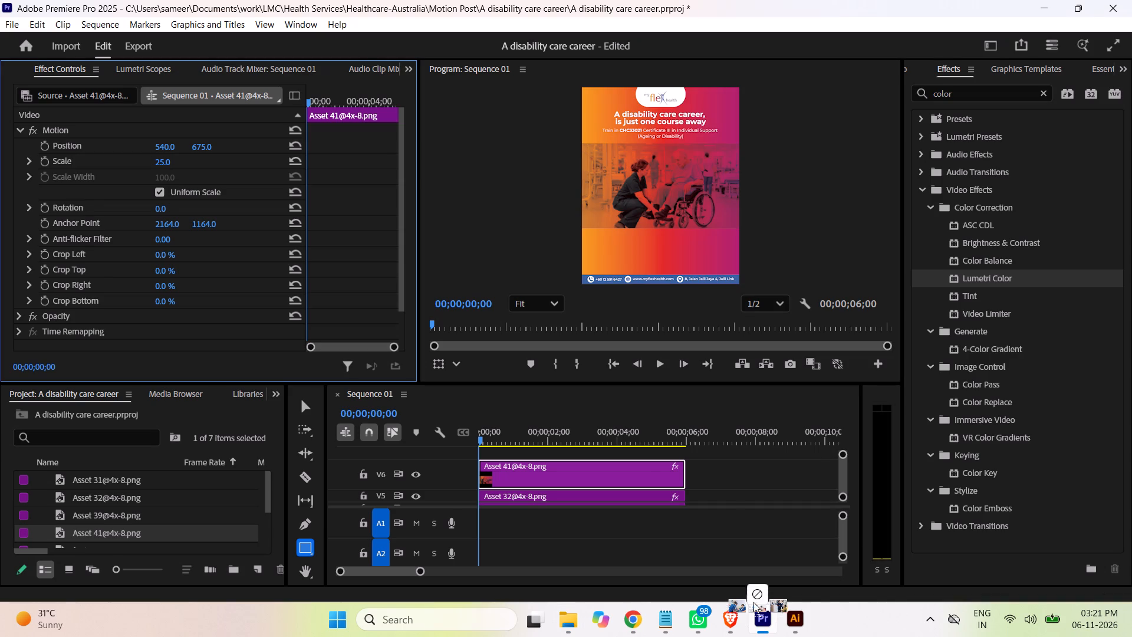
pyautogui.moveTo(753, 602); pyautogui.dragTo(603, 451)
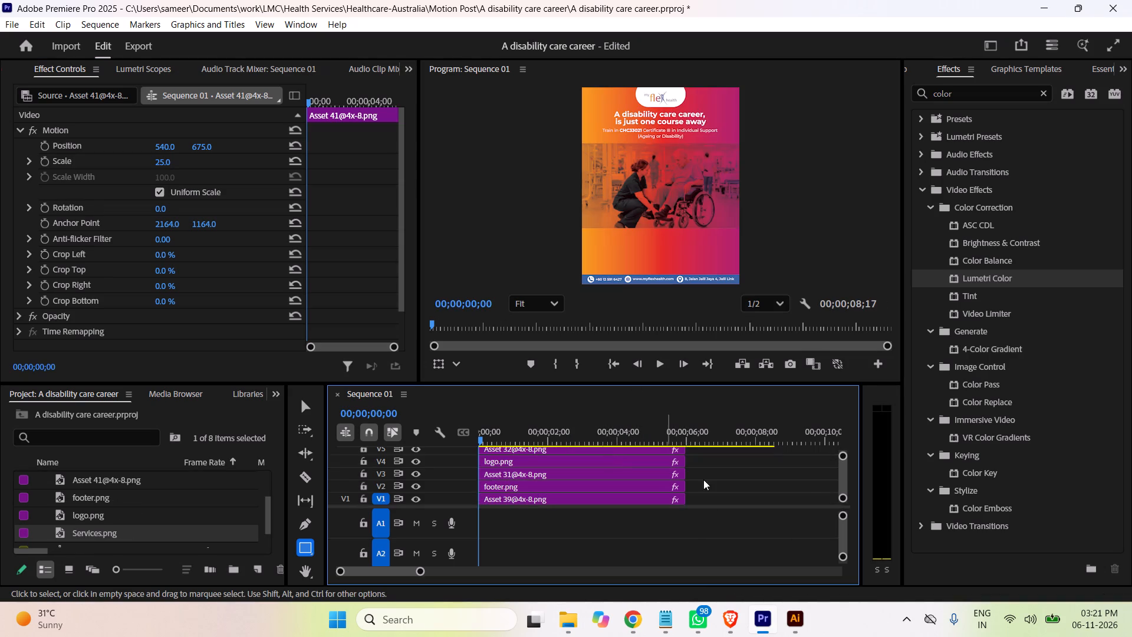
pyautogui.moveTo(844, 475); pyautogui.dragTo(844, 442)
pyautogui.moveTo(660, 472); pyautogui.dragTo(528, 468)
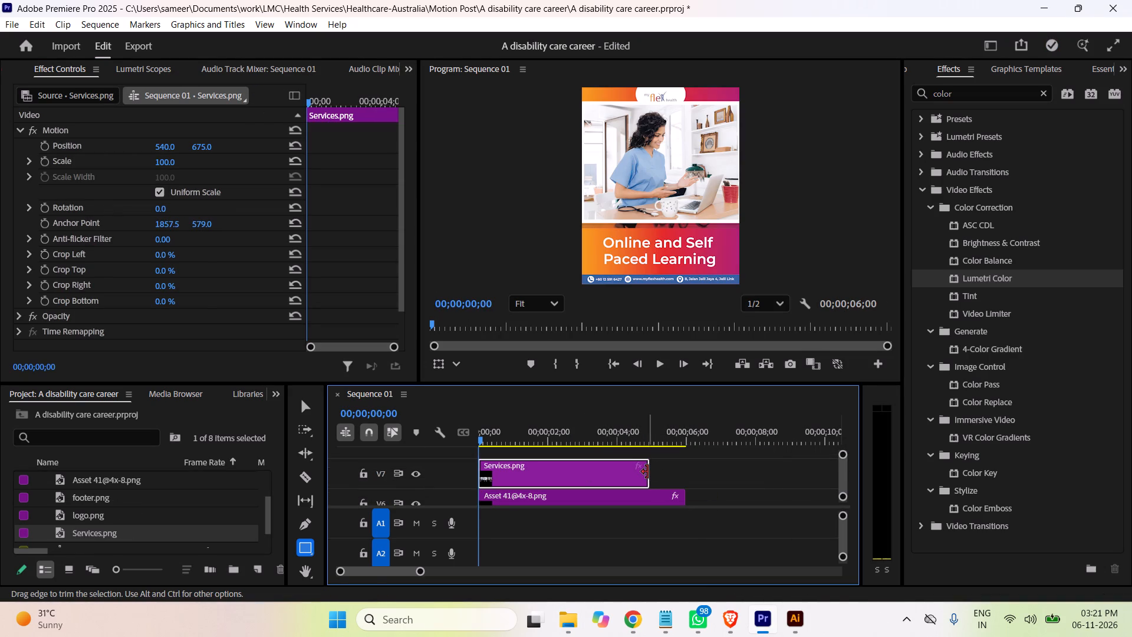
pyautogui.moveTo(647, 472); pyautogui.dragTo(683, 478)
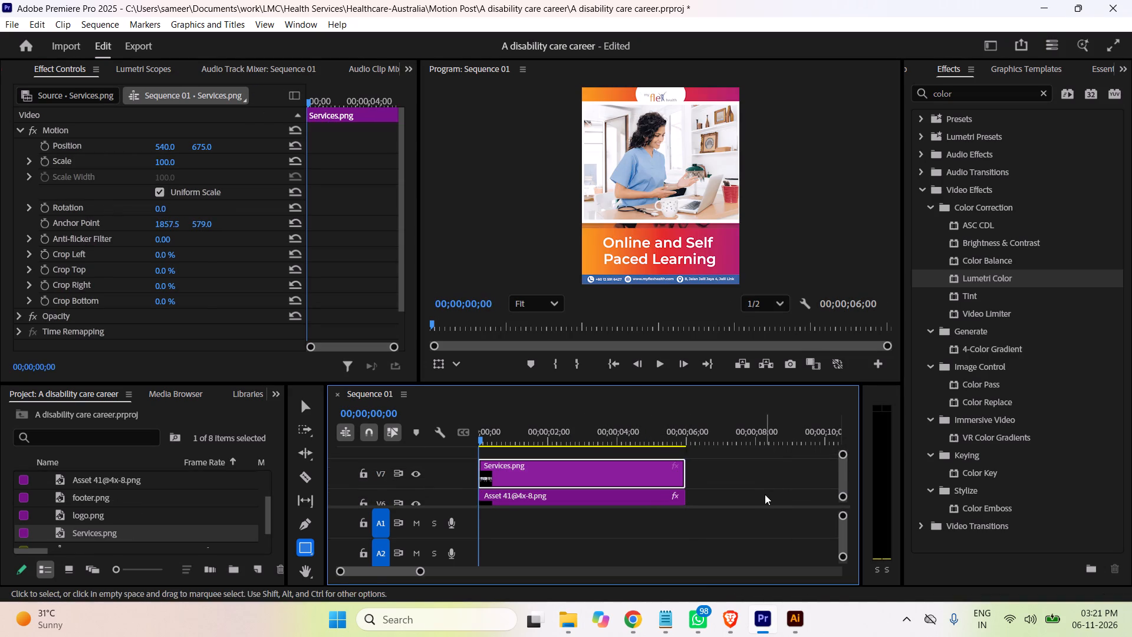
# Reduce the video track height in the timeline and scale the Services.png clip on V7 to 25.
pyautogui.moveTo(843, 457); pyautogui.dragTo(837, 414)
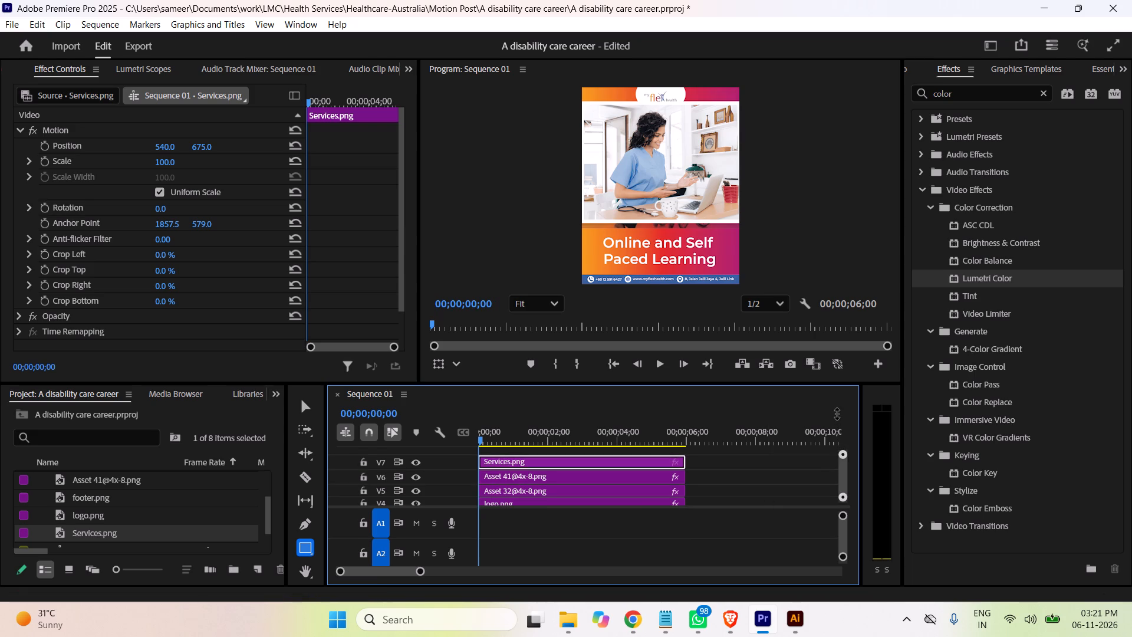
pyautogui.moveTo(837, 414); pyautogui.dragTo(837, 411)
pyautogui.click(160, 164)
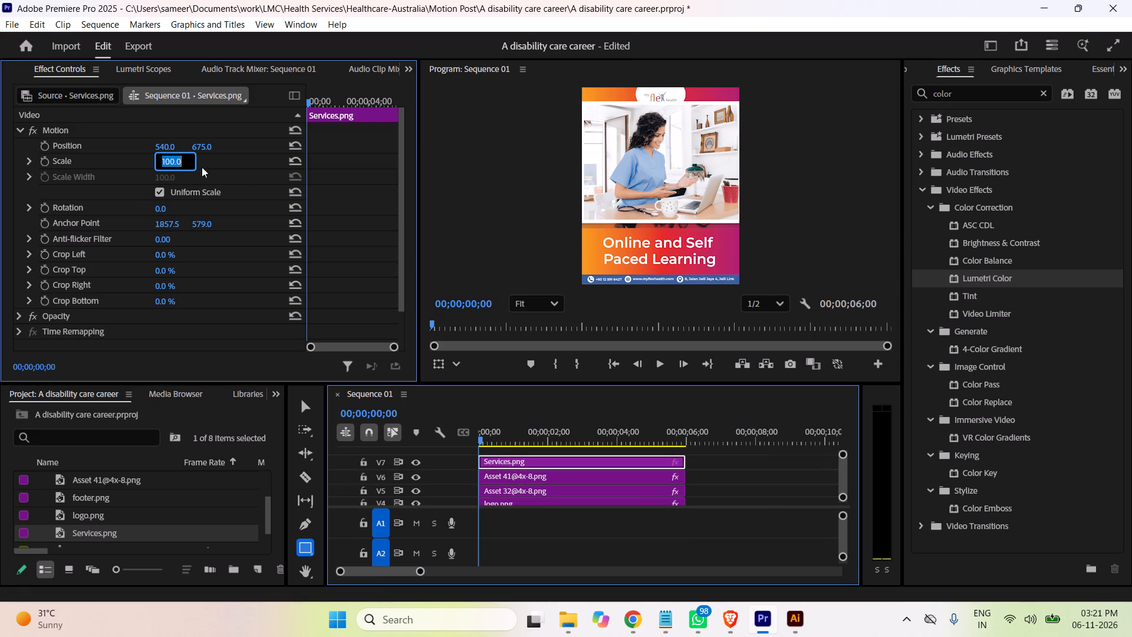
pyautogui.write('25')
pyautogui.press('Return')
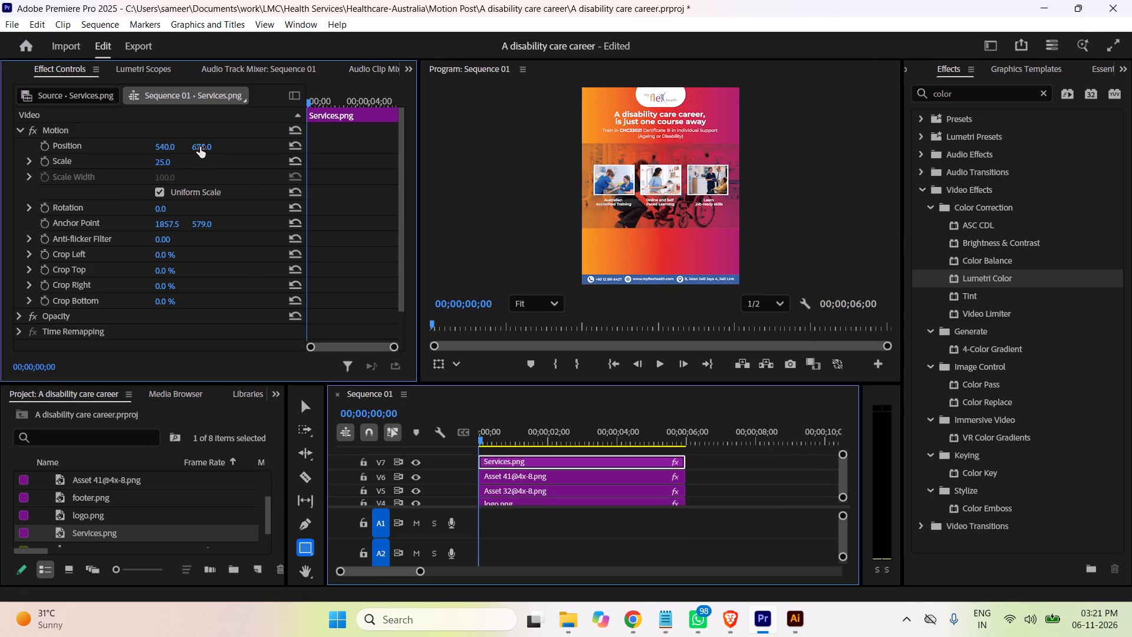
# Move the Services.png clip down to a vertical position of 1011, over the lower part of the photo.
pyautogui.moveTo(200, 146); pyautogui.dragTo(453, 127)
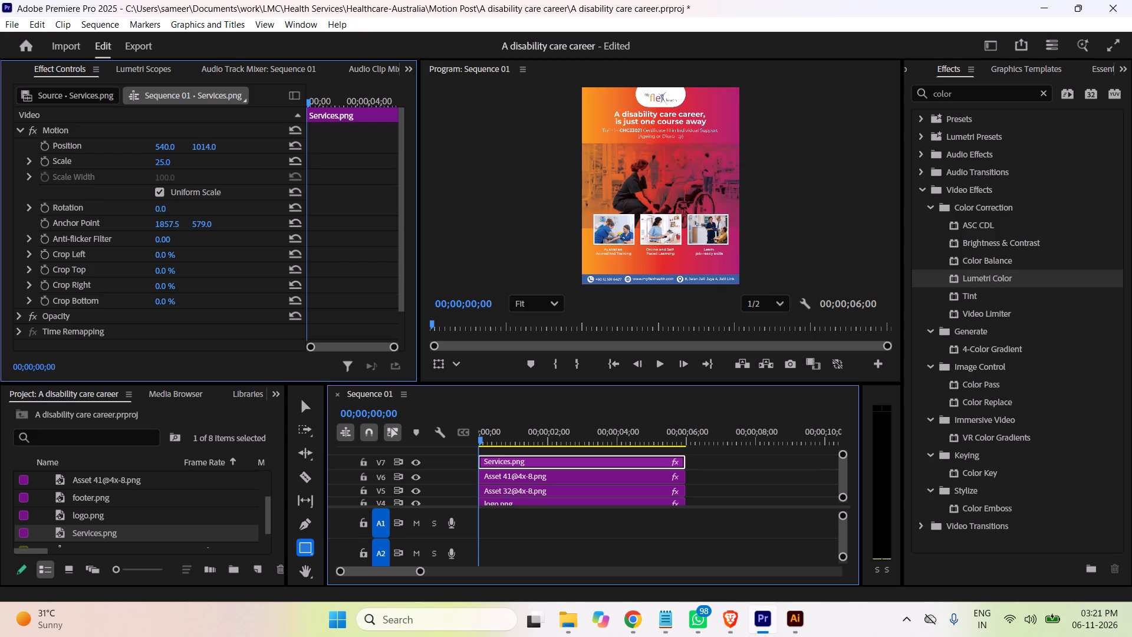
pyautogui.moveTo(453, 127); pyautogui.dragTo(451, 127)
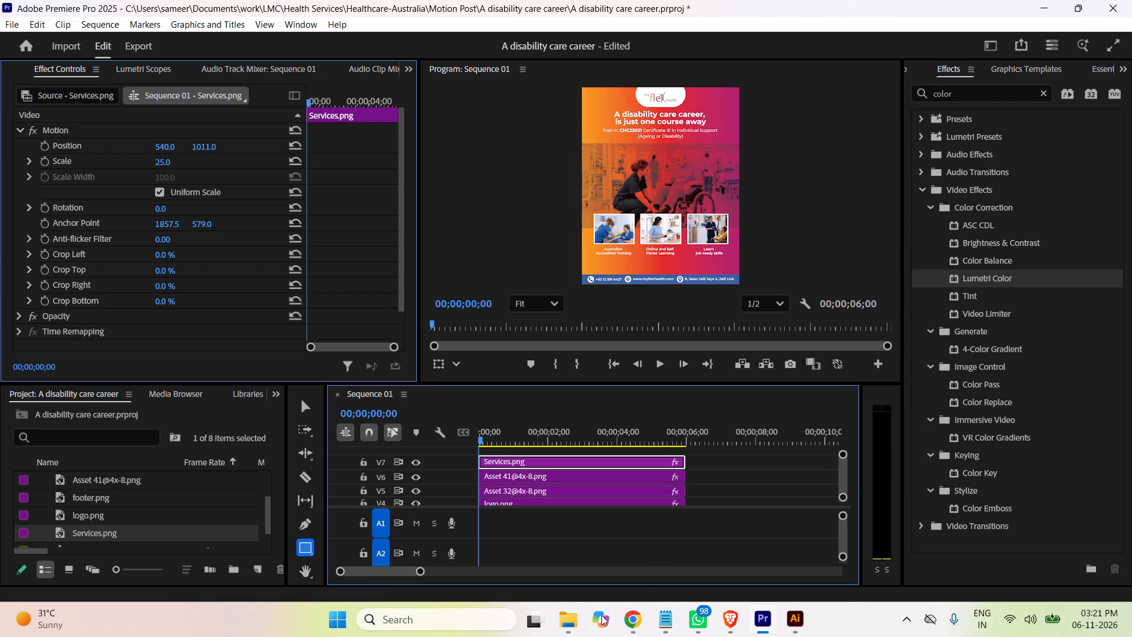
# Add CTA.png from the 4x folder to a new V8 track at the sequence start and extend it to 00;00;06;00.
pyautogui.click(561, 619)
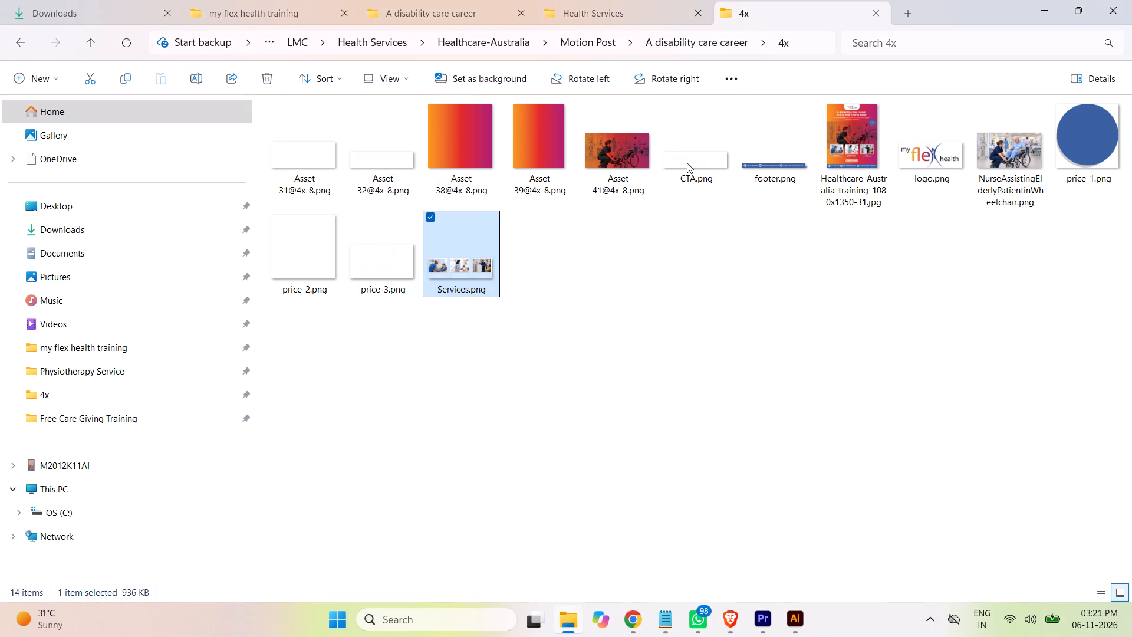
pyautogui.moveTo(687, 163); pyautogui.dragTo(759, 540)
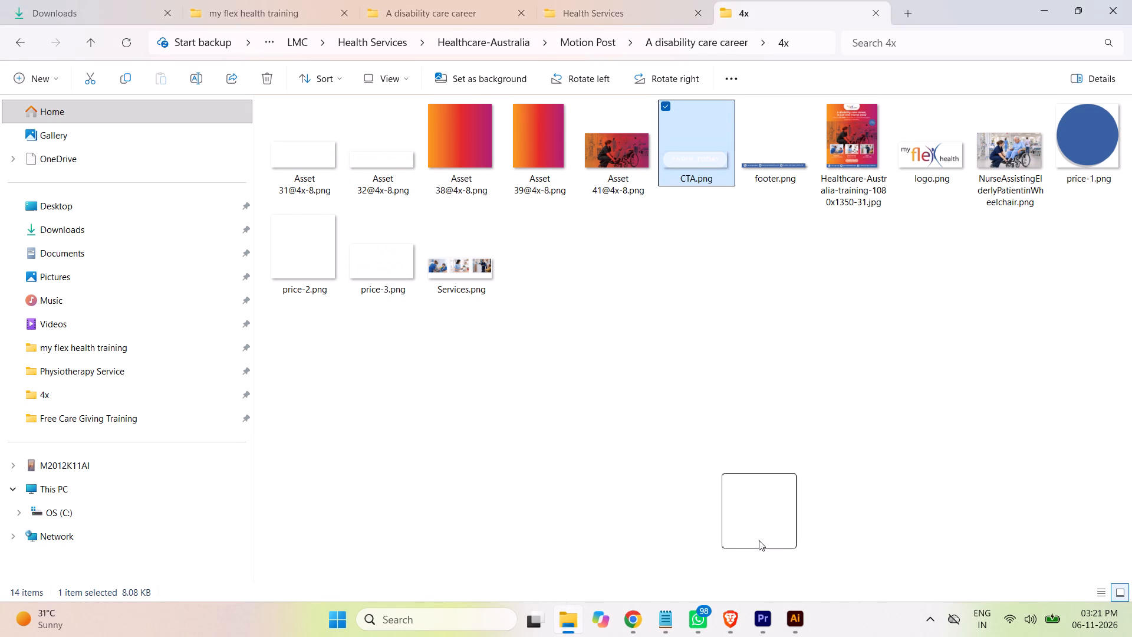
pyautogui.moveTo(759, 540); pyautogui.dragTo(720, 459)
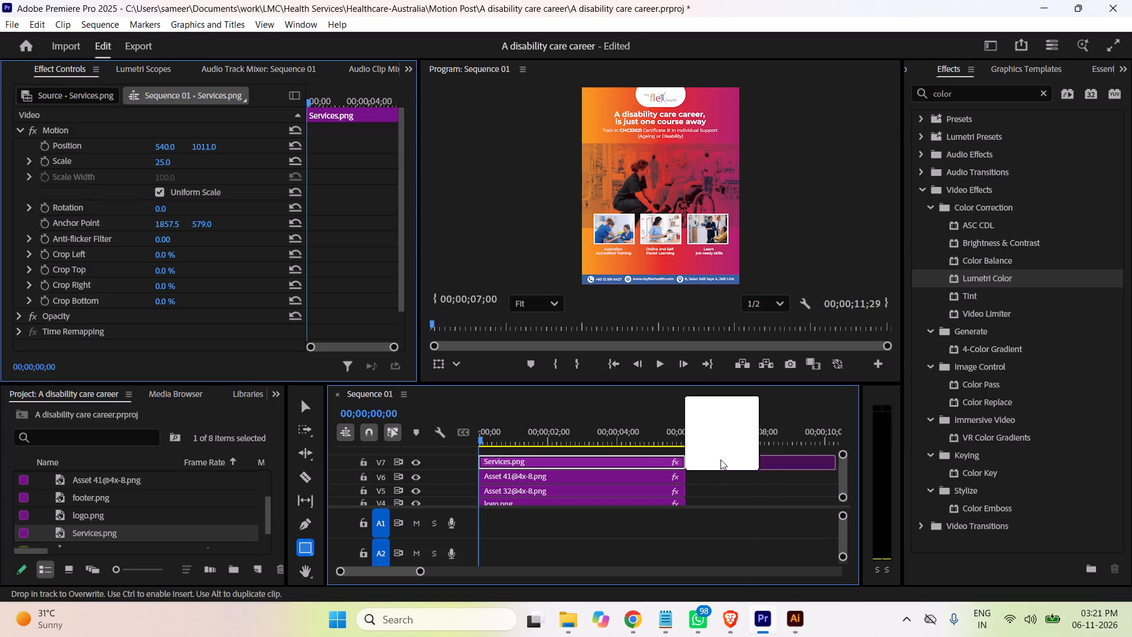
pyautogui.moveTo(720, 459); pyautogui.dragTo(700, 452)
pyautogui.moveTo(840, 471); pyautogui.dragTo(840, 469)
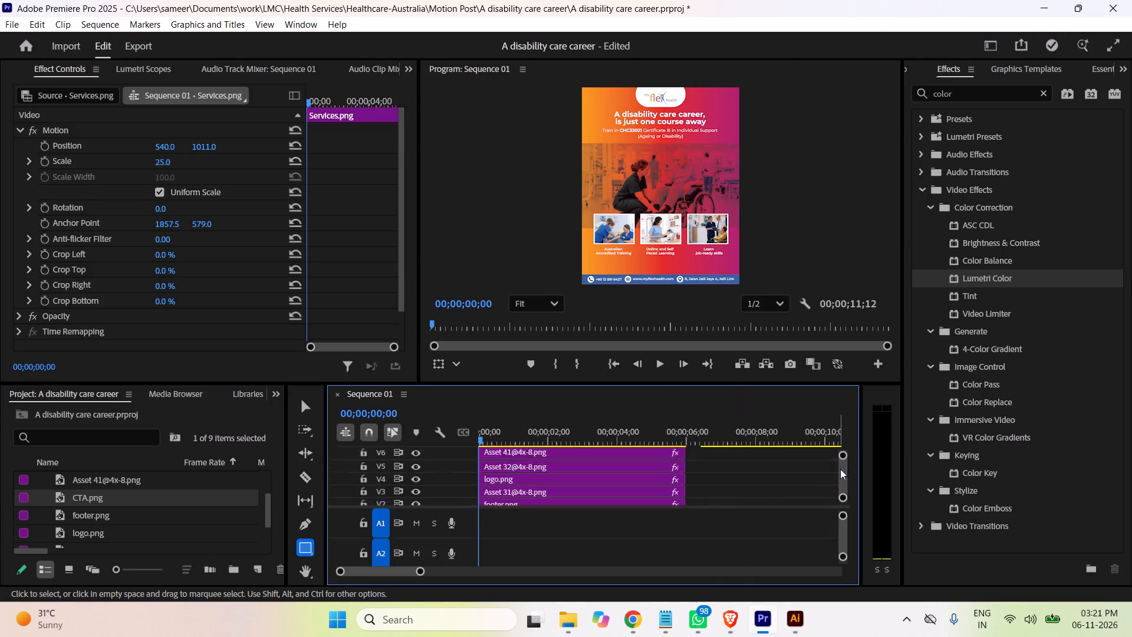
pyautogui.moveTo(840, 469); pyautogui.dragTo(843, 435)
pyautogui.moveTo(757, 474); pyautogui.dragTo(528, 471)
pyautogui.moveTo(647, 471); pyautogui.dragTo(682, 474)
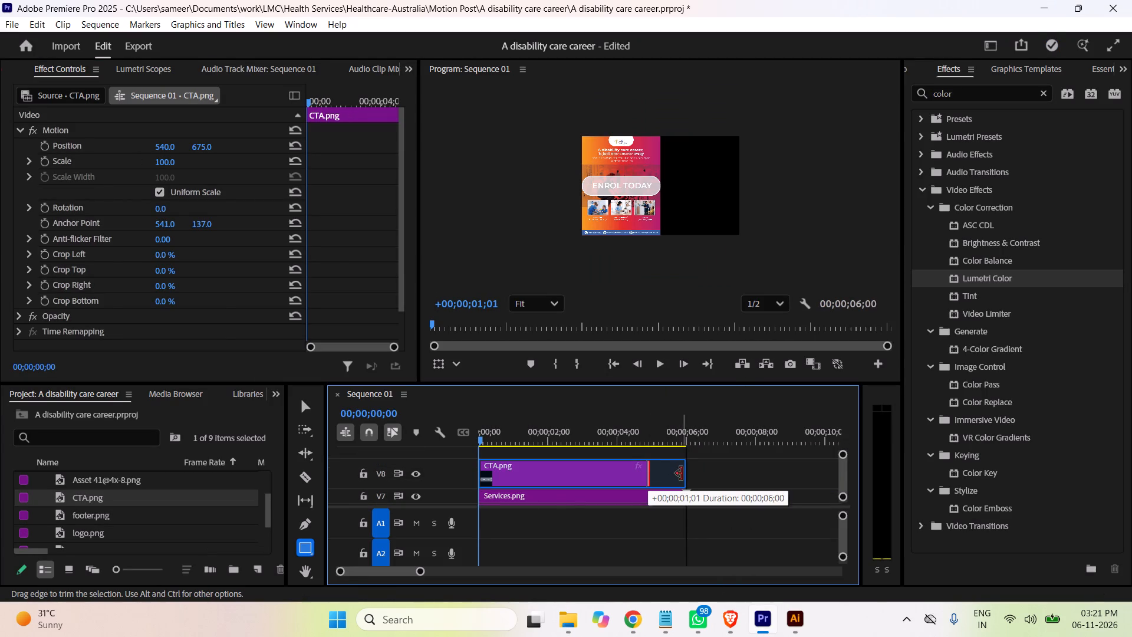
pyautogui.moveTo(682, 474); pyautogui.dragTo(682, 474)
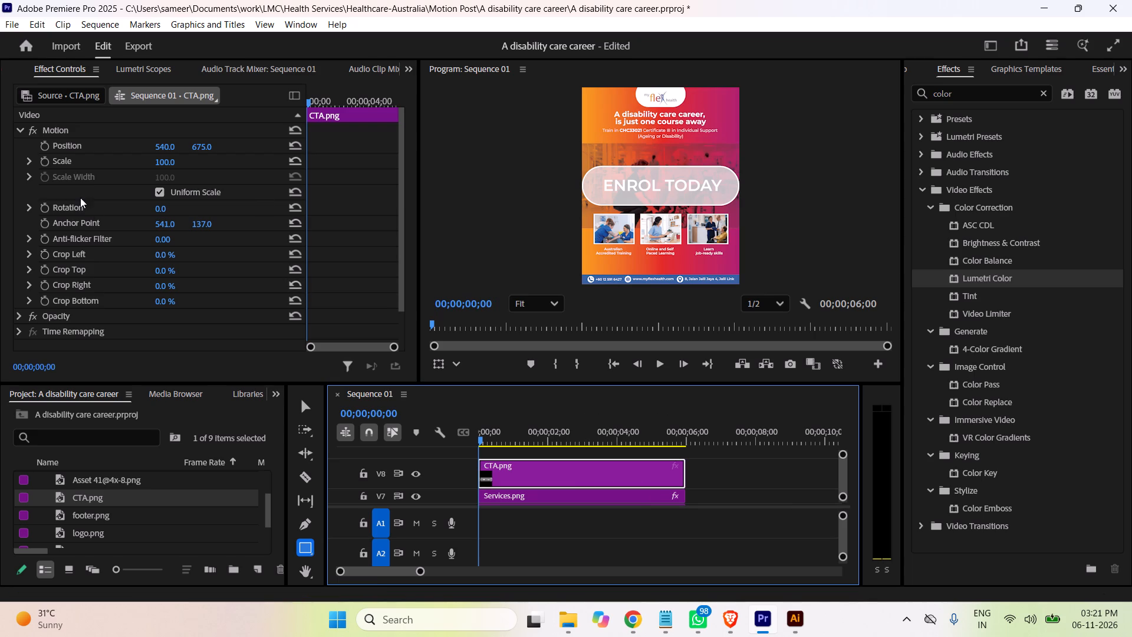
# Scale the CTA.png clip to 25 and lower it to a vertical position of 1216, just above the footer.
pyautogui.click(163, 162)
pyautogui.write('25')
pyautogui.press('Return')
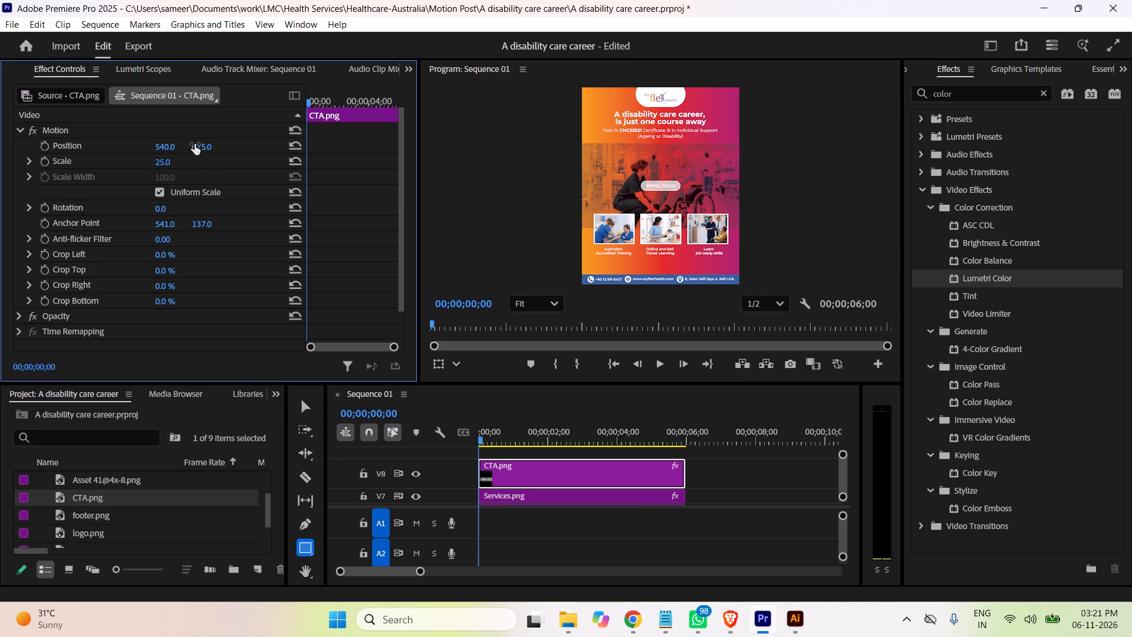
pyautogui.moveTo(200, 149); pyautogui.dragTo(623, 140)
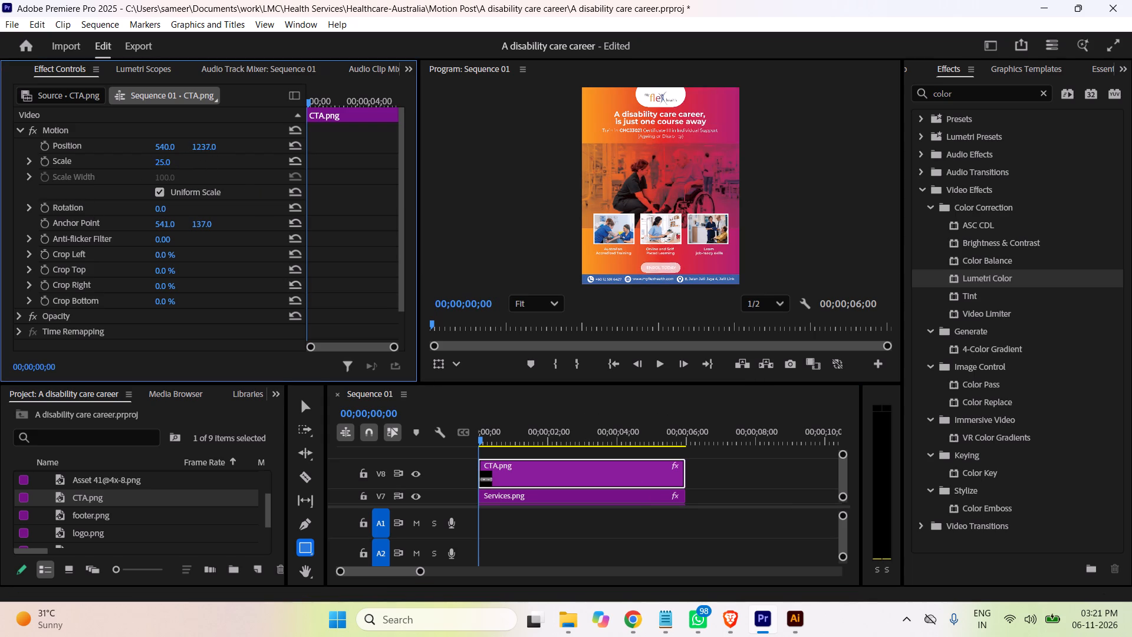
pyautogui.moveTo(623, 140); pyautogui.dragTo(608, 142)
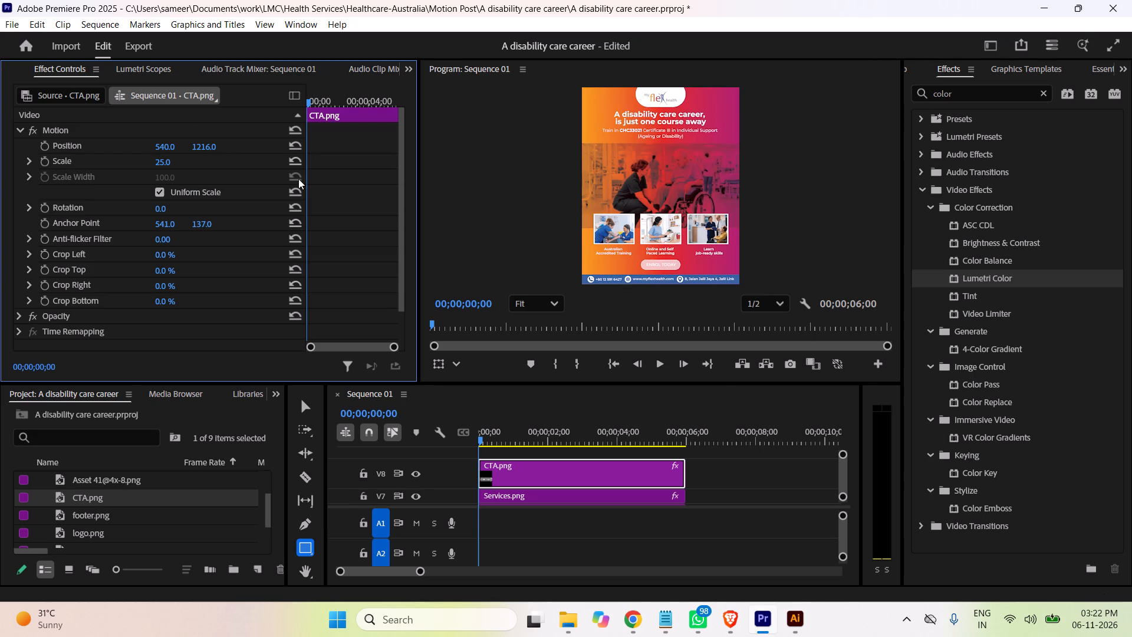
# Add price-1.png from the 4x folder to a new V9 track at the sequence start and extend it to the other clips' end.
pyautogui.click(571, 622)
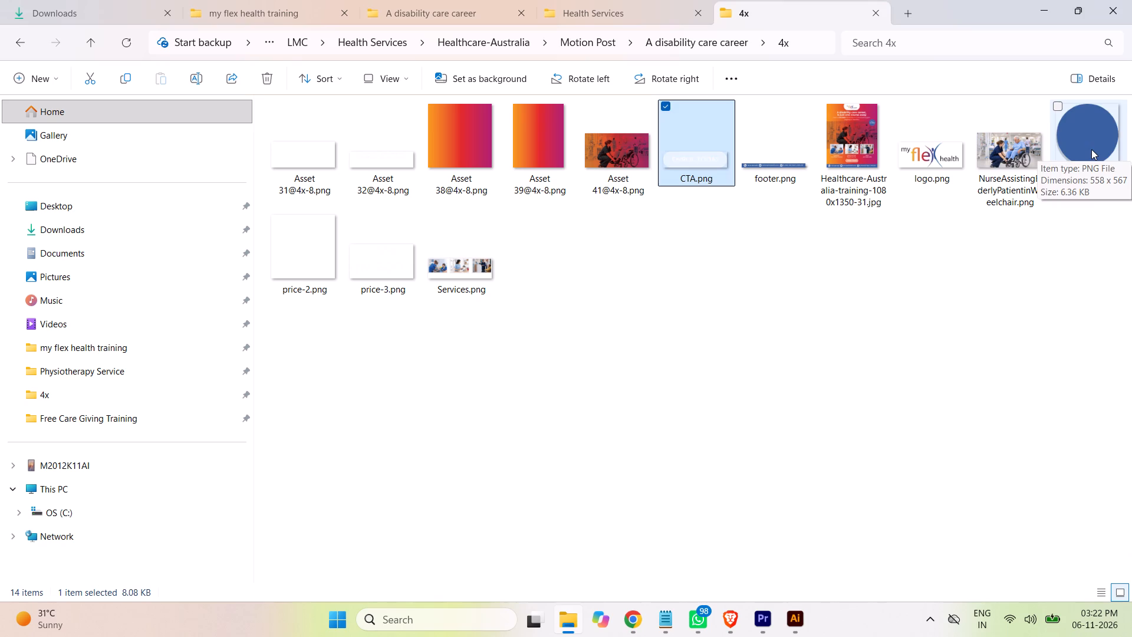
pyautogui.moveTo(1091, 149); pyautogui.dragTo(764, 576)
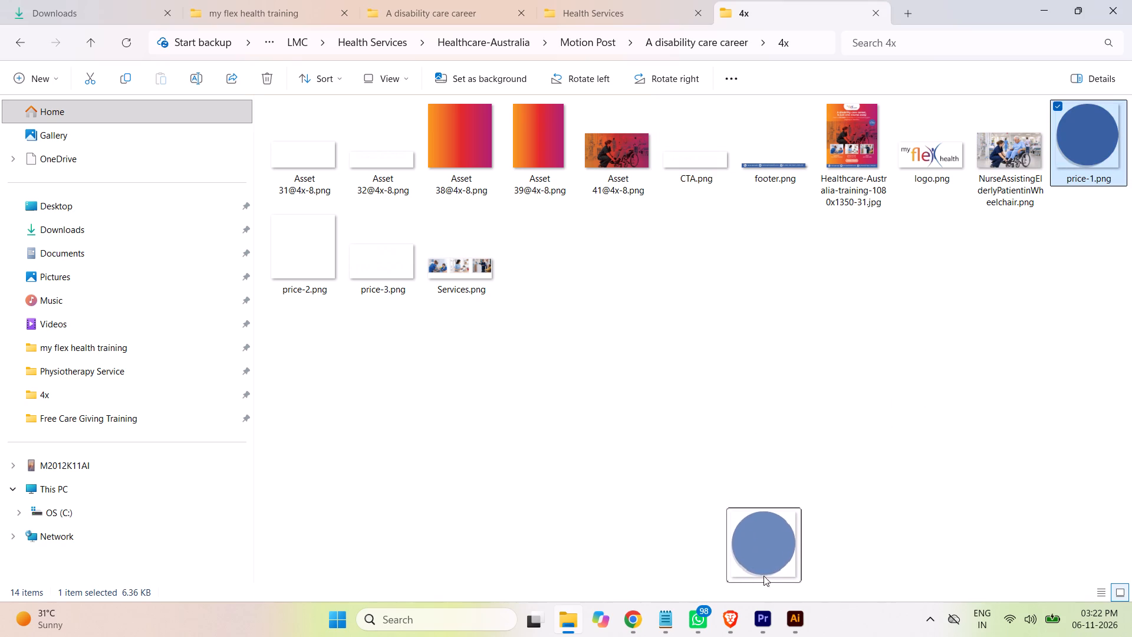
pyautogui.moveTo(764, 576); pyautogui.dragTo(647, 450)
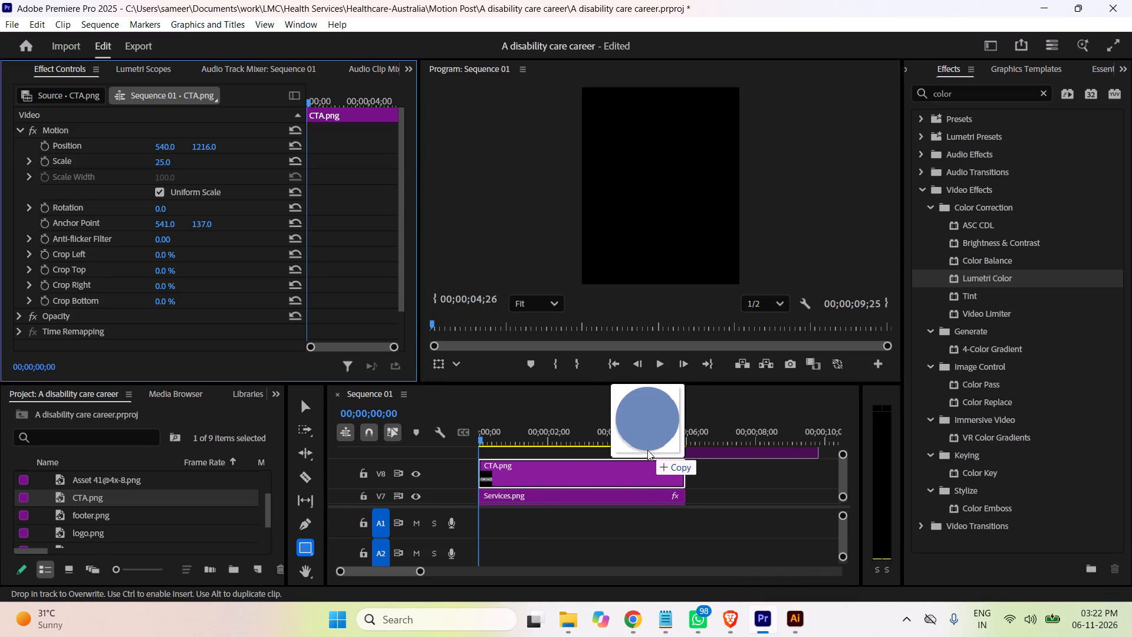
pyautogui.moveTo(647, 450); pyautogui.dragTo(649, 450)
pyautogui.moveTo(843, 477); pyautogui.dragTo(843, 469)
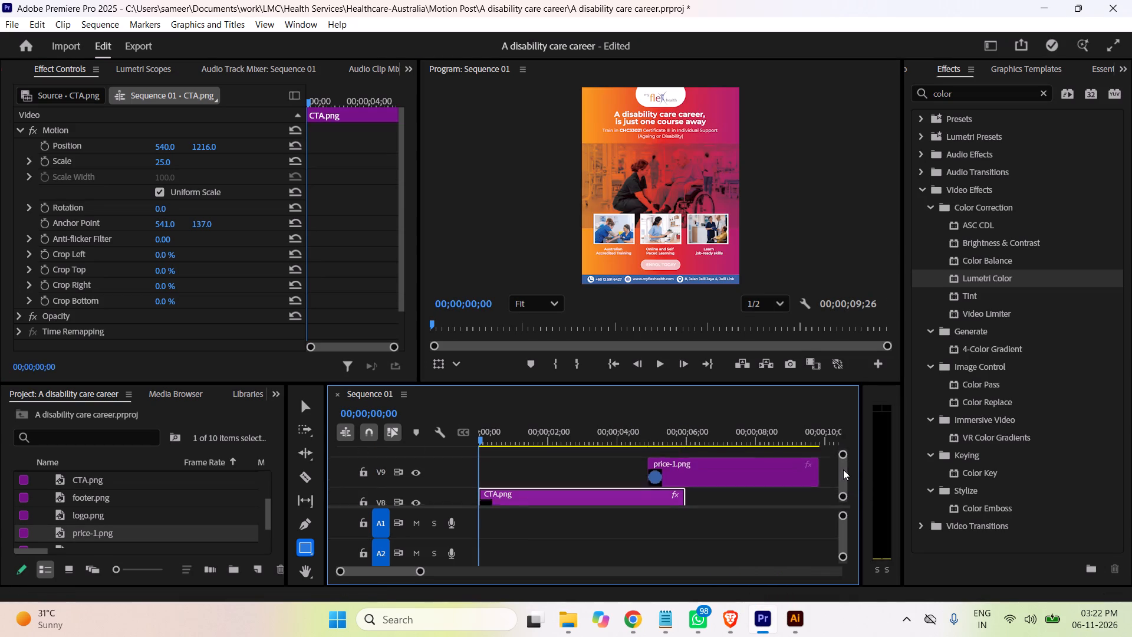
pyautogui.moveTo(843, 469); pyautogui.dragTo(844, 436)
pyautogui.moveTo(713, 482); pyautogui.dragTo(534, 482)
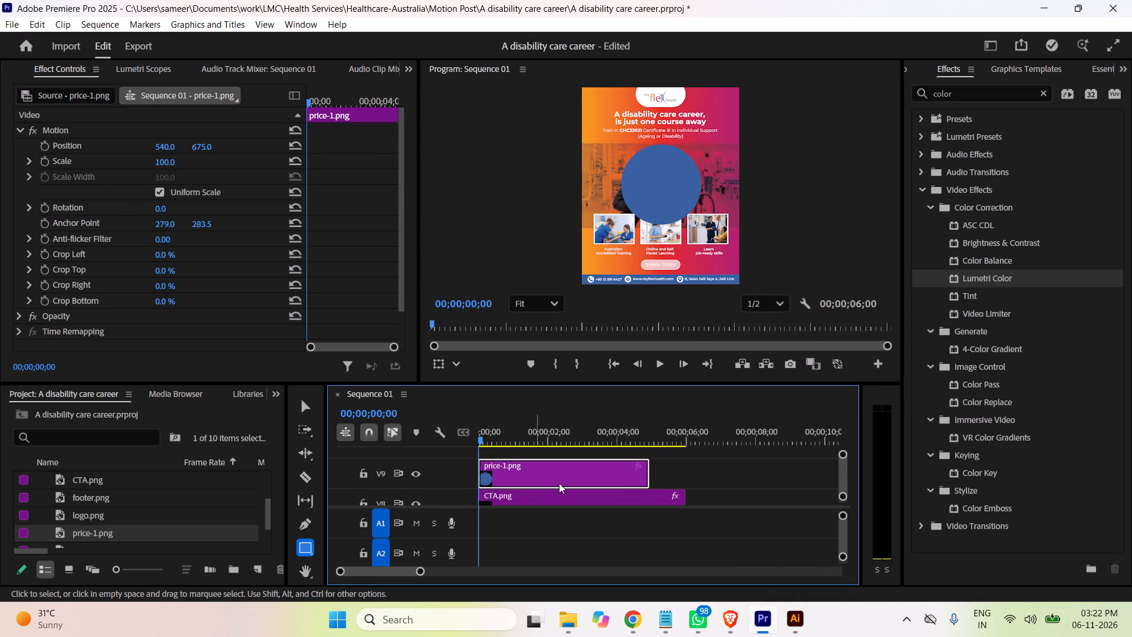
pyautogui.moveTo(647, 475); pyautogui.dragTo(686, 477)
pyautogui.click(624, 480)
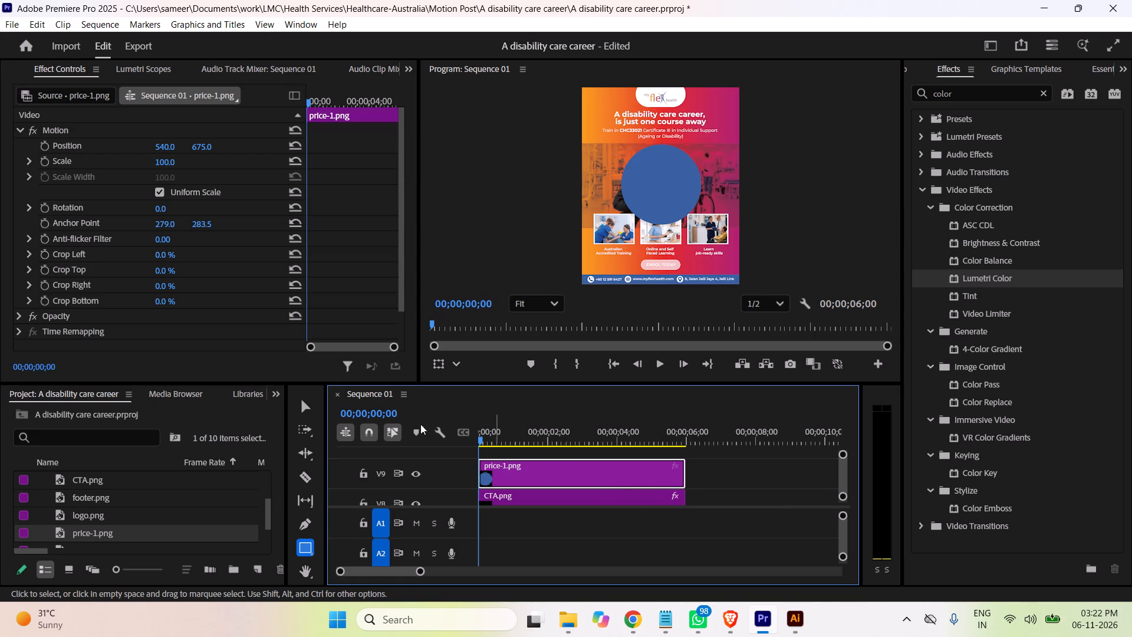
# Scale the price-1.png circle to 25 and position it at 967, 392, beside the headline text.
pyautogui.click(162, 163)
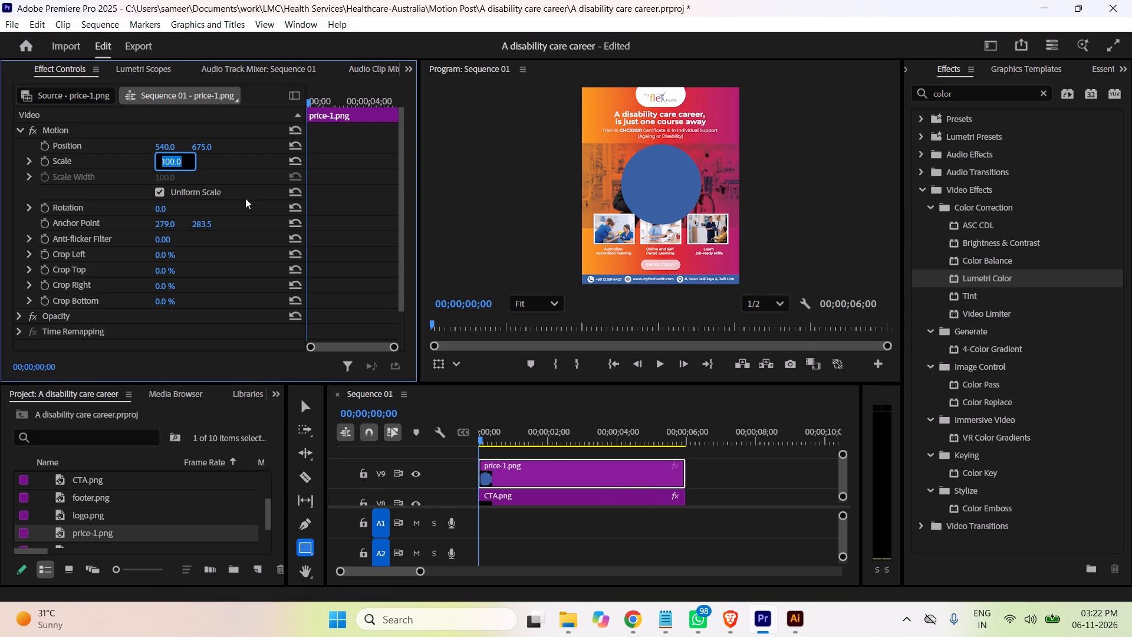
pyautogui.write('25')
pyautogui.press('Return')
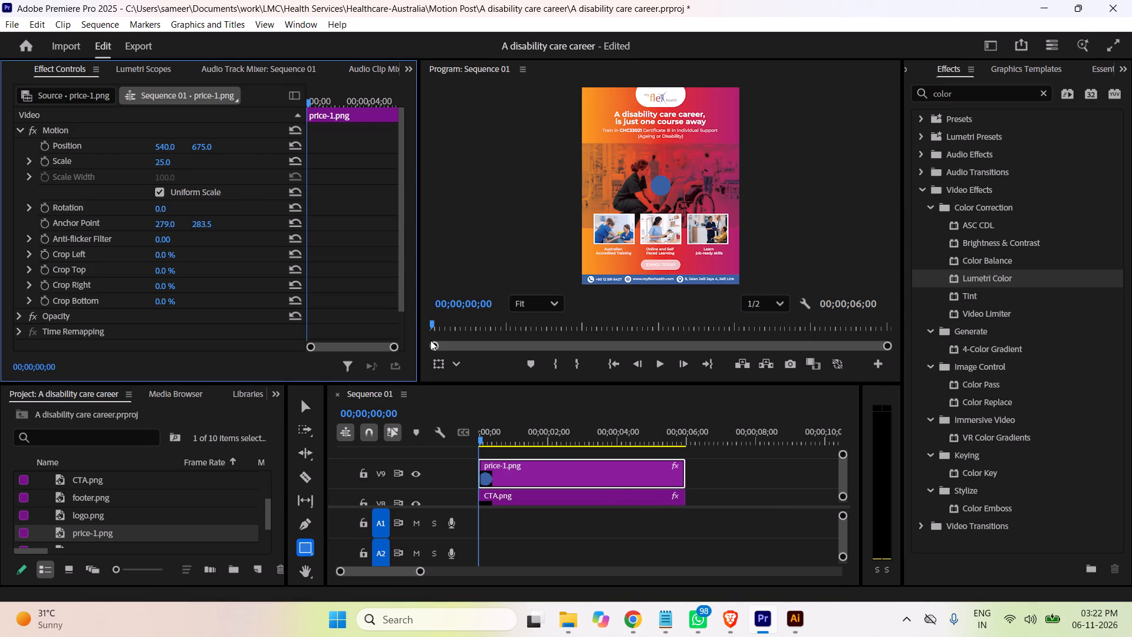
pyautogui.moveTo(198, 146); pyautogui.dragTo(327, 153)
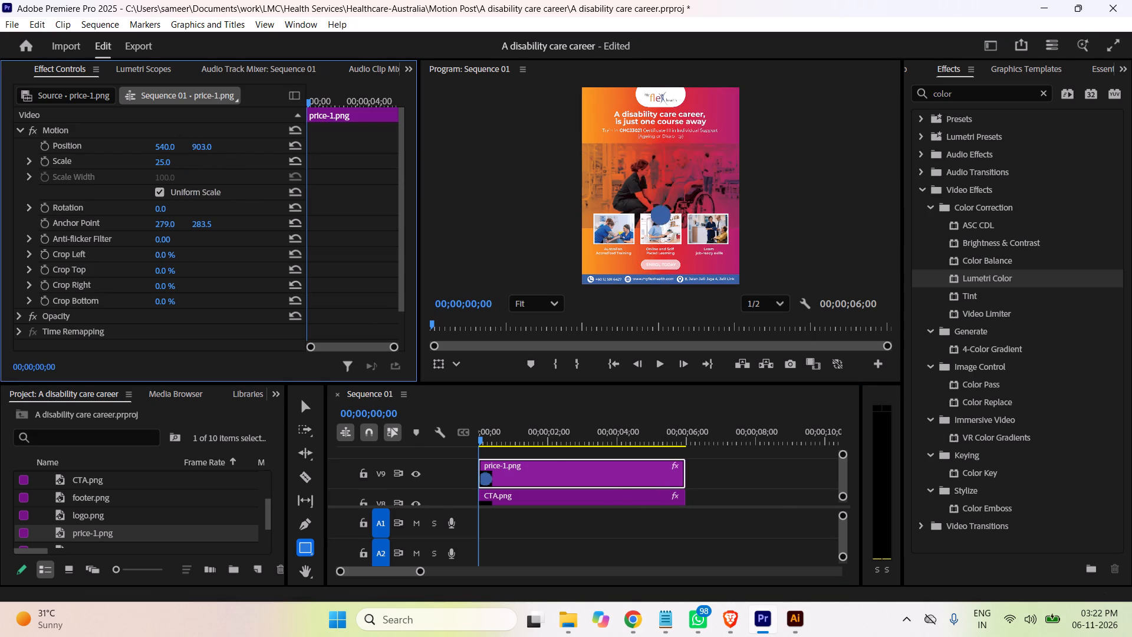
pyautogui.moveTo(327, 153); pyautogui.dragTo(192, 153)
pyautogui.moveTo(160, 147); pyautogui.dragTo(453, 143)
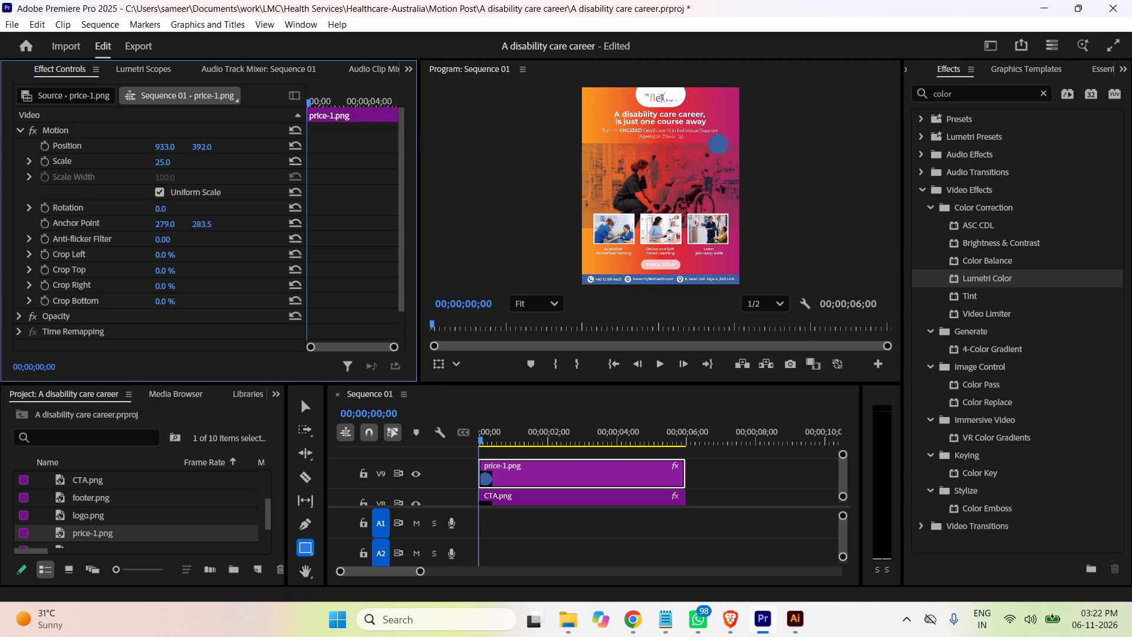
pyautogui.moveTo(453, 143); pyautogui.dragTo(476, 141)
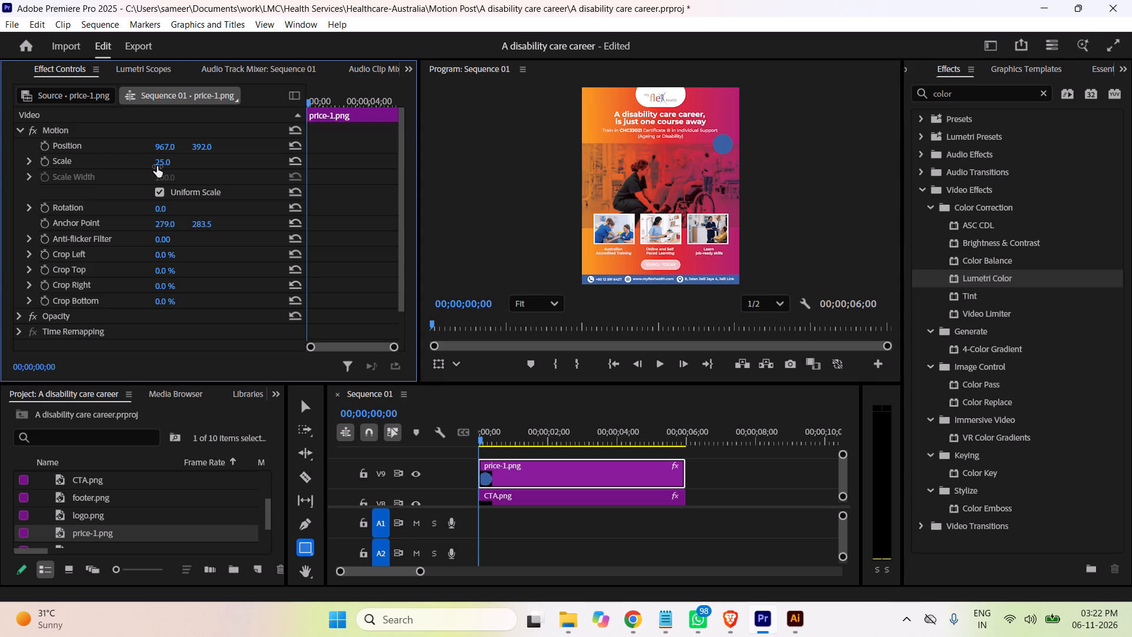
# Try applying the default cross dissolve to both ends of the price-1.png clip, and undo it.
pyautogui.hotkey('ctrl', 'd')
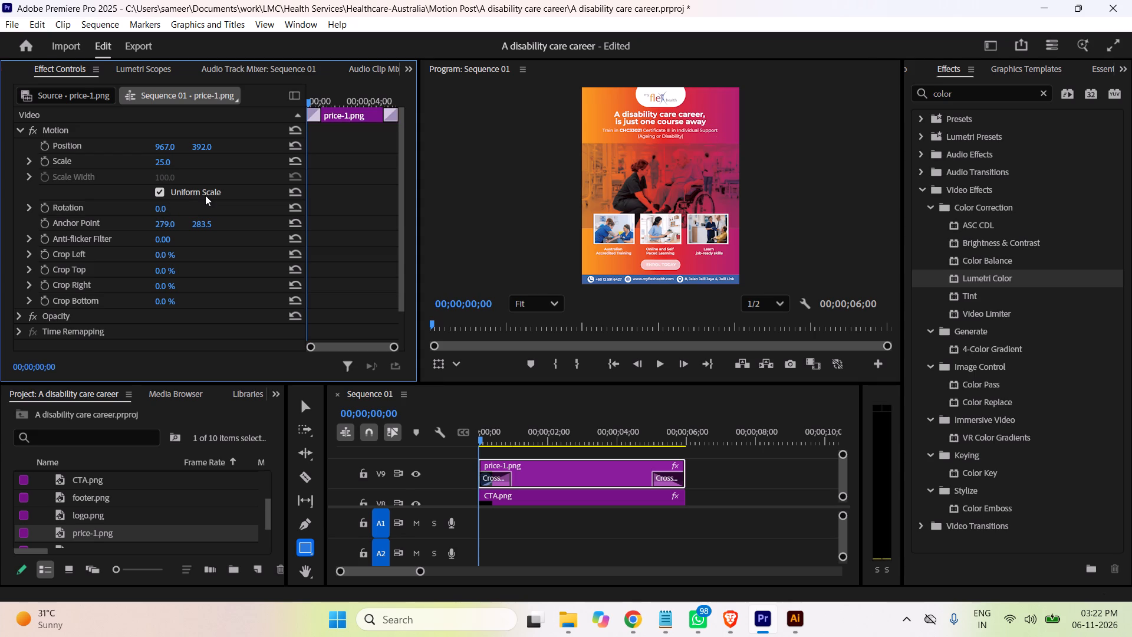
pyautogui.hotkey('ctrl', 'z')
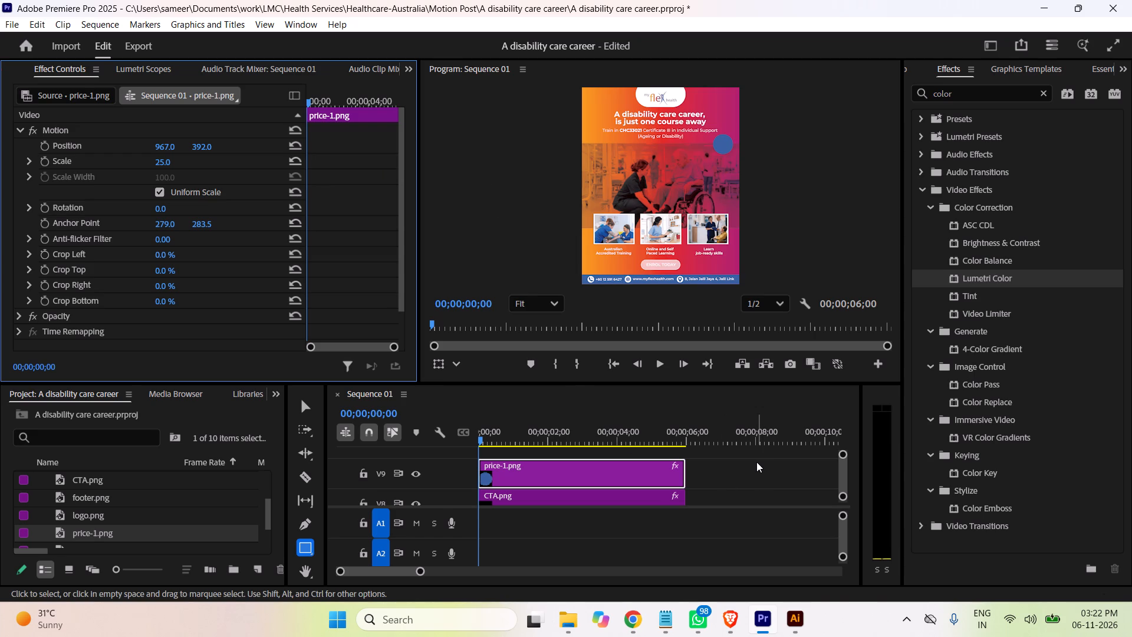
# Add price-2.png from the 4x folder to a new V10 track at the sequence start and extend it to 00;00;06;00.
pyautogui.click(572, 618)
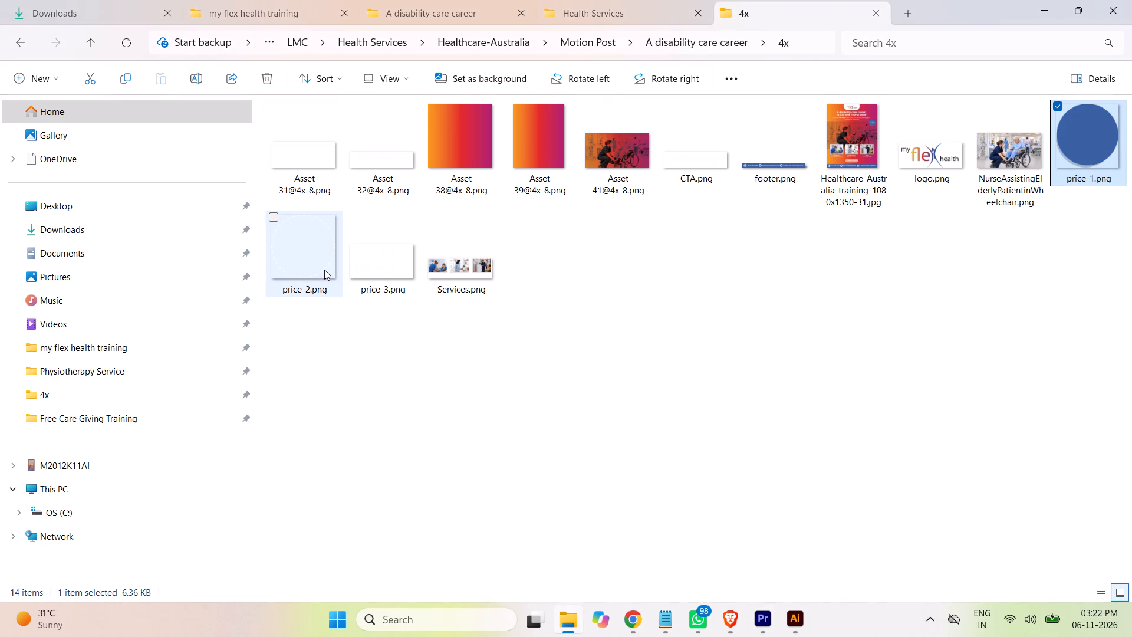
pyautogui.moveTo(324, 270); pyautogui.dragTo(758, 619)
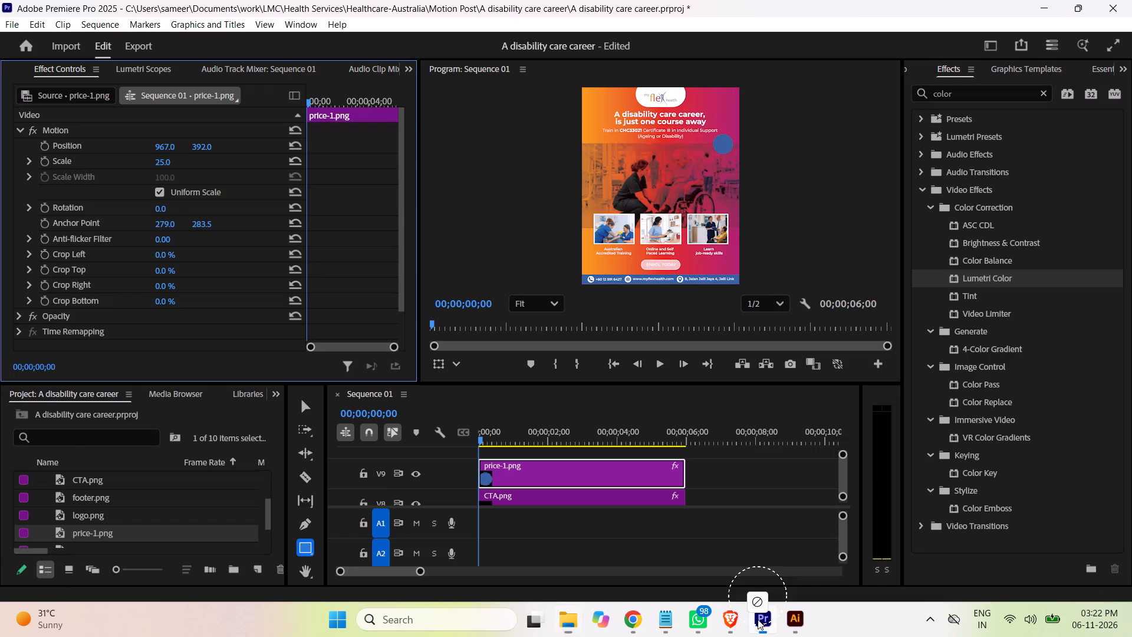
pyautogui.moveTo(758, 619); pyautogui.dragTo(700, 454)
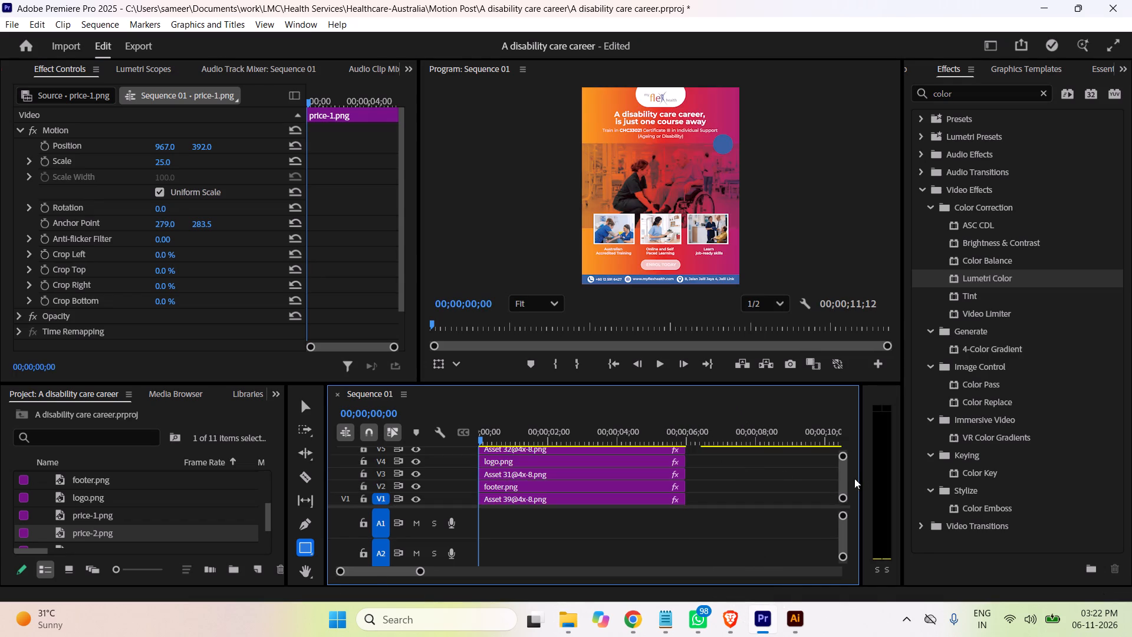
pyautogui.moveTo(843, 475); pyautogui.dragTo(843, 441)
pyautogui.moveTo(743, 472); pyautogui.dragTo(495, 471)
pyautogui.moveTo(649, 475); pyautogui.dragTo(682, 480)
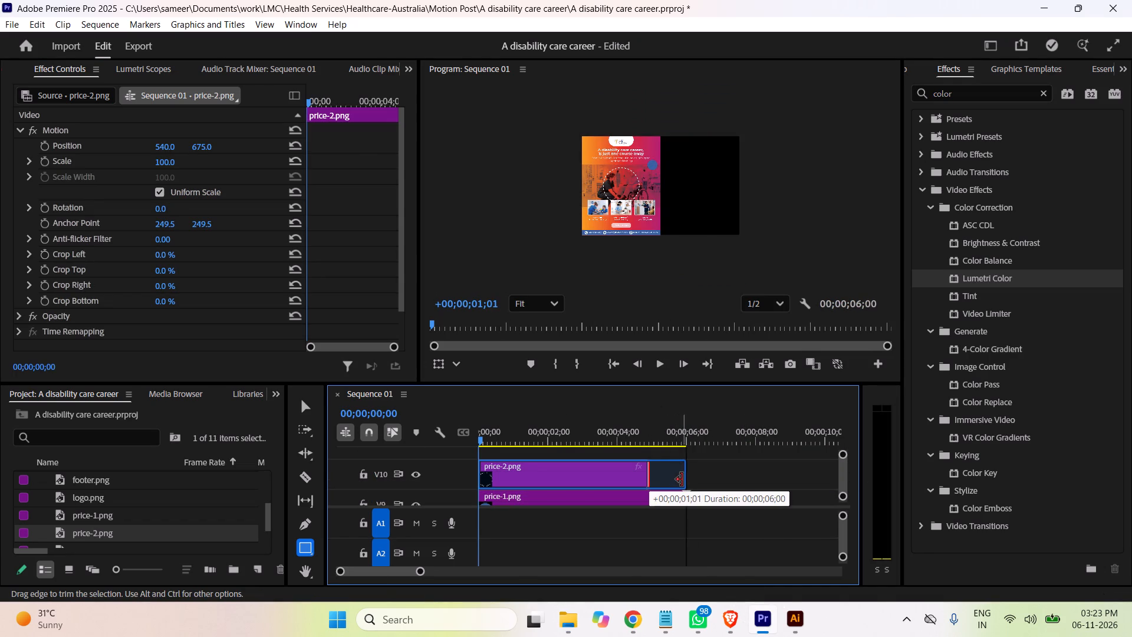
pyautogui.moveTo(682, 480); pyautogui.dragTo(683, 480)
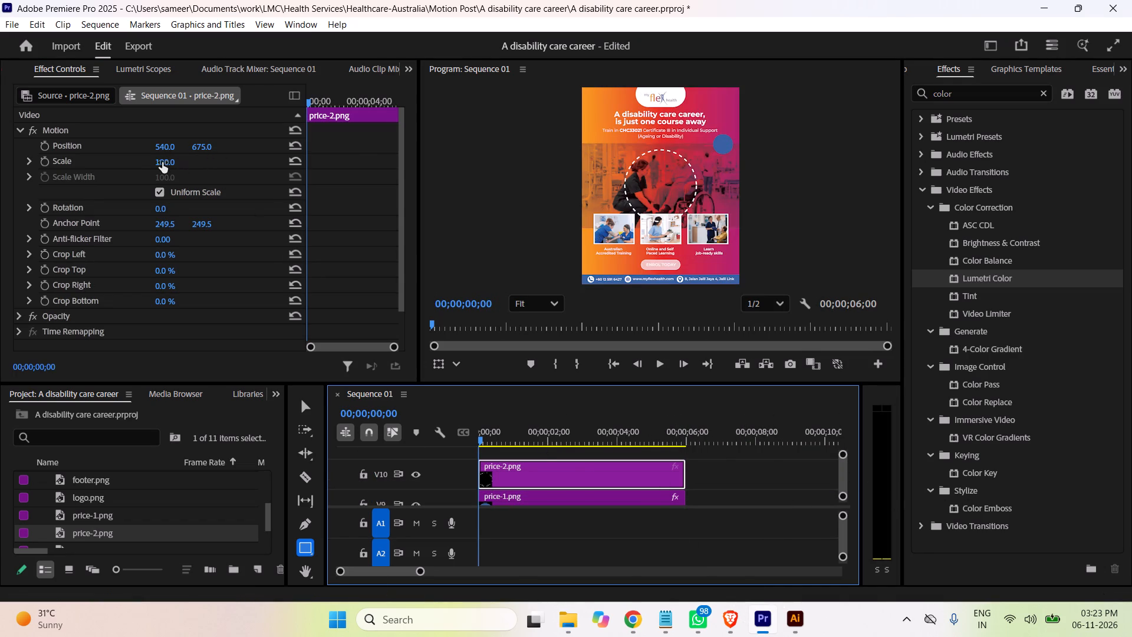
# Scale the price-2.png dashed ring to 25 and position it at 966, 394 over the blue circle.
pyautogui.click(163, 162)
pyautogui.write('25')
pyautogui.press('Return')
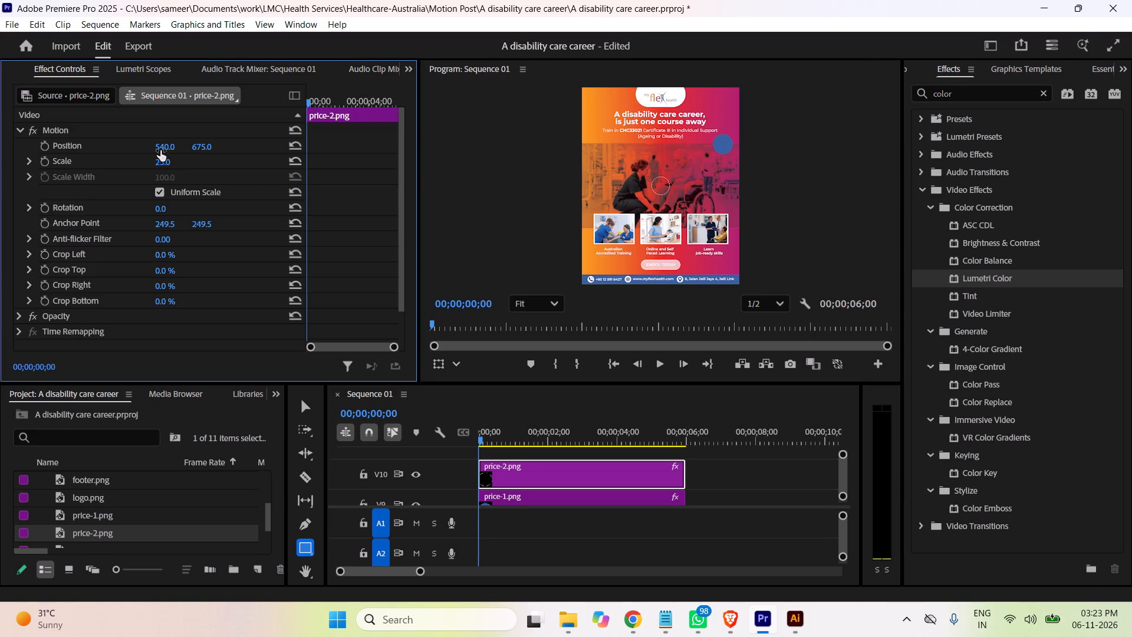
pyautogui.moveTo(197, 148); pyautogui.dragTo(188, 150)
pyautogui.moveTo(160, 147); pyautogui.dragTo(334, 142)
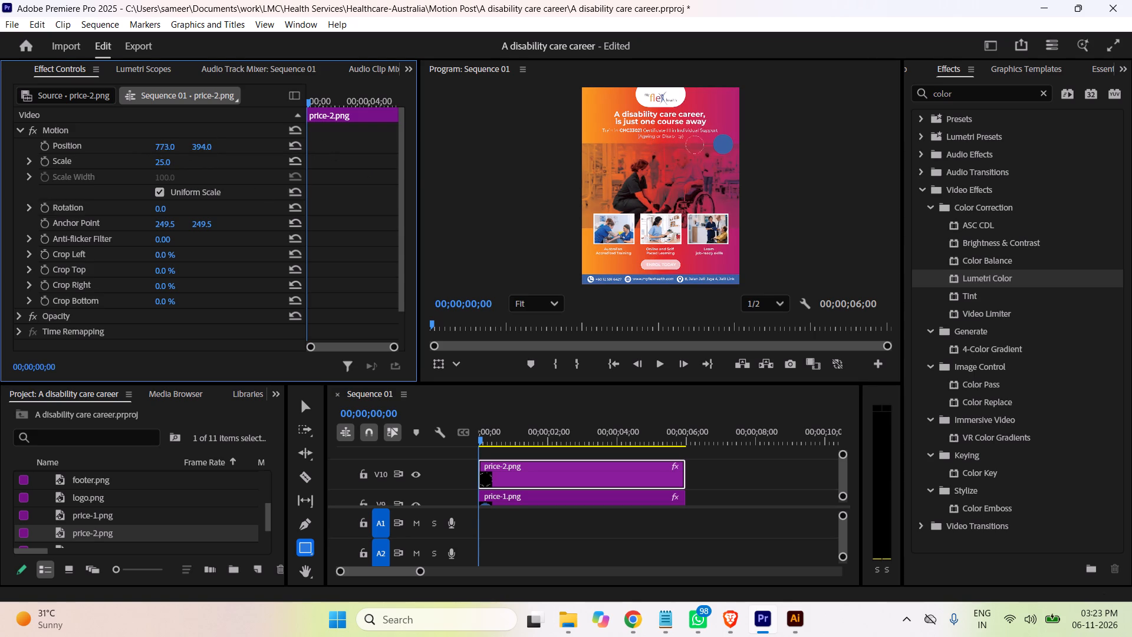
pyautogui.moveTo(334, 142); pyautogui.dragTo(481, 143)
# Fine-tune the price-2.png dashed ring's position to 967, 390 so it sits centred on the blue circle.
pyautogui.scroll(5, 758, 147)
pyautogui.scroll(-5, 756, 146)
pyautogui.scroll(2, 756, 146)
pyautogui.scroll(-4, 756, 146)
pyautogui.scroll(8, 755, 146)
pyautogui.scroll(-1, 739, 114)
pyautogui.scroll(1, 739, 112)
pyautogui.scroll(-2, 739, 112)
pyautogui.scroll(2, 739, 109)
pyautogui.scroll(-1, 739, 109)
pyautogui.scroll(5, 739, 109)
pyautogui.scroll(-5, 721, 119)
pyautogui.scroll(2, 721, 118)
pyautogui.scroll(-5, 721, 118)
pyautogui.scroll(2, 721, 118)
pyautogui.scroll(-1, 721, 118)
pyautogui.scroll(2, 721, 118)
pyautogui.scroll(-2, 721, 118)
pyautogui.scroll(5, 722, 118)
pyautogui.scroll(-2, 736, 124)
pyautogui.scroll(5, 736, 124)
pyautogui.scroll(-2, 733, 121)
pyautogui.scroll(2, 732, 120)
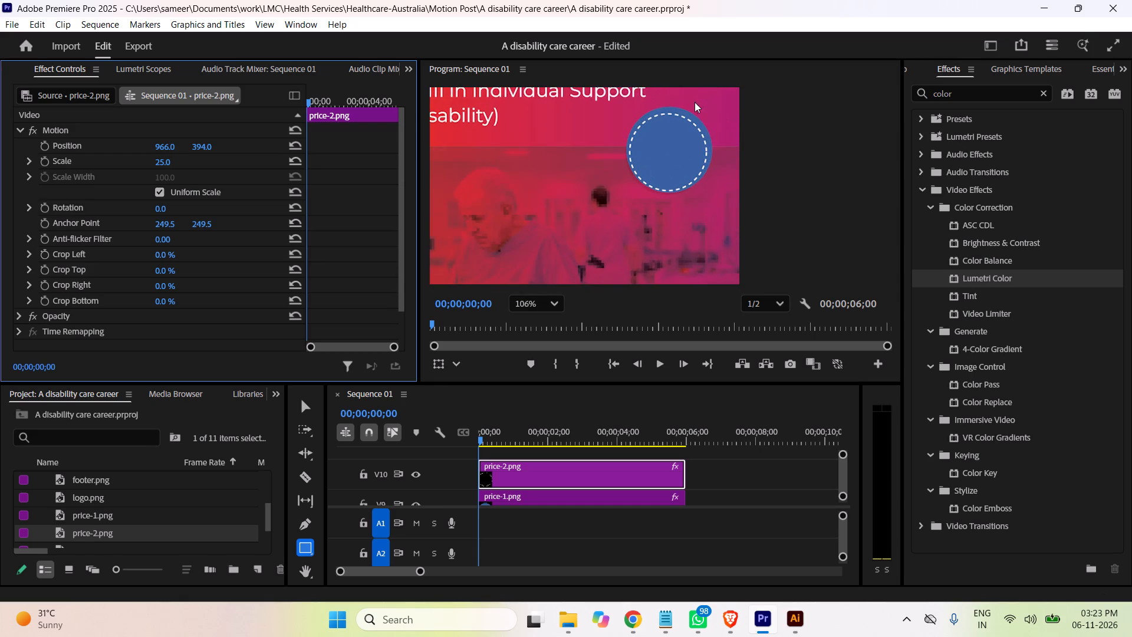
pyautogui.scroll(-1, 706, 109)
pyautogui.scroll(2, 706, 109)
pyautogui.scroll(-5, 706, 109)
pyautogui.scroll(2, 706, 109)
pyautogui.scroll(-2, 720, 110)
pyautogui.scroll(2, 720, 109)
pyautogui.scroll(-1, 721, 109)
pyautogui.scroll(6, 721, 109)
pyautogui.scroll(-1, 721, 109)
pyautogui.scroll(1, 720, 109)
pyautogui.scroll(-1, 720, 109)
pyautogui.scroll(5, 720, 109)
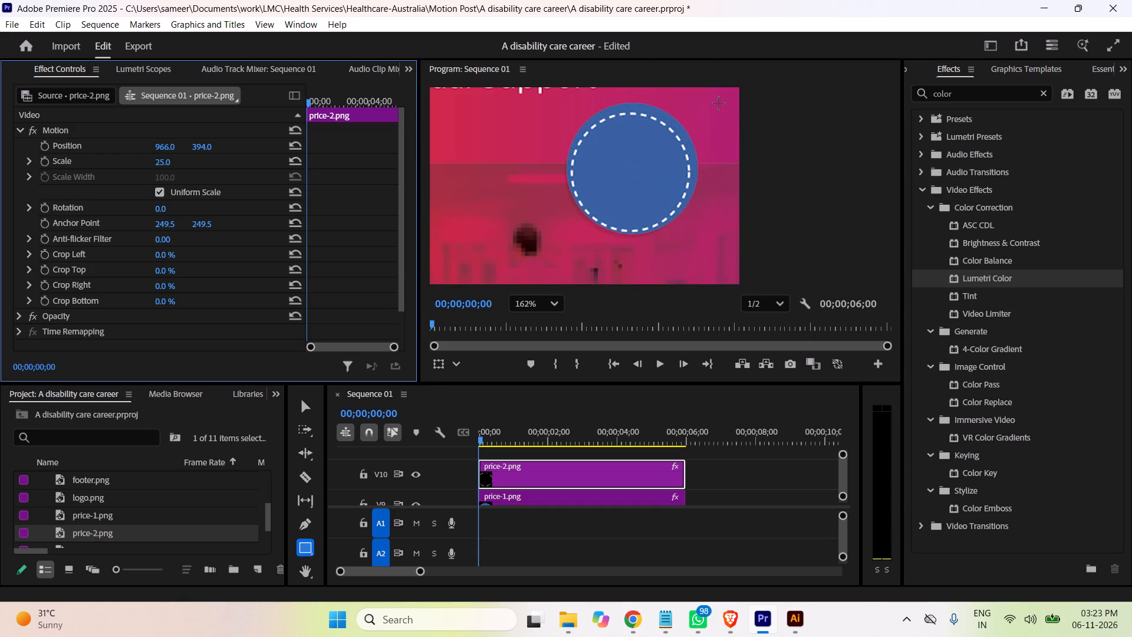
pyautogui.click(201, 147)
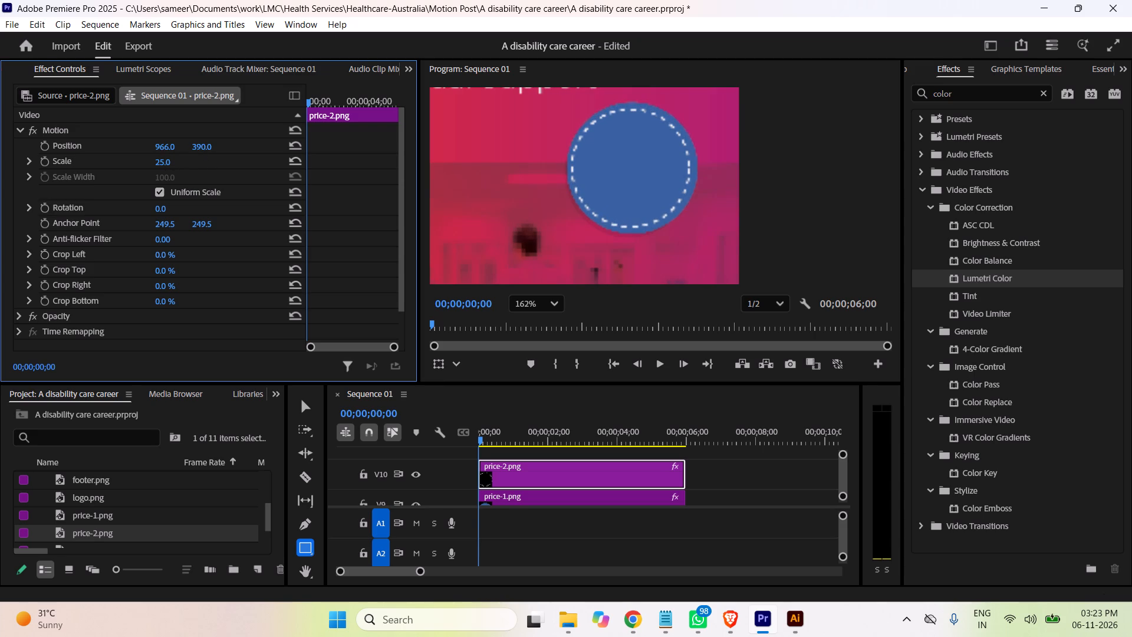
pyautogui.moveTo(165, 148); pyautogui.dragTo(169, 149)
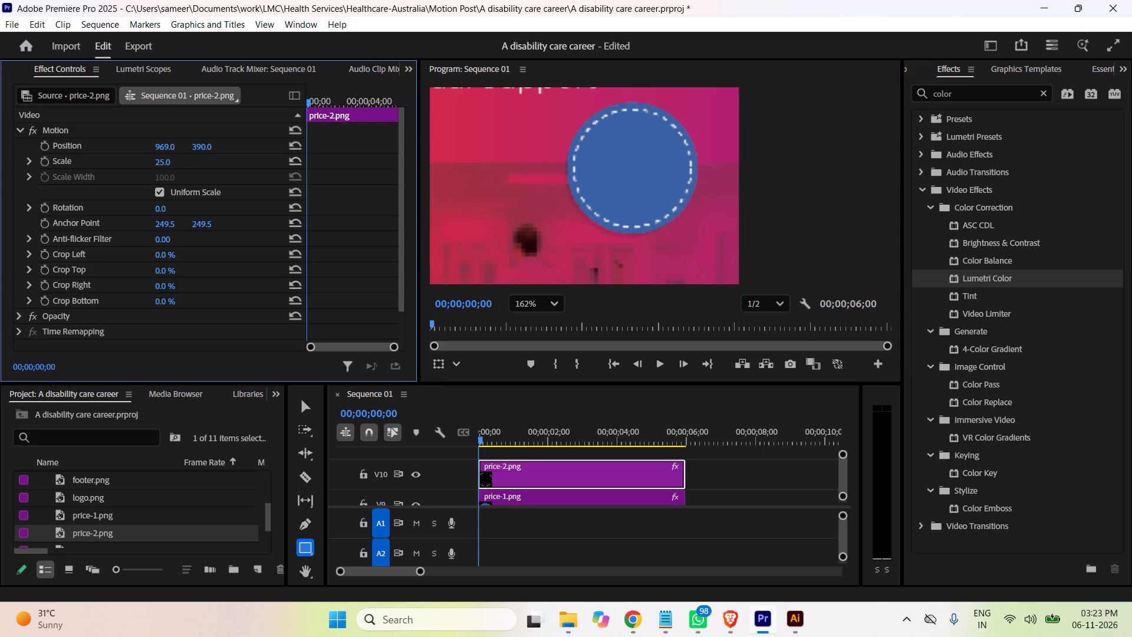
pyautogui.moveTo(169, 149); pyautogui.dragTo(168, 151)
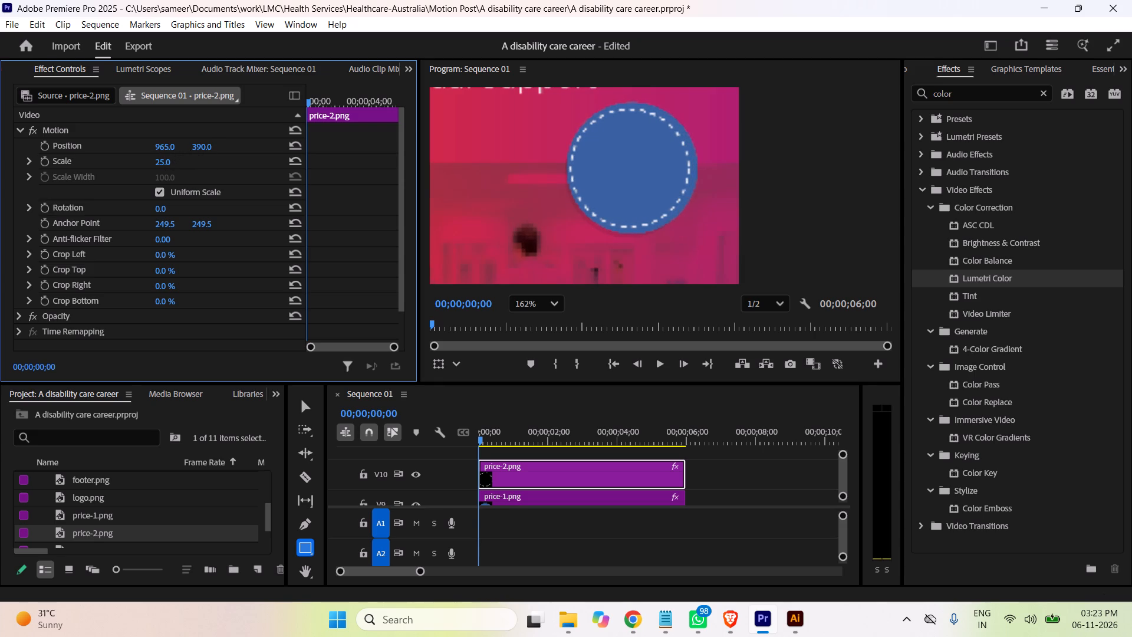
pyautogui.moveTo(168, 151); pyautogui.dragTo(170, 152)
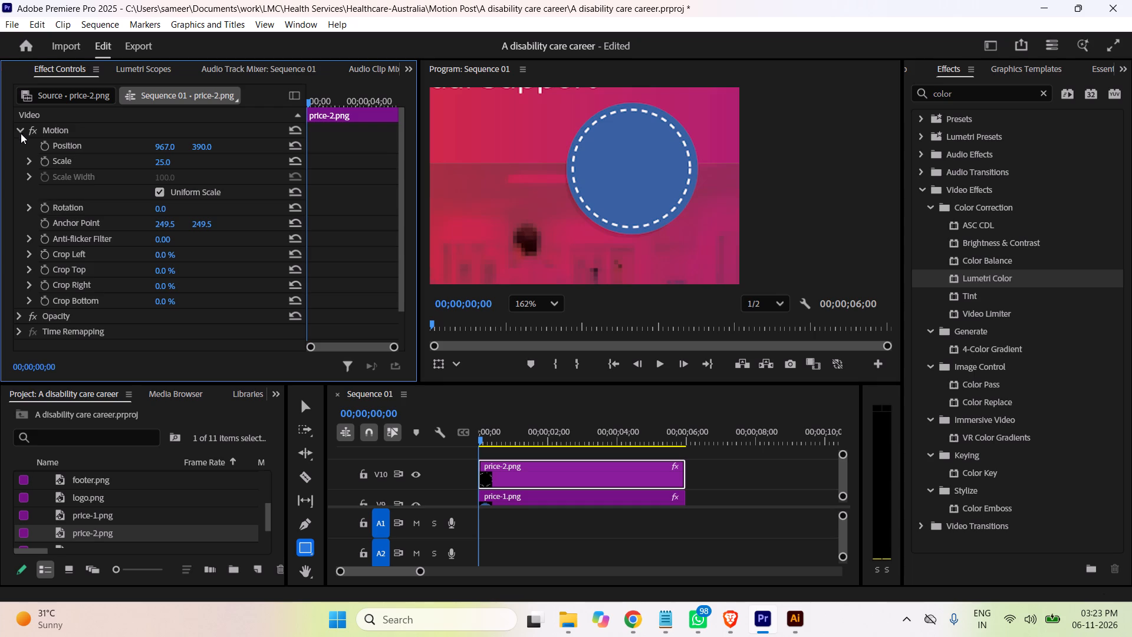
# Keyframe the price-2.png ring's rotation from 0° at the sequence start to 90° at 00;00;02;25.
pyautogui.click(42, 208)
pyautogui.moveTo(305, 104); pyautogui.dragTo(321, 108)
pyautogui.moveTo(321, 108); pyautogui.dragTo(347, 112)
pyautogui.moveTo(309, 104); pyautogui.dragTo(350, 109)
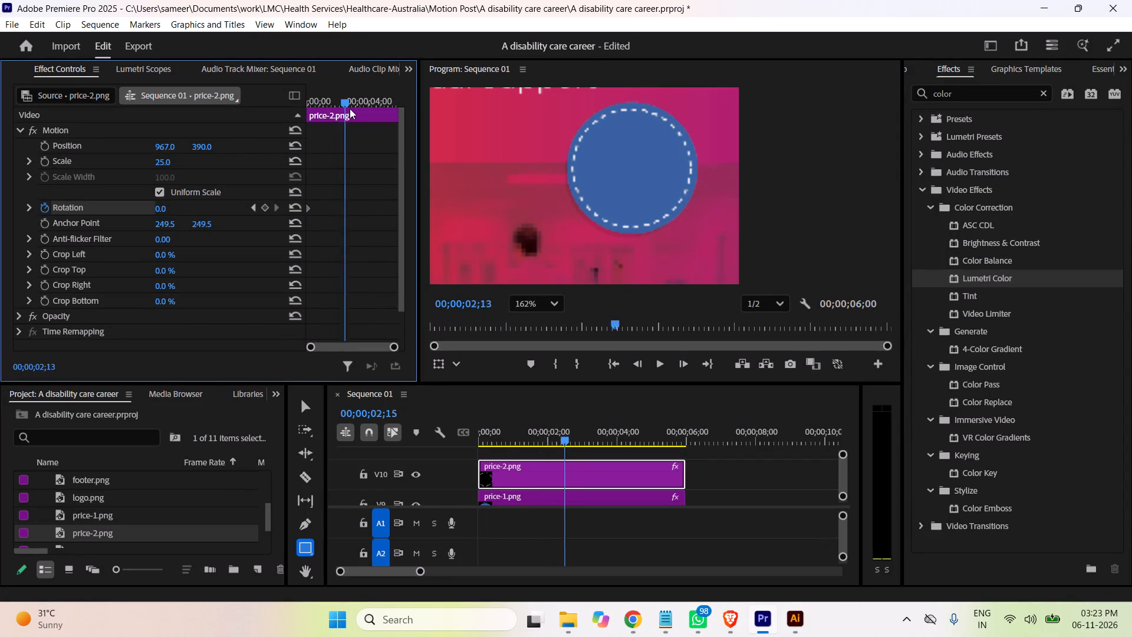
pyautogui.moveTo(350, 109); pyautogui.dragTo(353, 109)
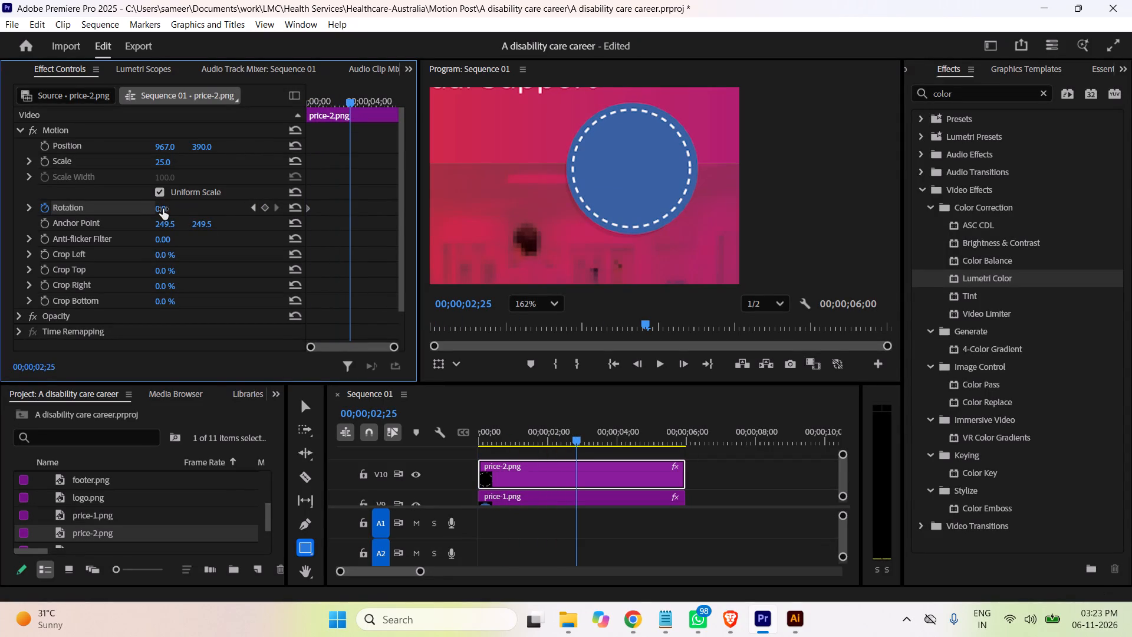
pyautogui.click(163, 209)
pyautogui.write('90')
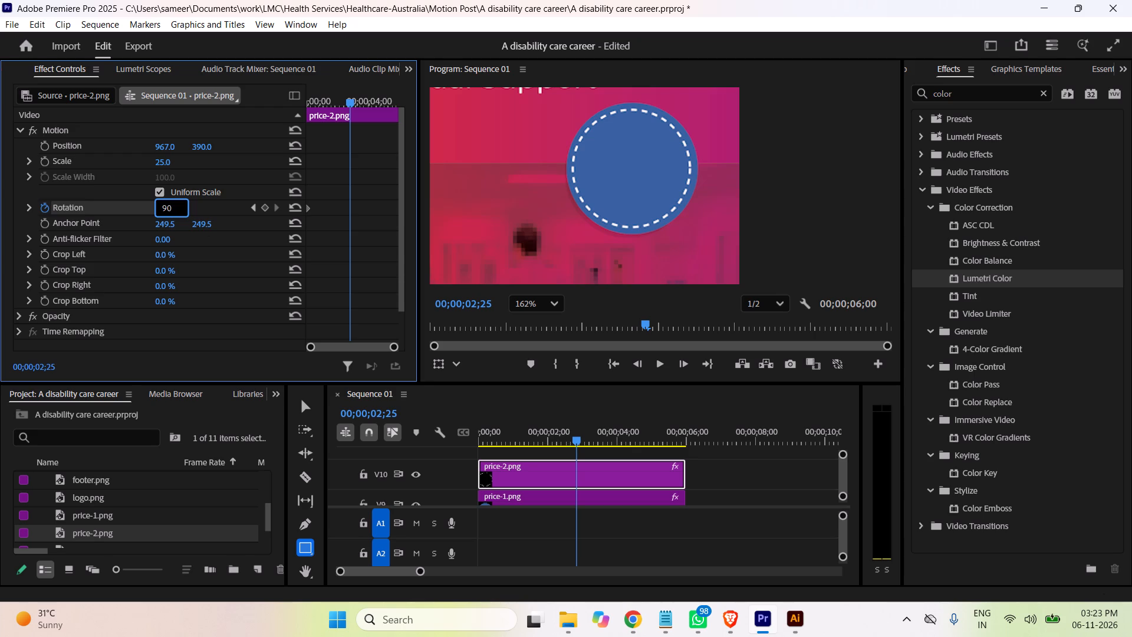
pyautogui.press('Return')
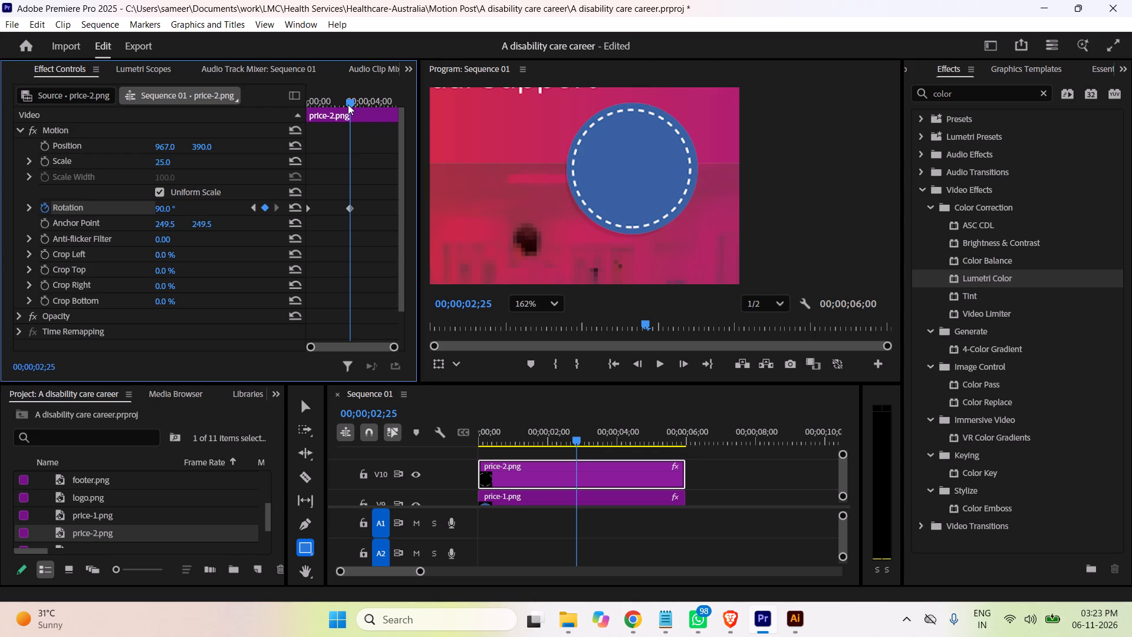
# Add a 0° rotation keyframe to the price-2.png ring at 00;00;05;29 and preview the rotation animation.
pyautogui.moveTo(350, 103); pyautogui.dragTo(297, 107)
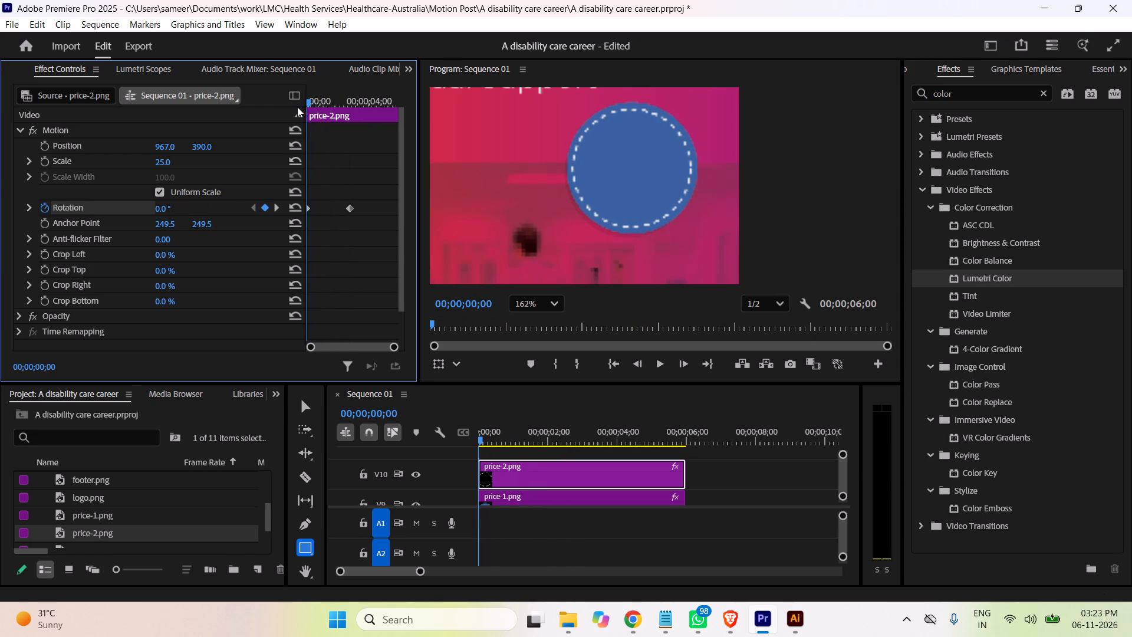
pyautogui.moveTo(297, 107); pyautogui.dragTo(384, 124)
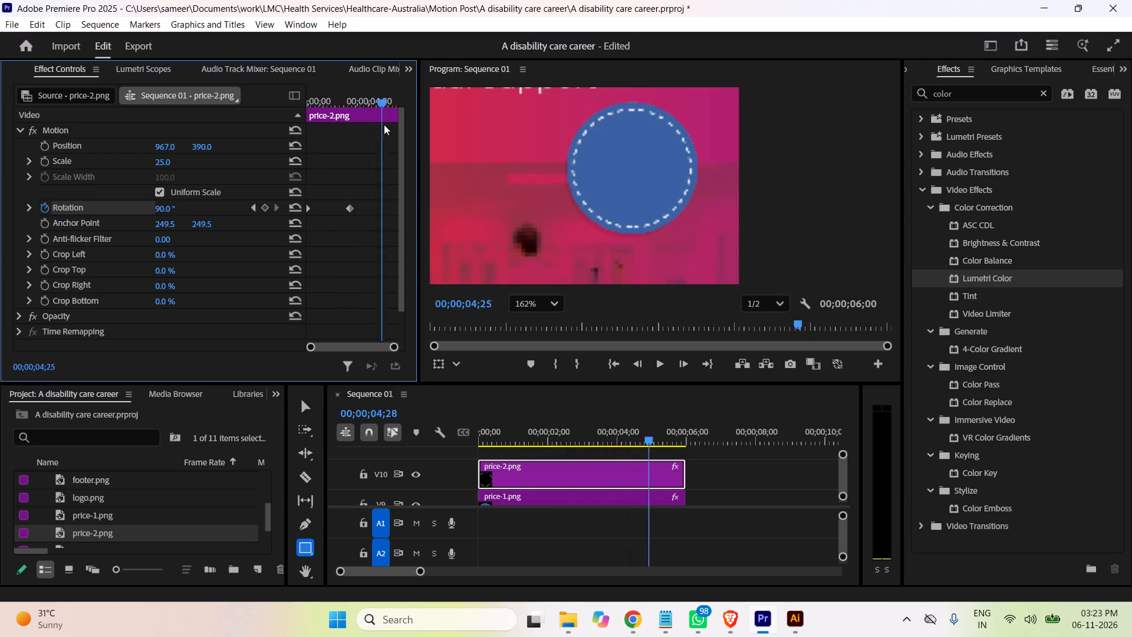
pyautogui.moveTo(384, 124); pyautogui.dragTo(400, 127)
pyautogui.click(159, 211)
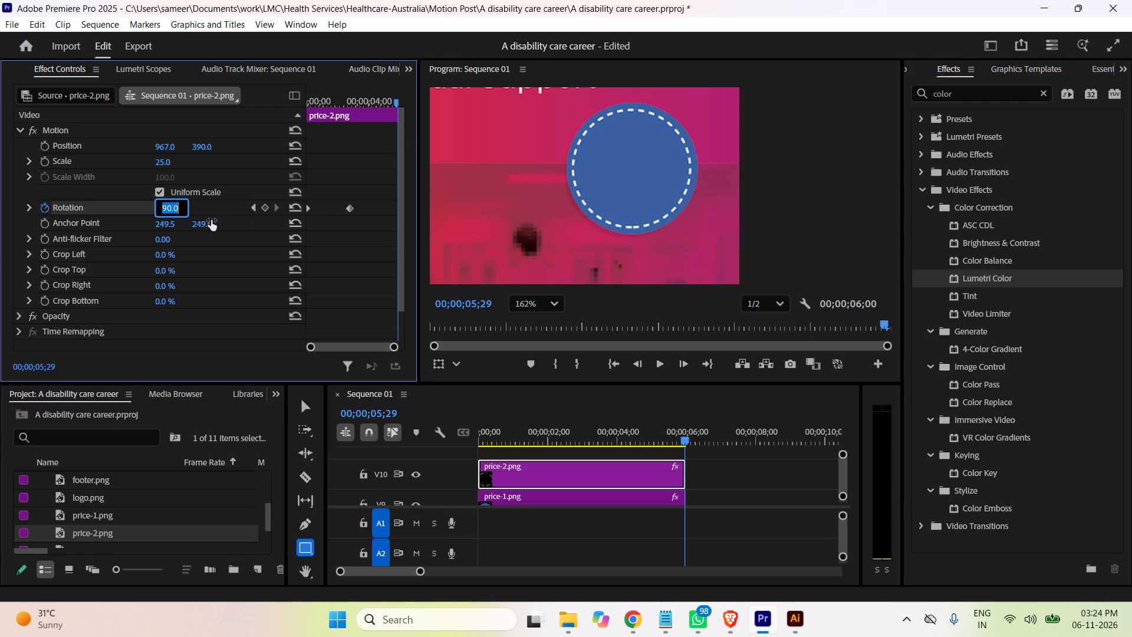
pyautogui.press('0')
pyautogui.press('Return')
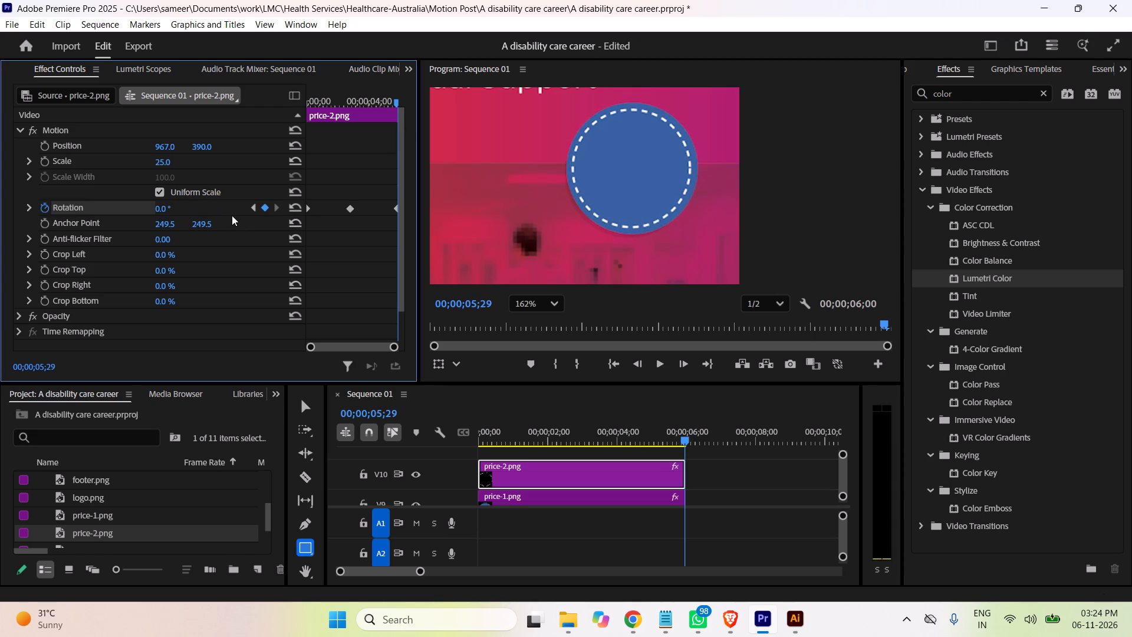
pyautogui.moveTo(396, 103); pyautogui.dragTo(391, 103)
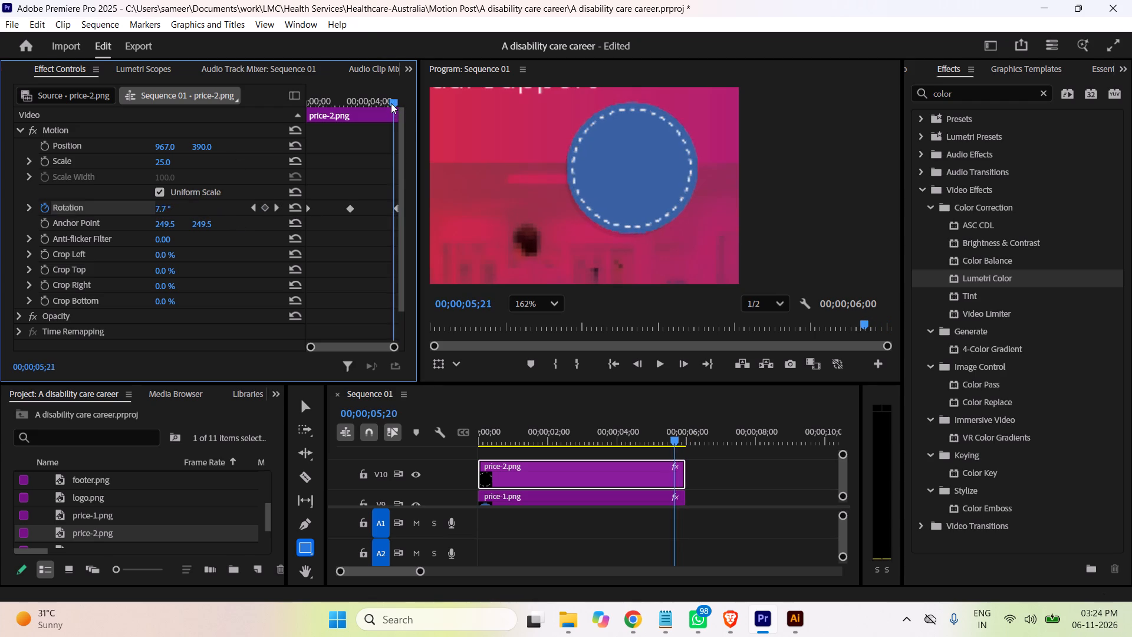
pyautogui.moveTo(391, 103); pyautogui.dragTo(359, 103)
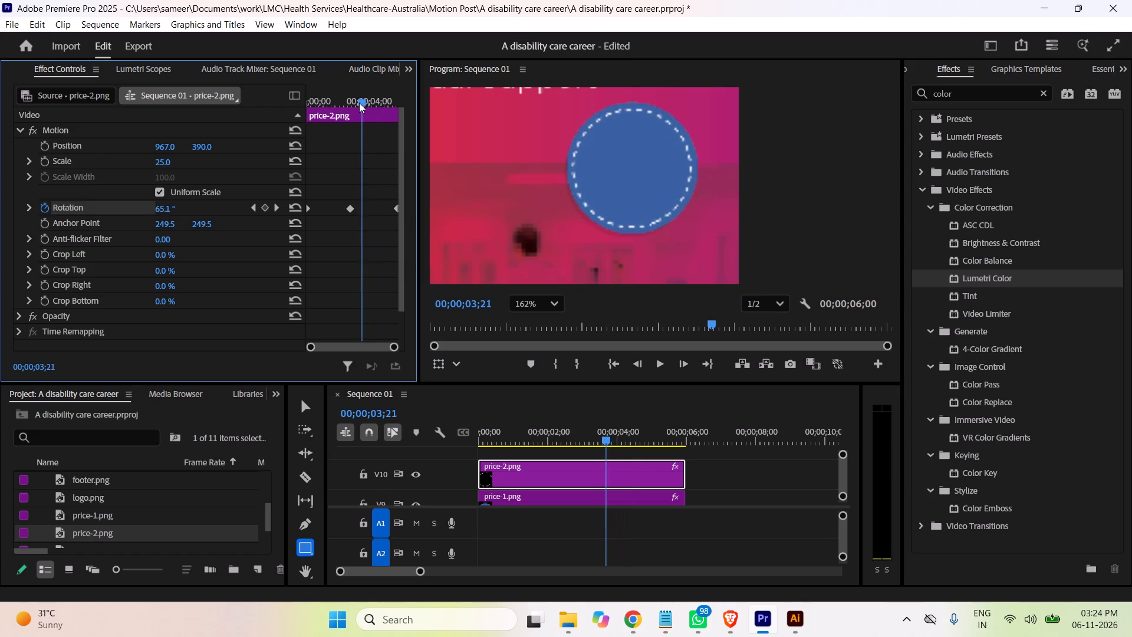
pyautogui.moveTo(359, 103); pyautogui.dragTo(331, 102)
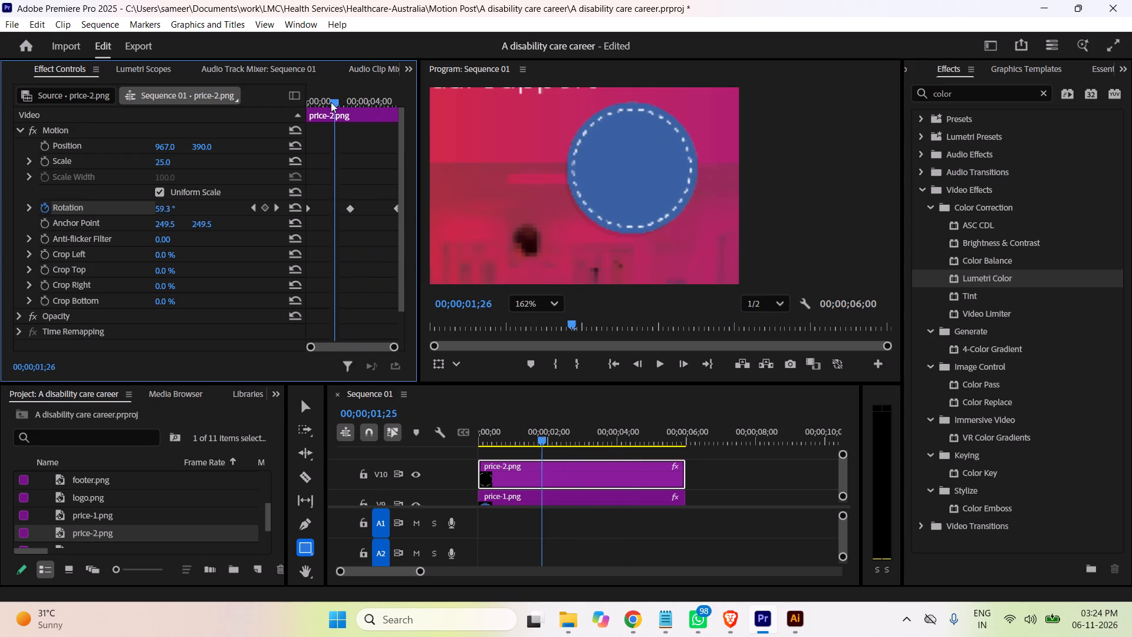
pyautogui.moveTo(331, 102); pyautogui.dragTo(305, 109)
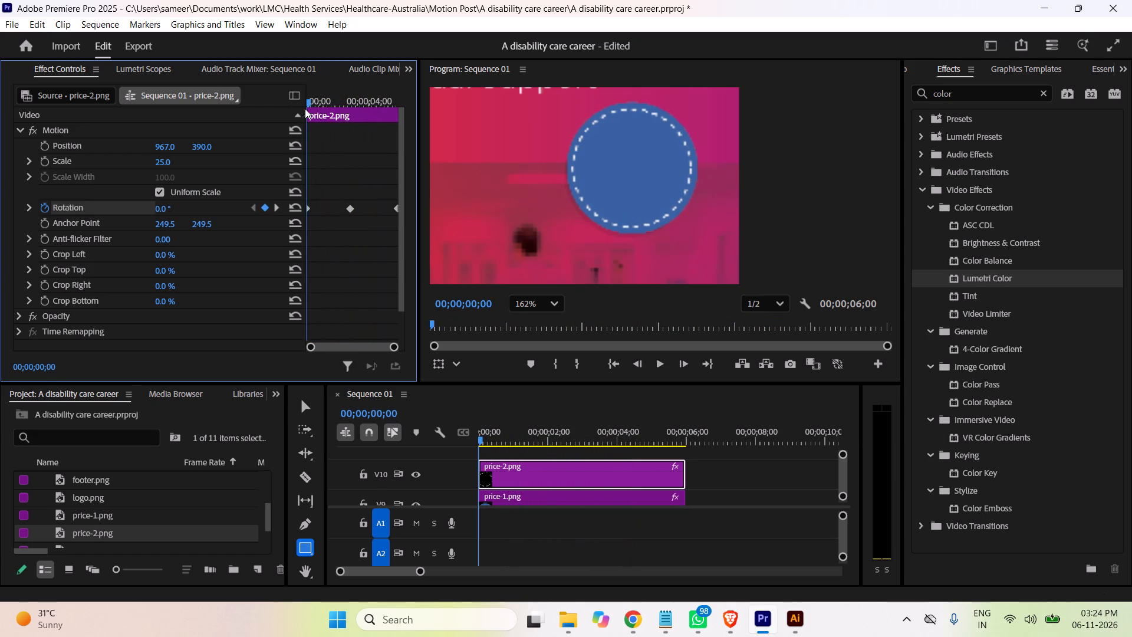
pyautogui.moveTo(305, 109); pyautogui.dragTo(364, 109)
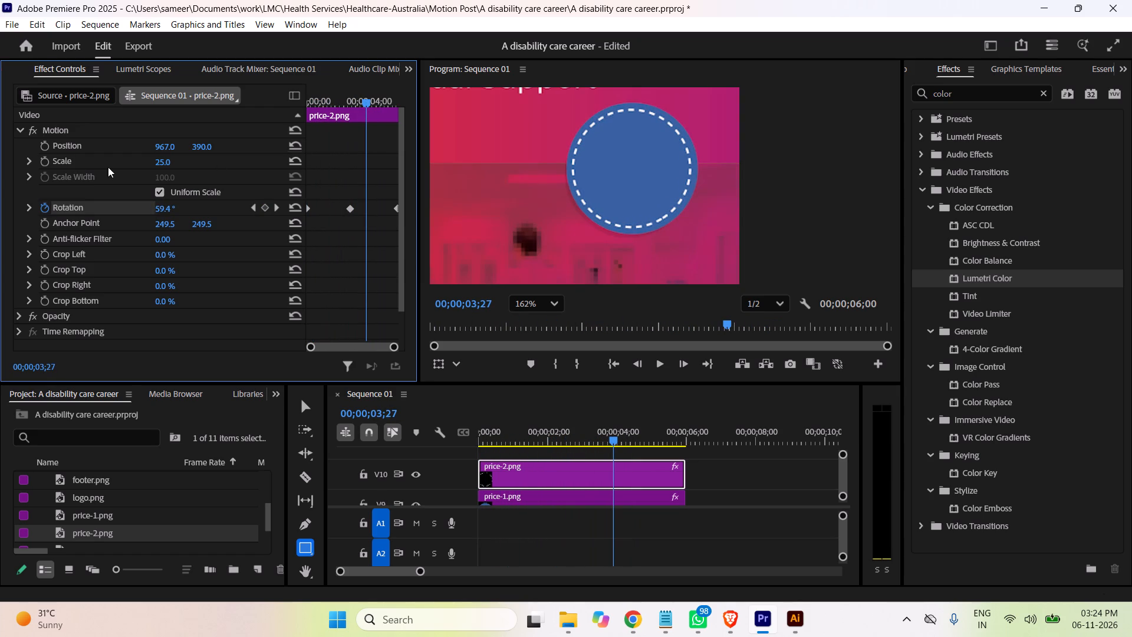
pyautogui.click(16, 130)
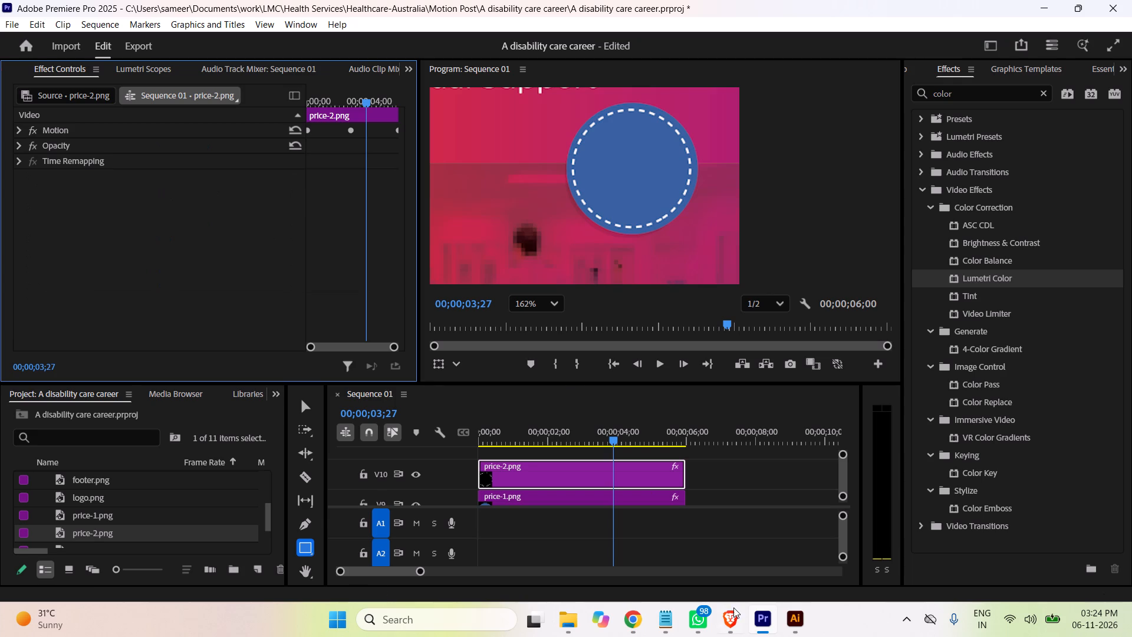
# Add price-3.png from the 4x folder to a new V11 track at the sequence start and extend it to 00;00;06;00.
pyautogui.click(570, 620)
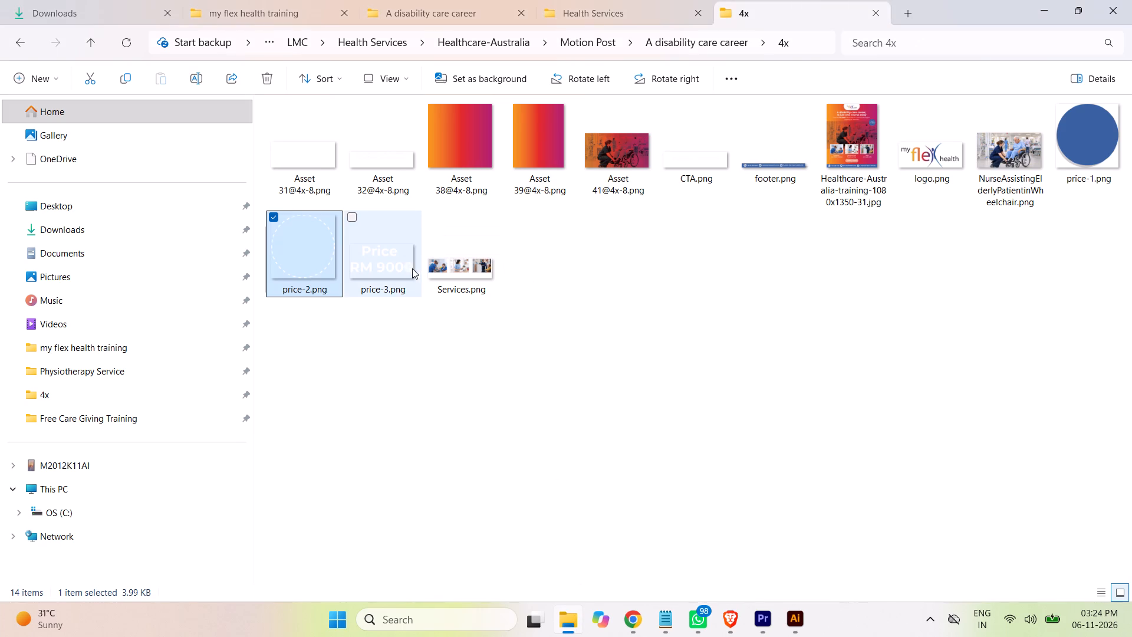
pyautogui.moveTo(406, 271); pyautogui.dragTo(764, 622)
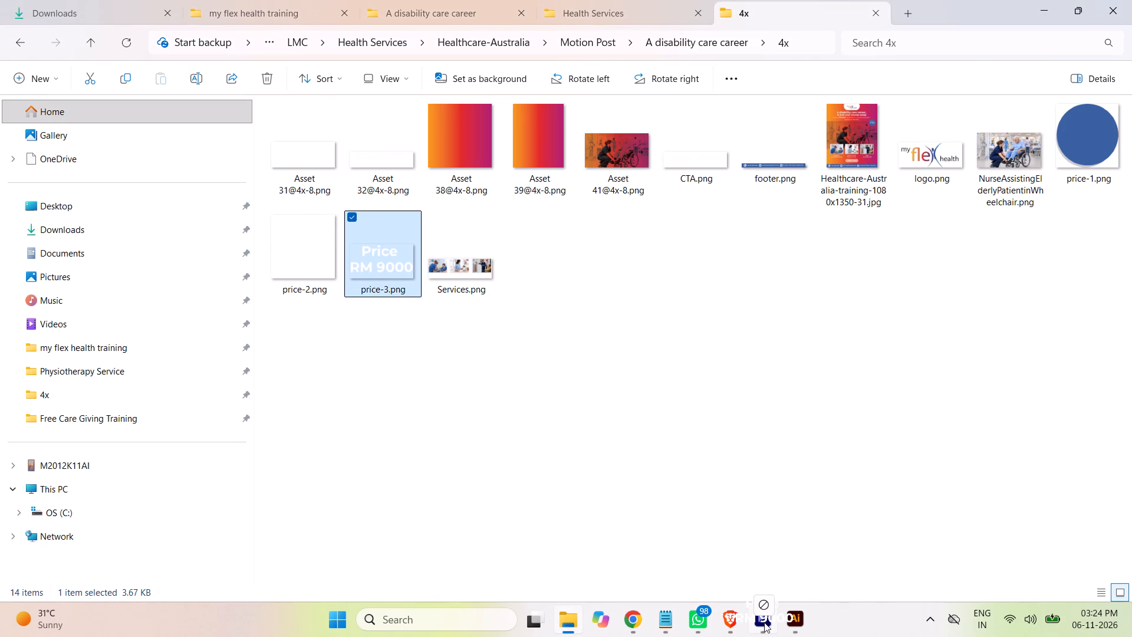
pyautogui.moveTo(764, 622); pyautogui.dragTo(695, 456)
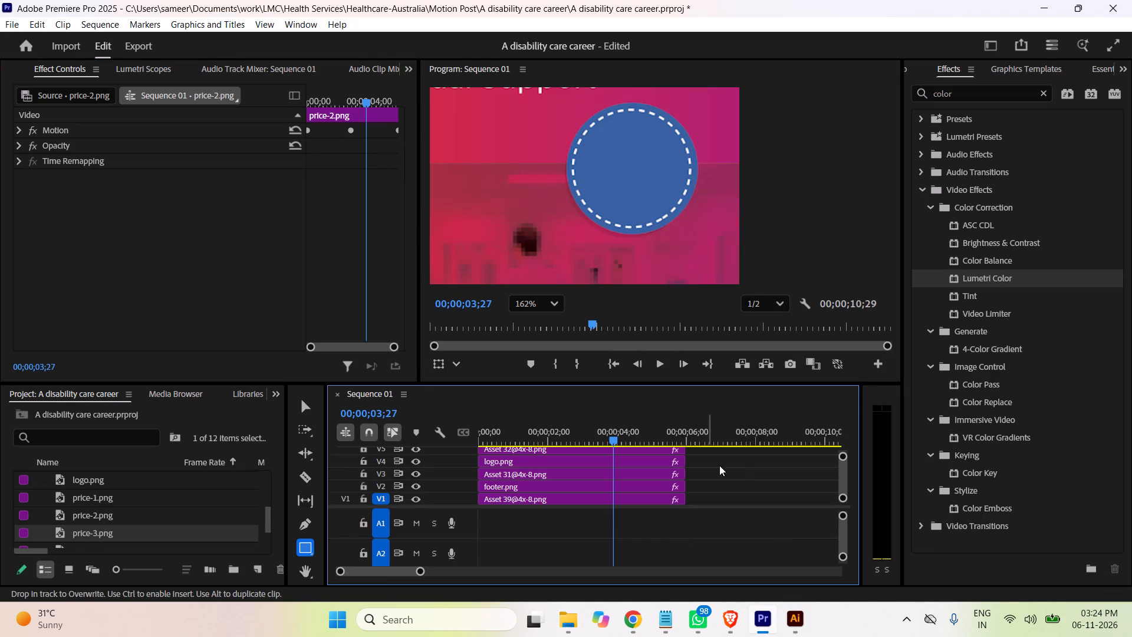
pyautogui.moveTo(841, 472); pyautogui.dragTo(843, 433)
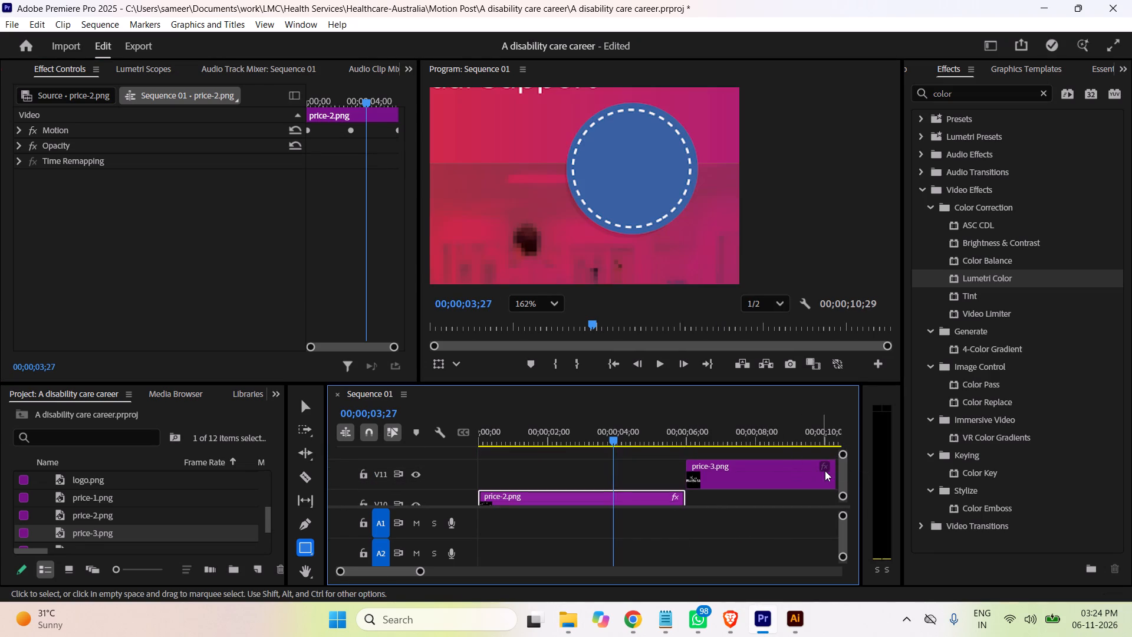
pyautogui.moveTo(729, 474); pyautogui.dragTo(509, 468)
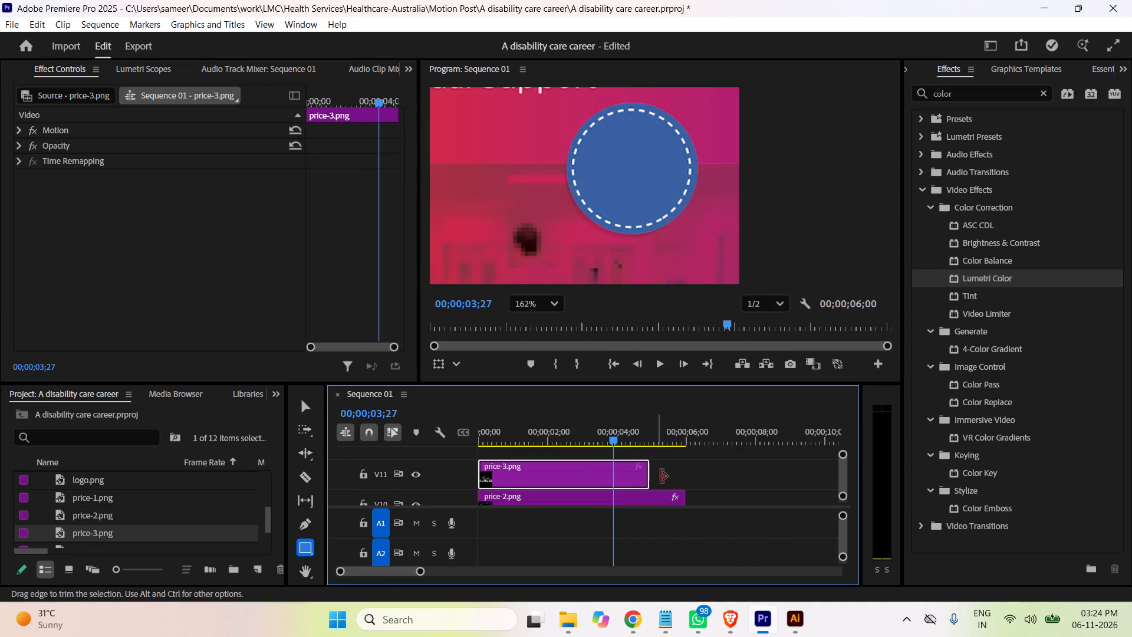
pyautogui.moveTo(649, 474); pyautogui.dragTo(674, 472)
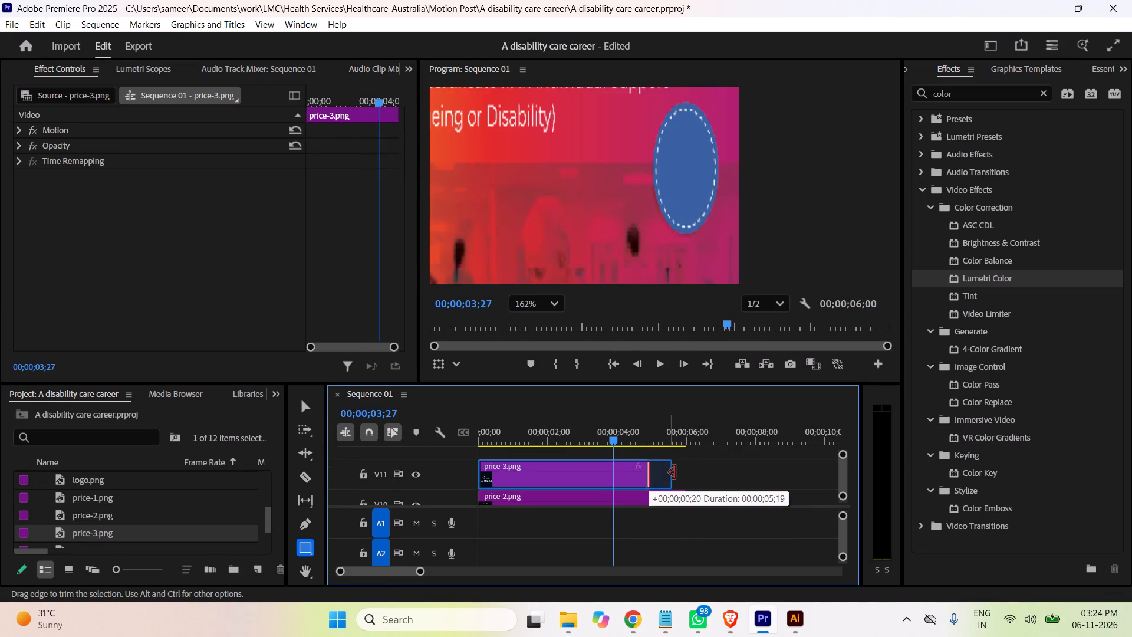
pyautogui.moveTo(674, 472); pyautogui.dragTo(683, 473)
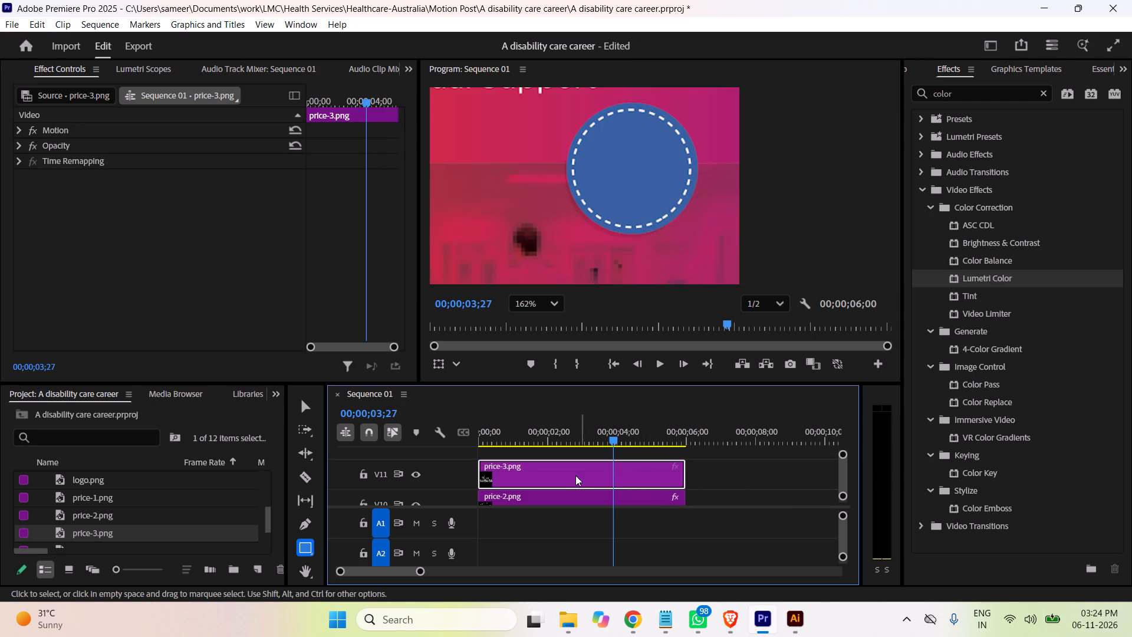
# Scale the price-3.png price text to 25.
pyautogui.click(572, 475)
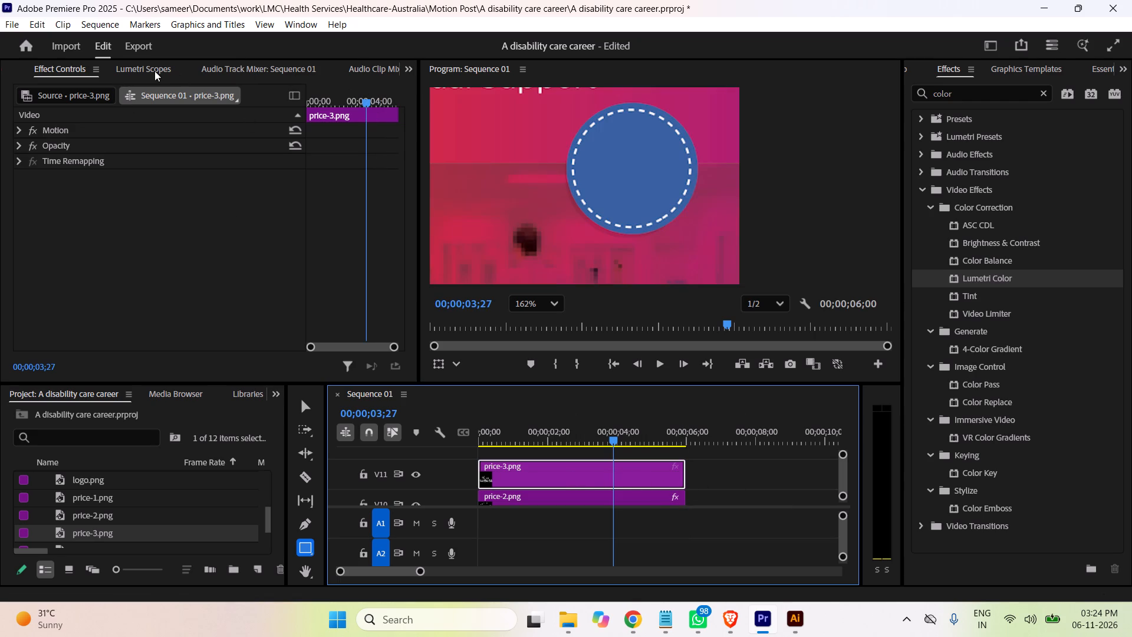
pyautogui.click(412, 68)
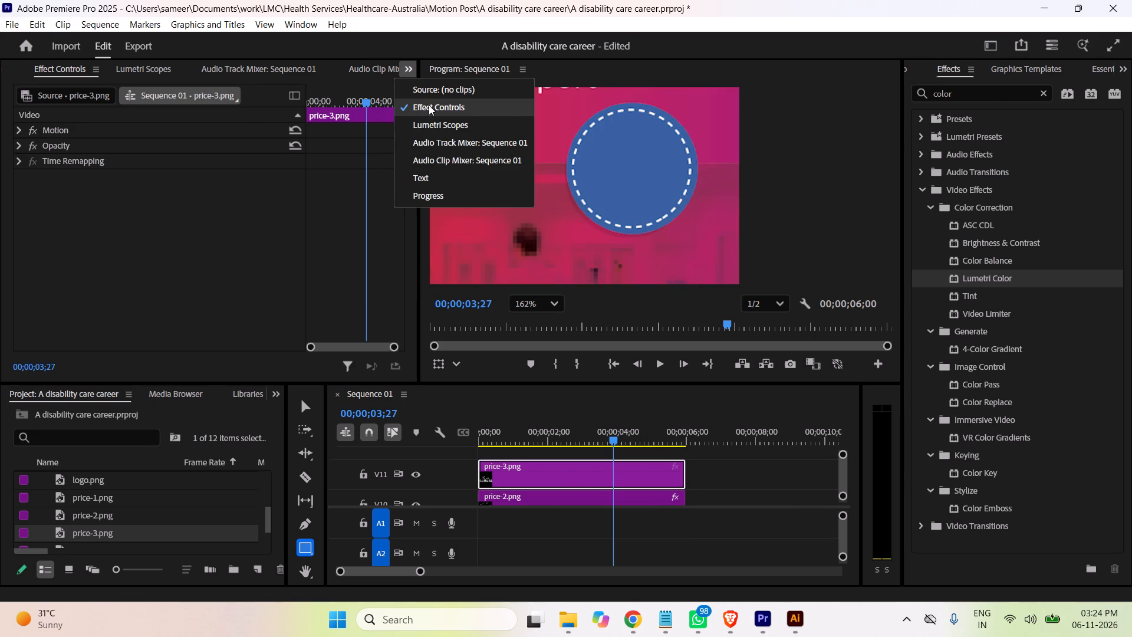
pyautogui.click(430, 108)
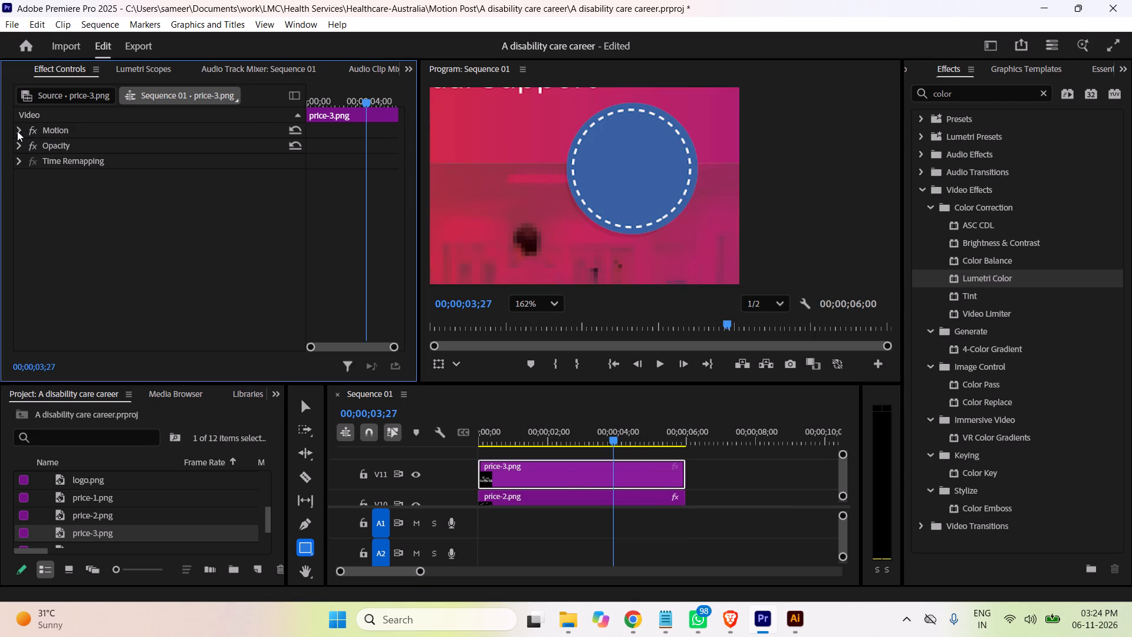
pyautogui.click(17, 131)
pyautogui.click(165, 164)
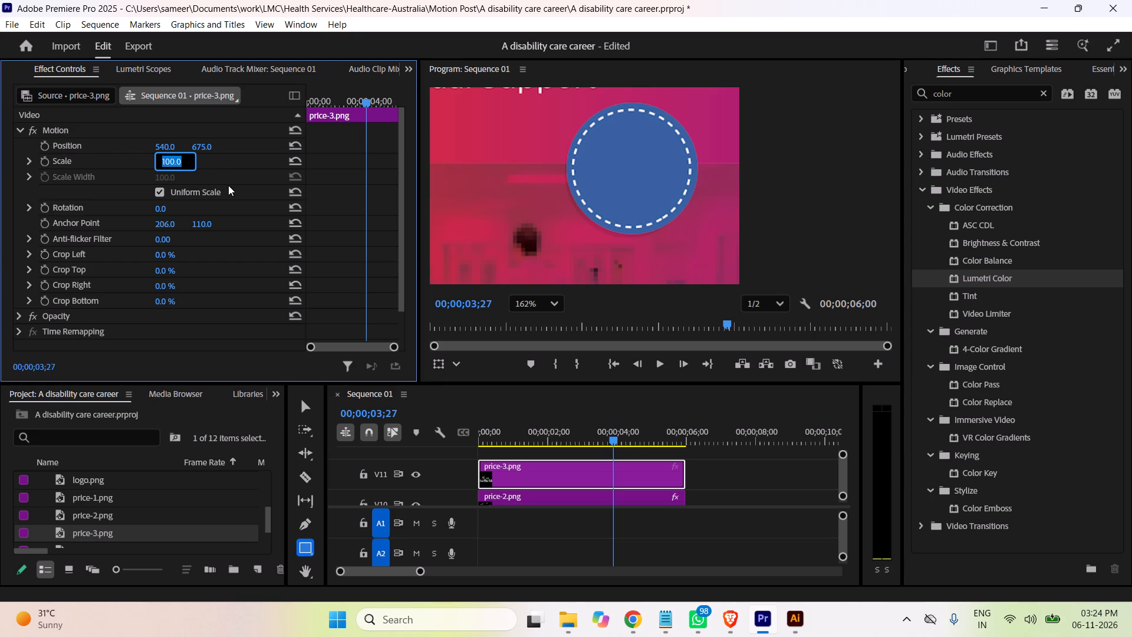
pyautogui.write('25')
pyautogui.press('Return')
# Move the price-3.png price text onto the blue price circle, at position about 965, 384.
pyautogui.click(303, 410)
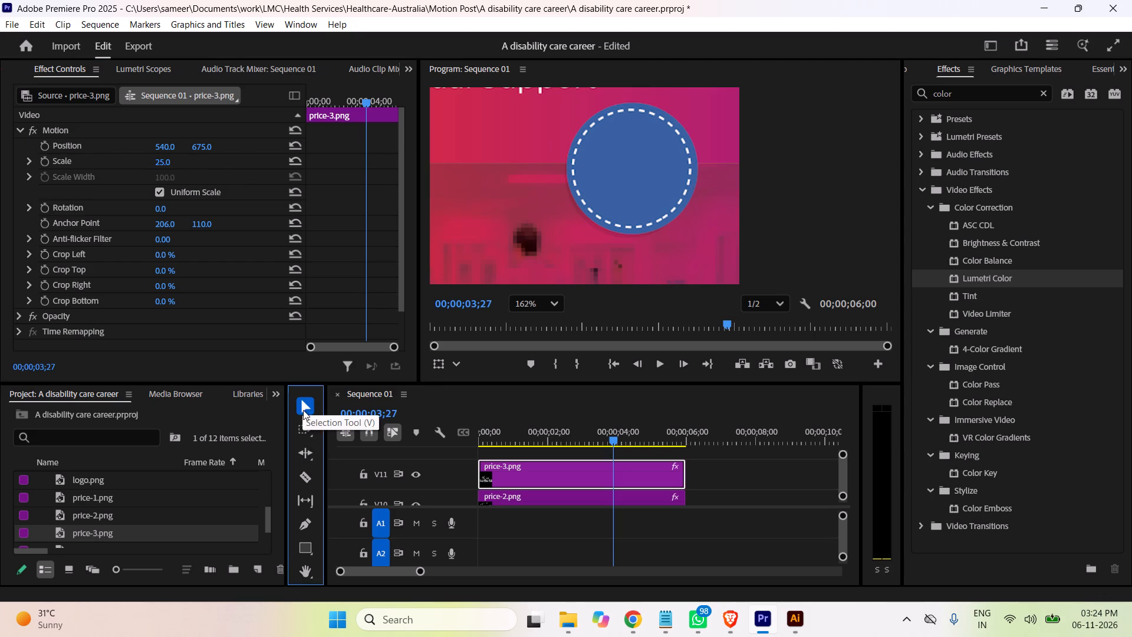
pyautogui.scroll(-4, 781, 187)
pyautogui.scroll(2, 781, 187)
pyautogui.scroll(-4, 780, 186)
pyautogui.scroll(1, 775, 186)
pyautogui.scroll(-1, 775, 186)
pyautogui.scroll(3, 775, 186)
pyautogui.scroll(-5, 775, 186)
pyautogui.scroll(1, 779, 189)
pyautogui.scroll(-1, 779, 189)
pyautogui.scroll(1, 779, 189)
pyautogui.scroll(-7, 779, 189)
pyautogui.scroll(3, 776, 188)
pyautogui.scroll(-11, 776, 188)
pyautogui.scroll(1, 776, 188)
pyautogui.scroll(-3, 776, 188)
pyautogui.scroll(1, 776, 188)
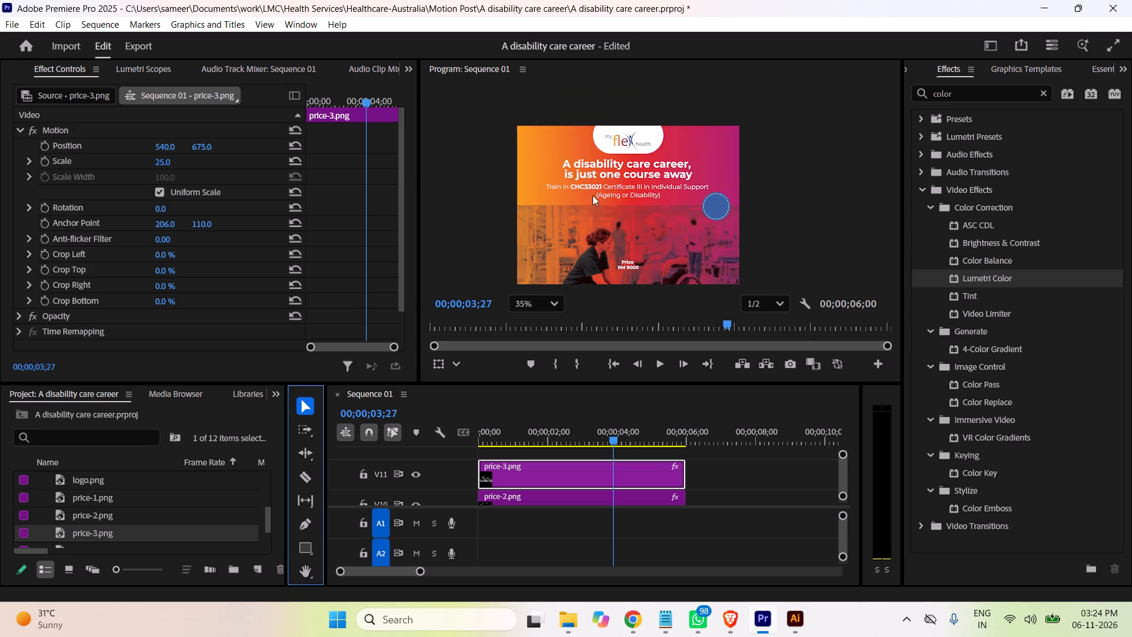
pyautogui.moveTo(204, 150); pyautogui.dragTo(182, 156)
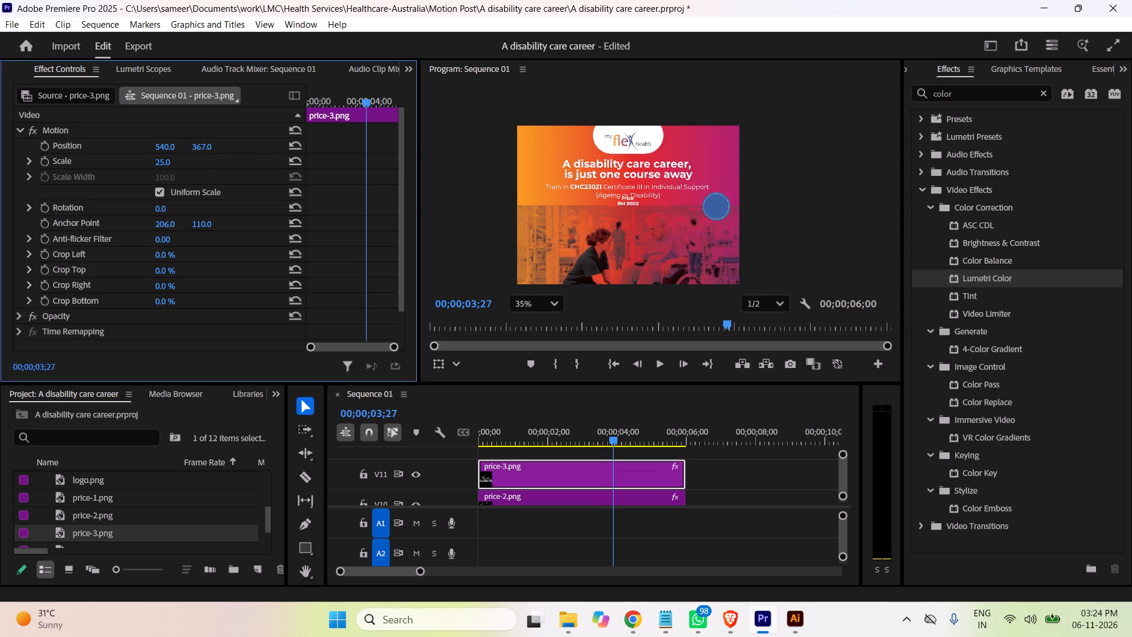
pyautogui.moveTo(182, 156); pyautogui.dragTo(193, 153)
pyautogui.moveTo(157, 149); pyautogui.dragTo(249, 143)
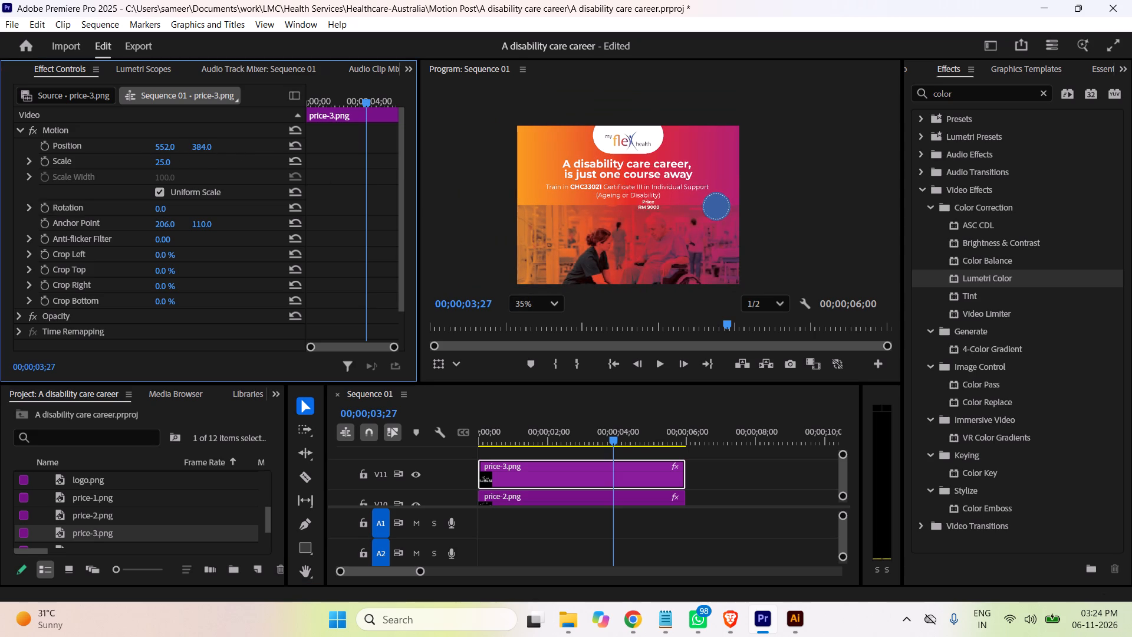
pyautogui.moveTo(249, 143); pyautogui.dragTo(466, 135)
pyautogui.moveTo(466, 135); pyautogui.dragTo(470, 136)
# Fine-tune the price-3.png text's position to 968, 394 inside the dashed ring and save the project.
pyautogui.scroll(-1, 775, 202)
pyautogui.scroll(1, 738, 211)
pyautogui.scroll(-1, 738, 211)
pyautogui.scroll(2, 738, 211)
pyautogui.scroll(-2, 737, 211)
pyautogui.scroll(10, 736, 211)
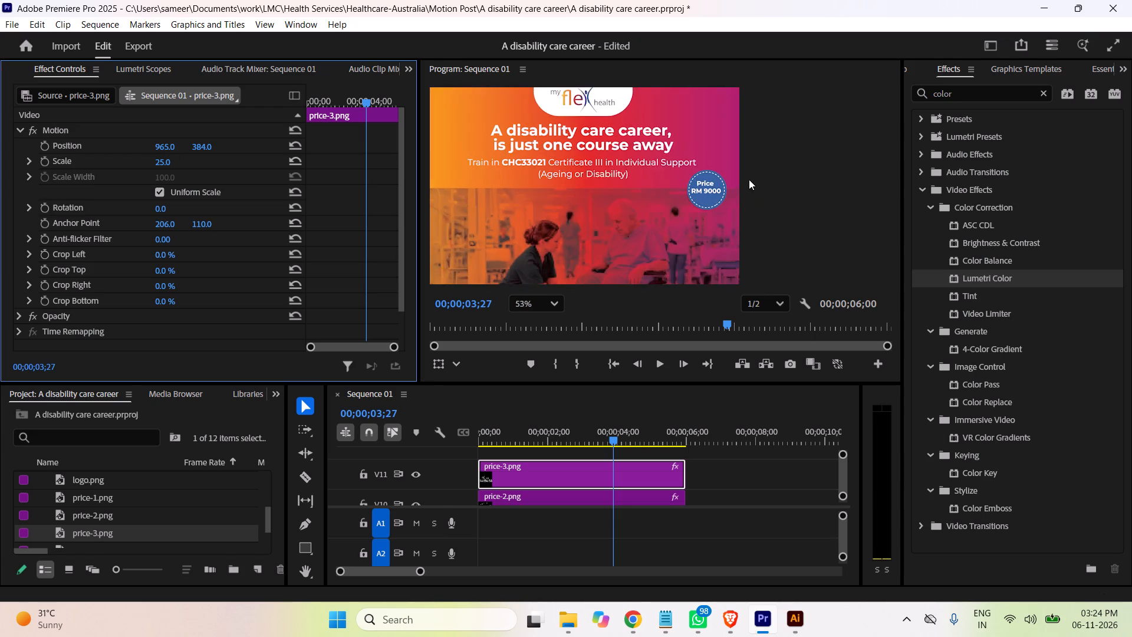
pyautogui.scroll(3, 750, 191)
pyautogui.scroll(-6, 751, 191)
pyautogui.scroll(1, 749, 188)
pyautogui.scroll(-1, 749, 188)
pyautogui.scroll(7, 750, 183)
pyautogui.scroll(-2, 745, 165)
pyautogui.scroll(4, 729, 168)
pyautogui.scroll(-1, 729, 165)
pyautogui.scroll(1, 729, 164)
pyautogui.scroll(-2, 729, 163)
pyautogui.scroll(7, 730, 162)
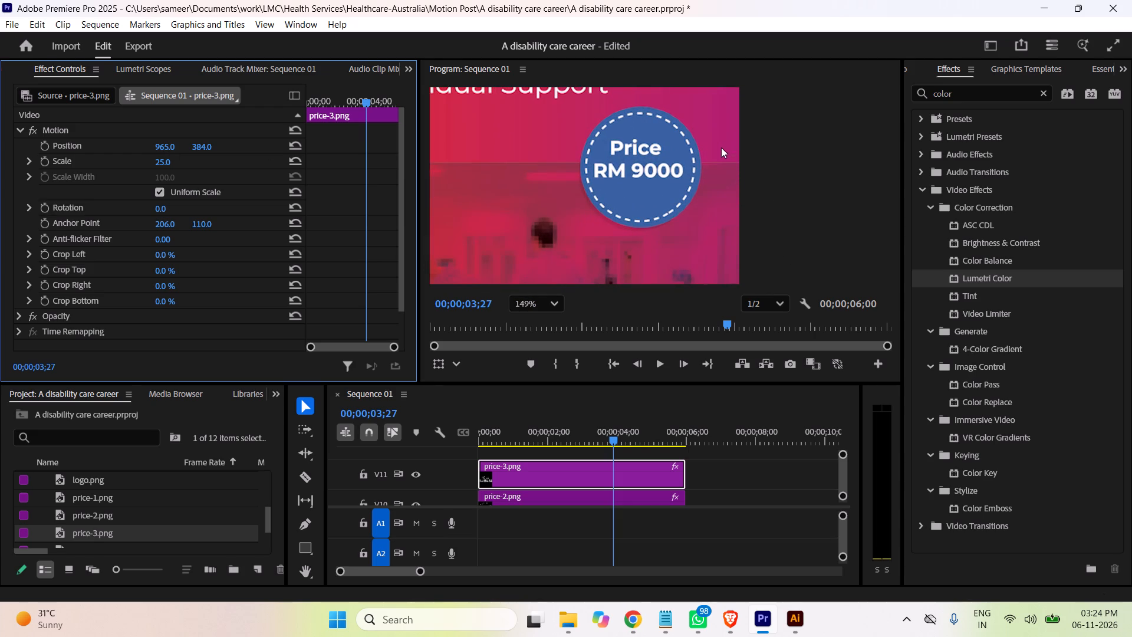
pyautogui.click(160, 147)
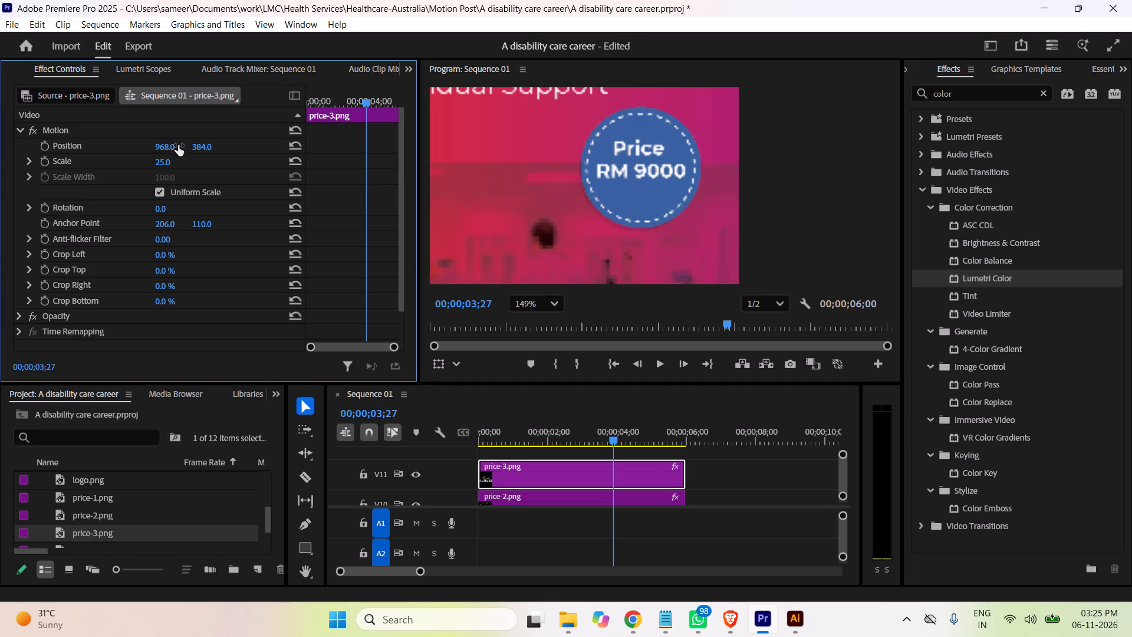
pyautogui.moveTo(202, 147); pyautogui.dragTo(209, 146)
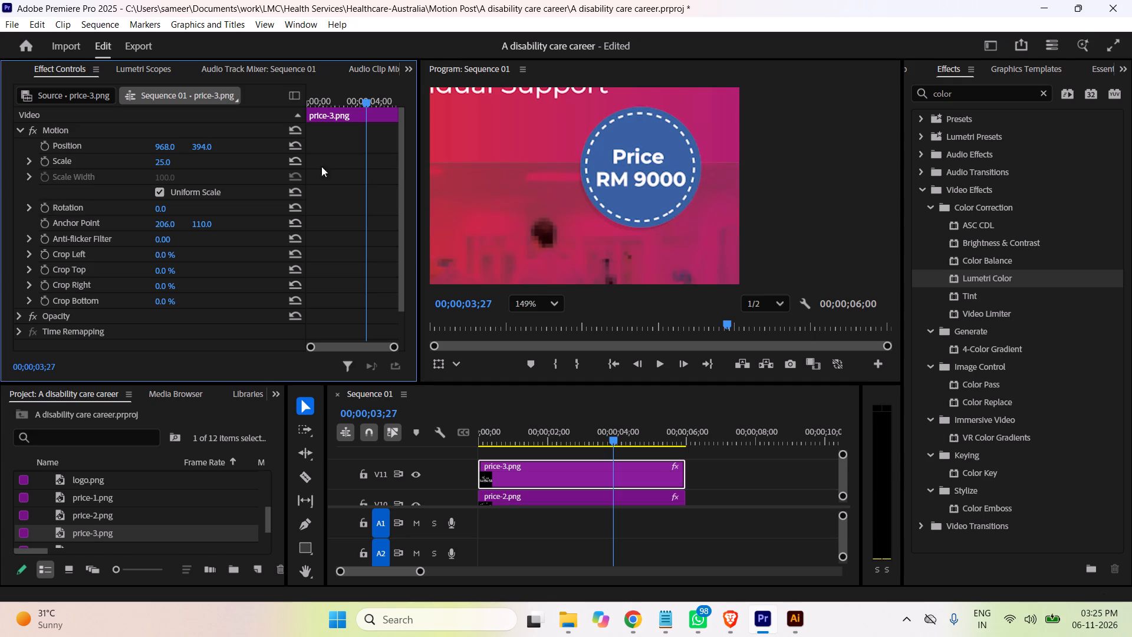
pyautogui.click(776, 201)
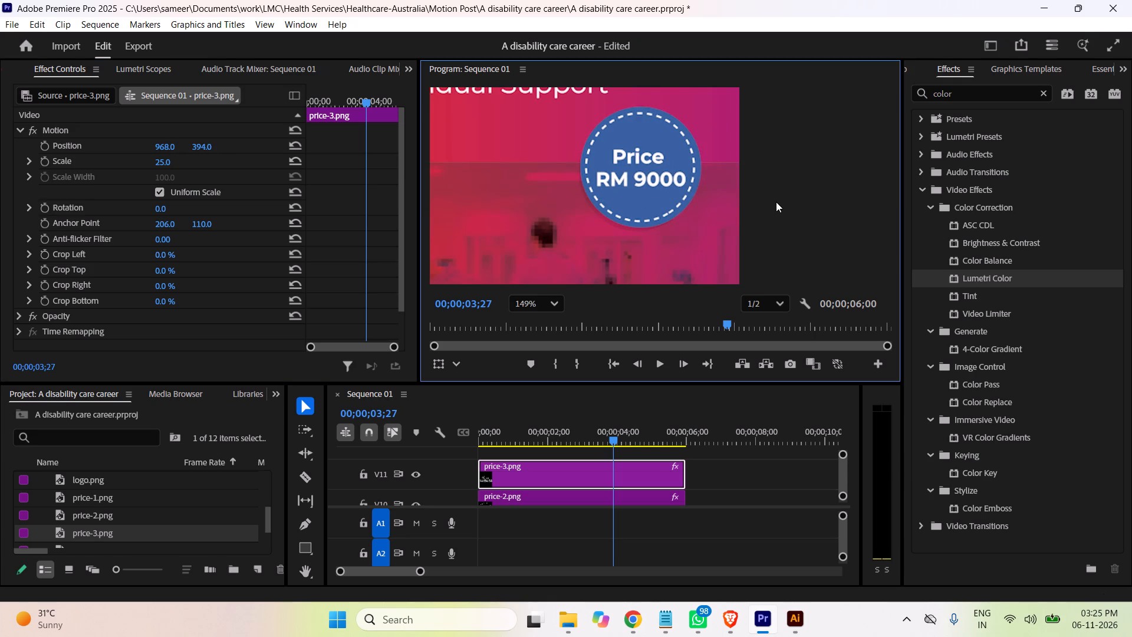
pyautogui.hotkey('ctrl', 's')
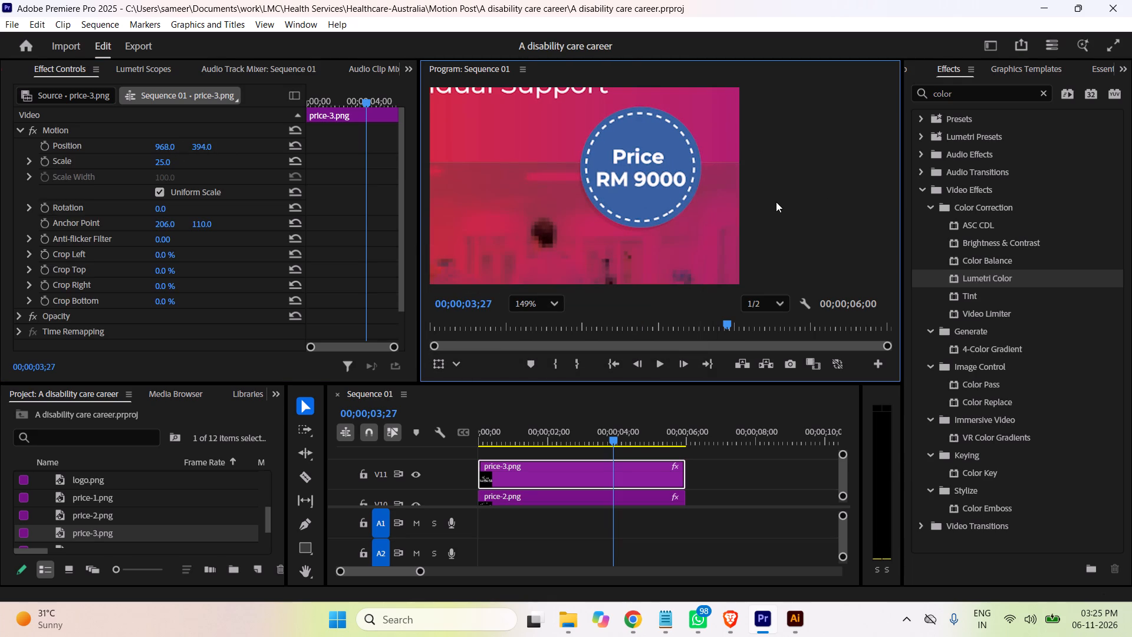
# Fit the whole post in the program preview and check the price badge against the full layout.
pyautogui.hotkey('ctrl', '-')
pyautogui.hotkey('ctrl', '-')
pyautogui.hotkey('ctrl', '-')
pyautogui.scroll(-2, 791, 193)
pyautogui.scroll(2, 791, 193)
pyautogui.scroll(-4, 791, 193)
pyautogui.scroll(4, 789, 192)
pyautogui.scroll(-3, 789, 192)
pyautogui.scroll(1, 788, 193)
pyautogui.scroll(-14, 788, 193)
pyautogui.scroll(1, 785, 193)
pyautogui.scroll(-1, 785, 193)
pyautogui.scroll(1, 785, 192)
pyautogui.scroll(-4, 785, 192)
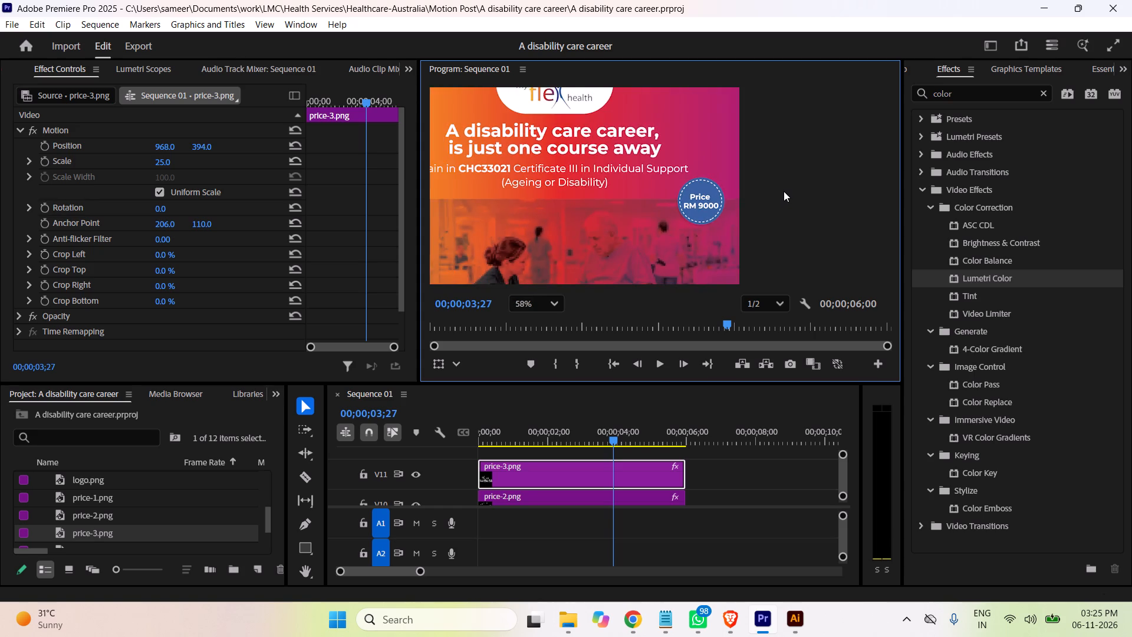
pyautogui.scroll(-9, 784, 191)
pyautogui.scroll(1, 809, 162)
pyautogui.scroll(-2, 809, 162)
pyautogui.scroll(1, 809, 164)
pyautogui.scroll(-2, 809, 164)
pyautogui.scroll(1, 807, 170)
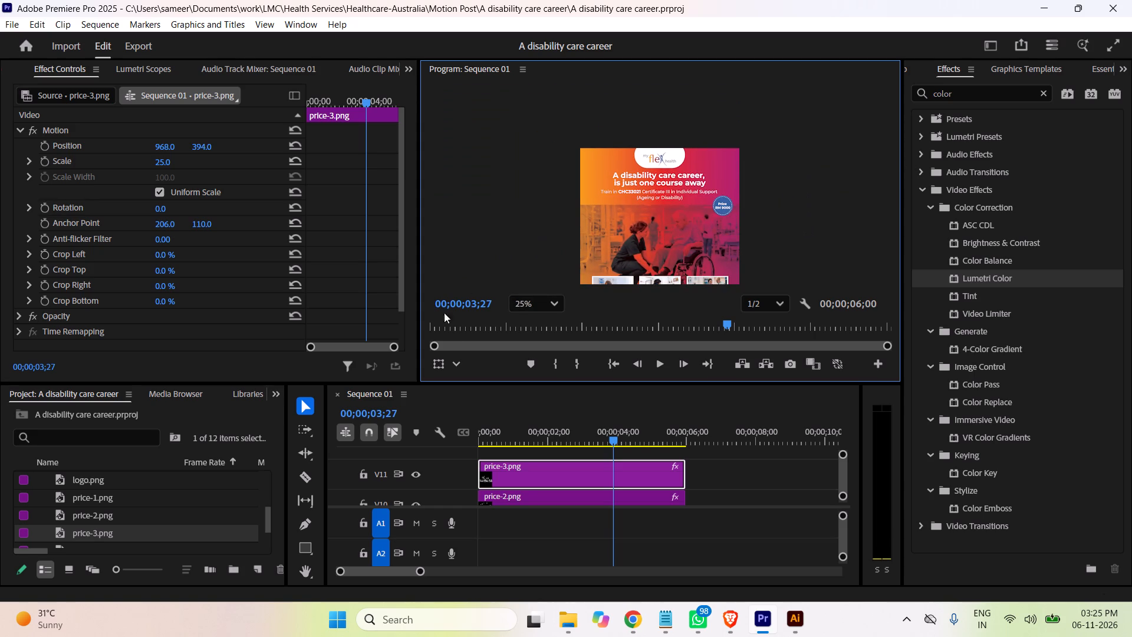
pyautogui.click(550, 304)
pyautogui.click(540, 330)
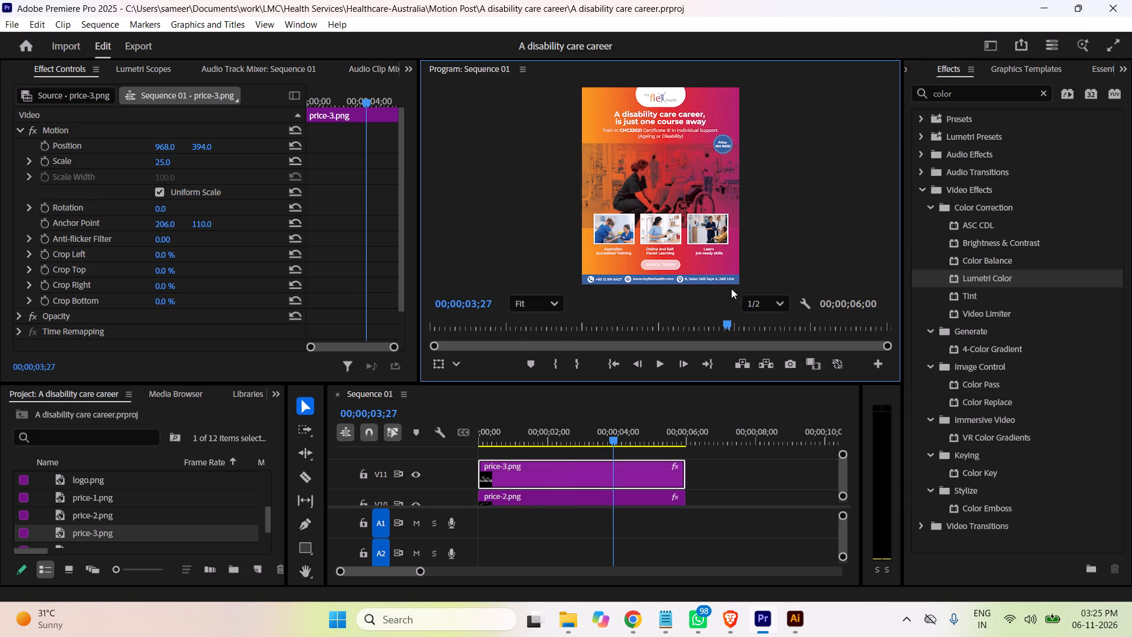
pyautogui.click(788, 224)
# Save the project and add a scale keyframe of 25 to the CTA.png button on V8 at the sequence start.
pyautogui.moveTo(840, 455); pyautogui.dragTo(832, 413)
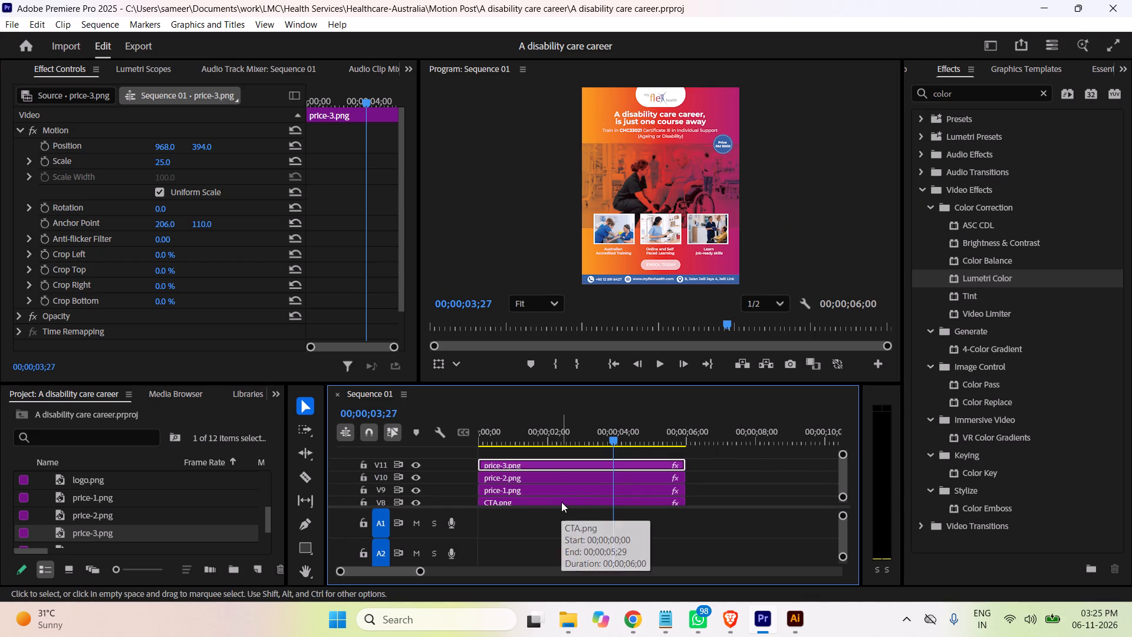
pyautogui.click(561, 502)
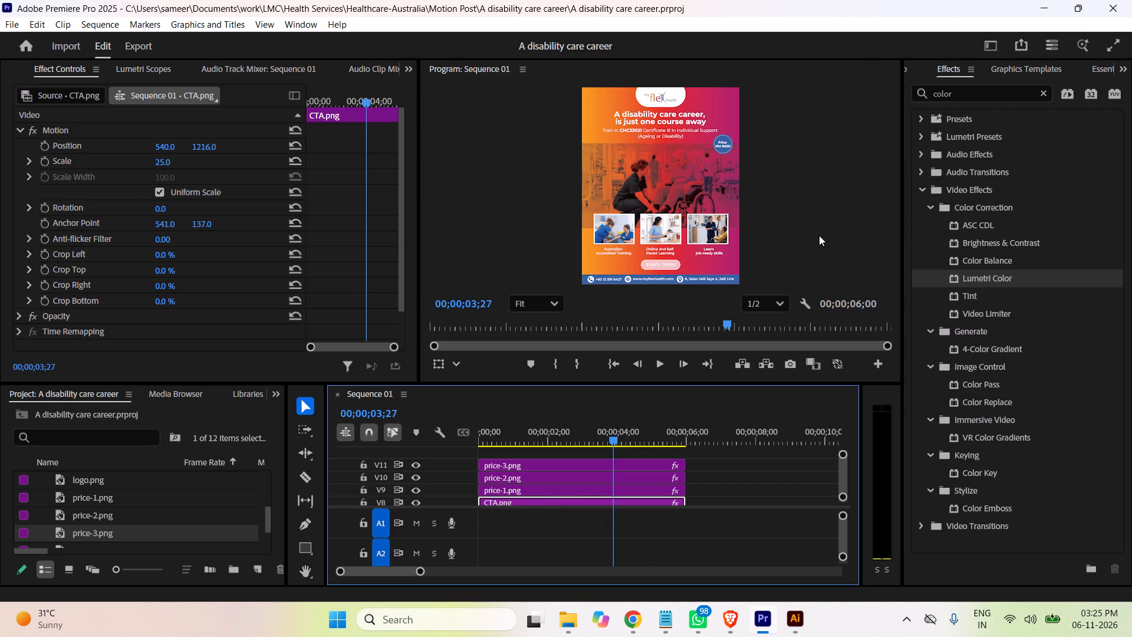
pyautogui.hotkey('ctrl', 's')
pyautogui.scroll(3, 663, 292)
pyautogui.scroll(-1, 663, 292)
pyautogui.scroll(6, 663, 292)
pyautogui.scroll(-1, 628, 293)
pyautogui.scroll(7, 628, 291)
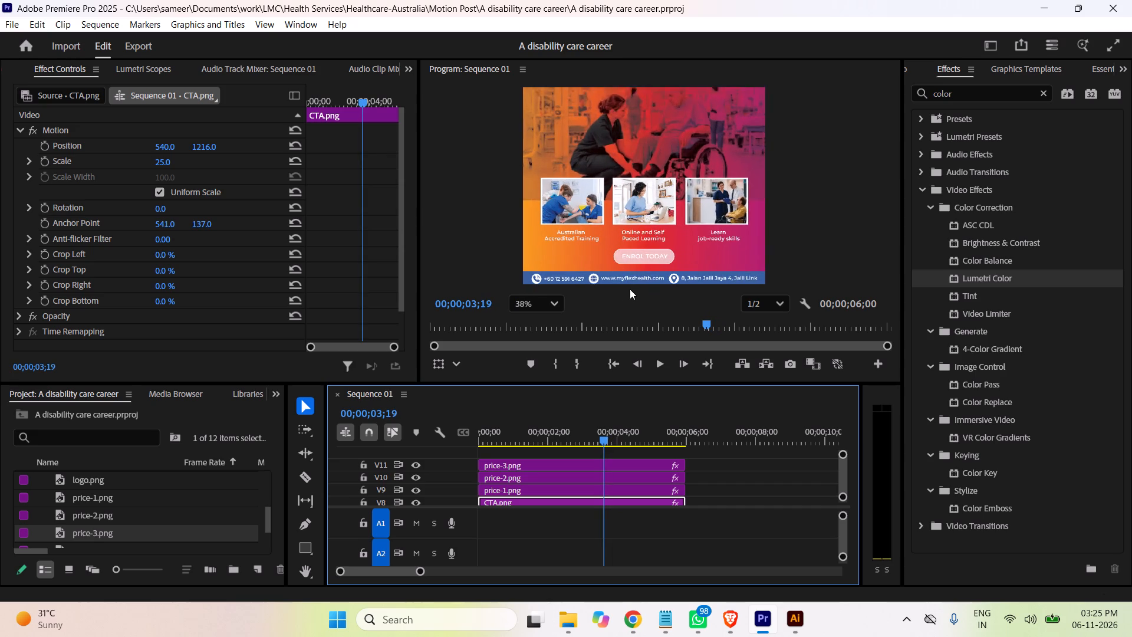
pyautogui.scroll(3, 630, 289)
pyautogui.scroll(-1, 630, 287)
pyautogui.scroll(3, 632, 284)
pyautogui.scroll(-1, 620, 284)
pyautogui.scroll(7, 620, 284)
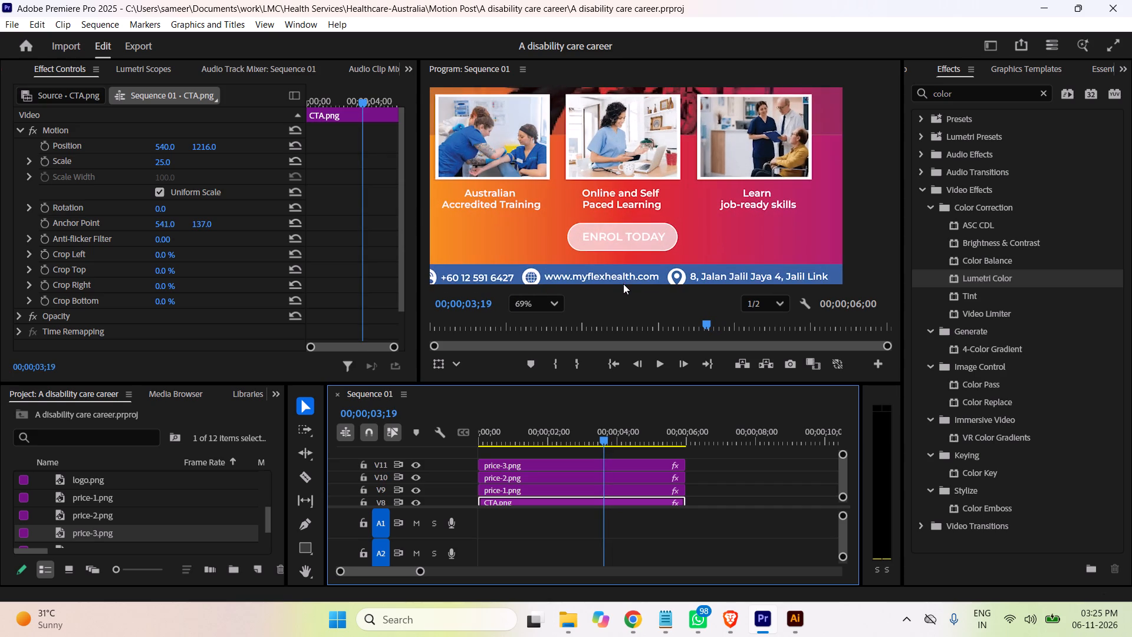
pyautogui.scroll(3, 623, 284)
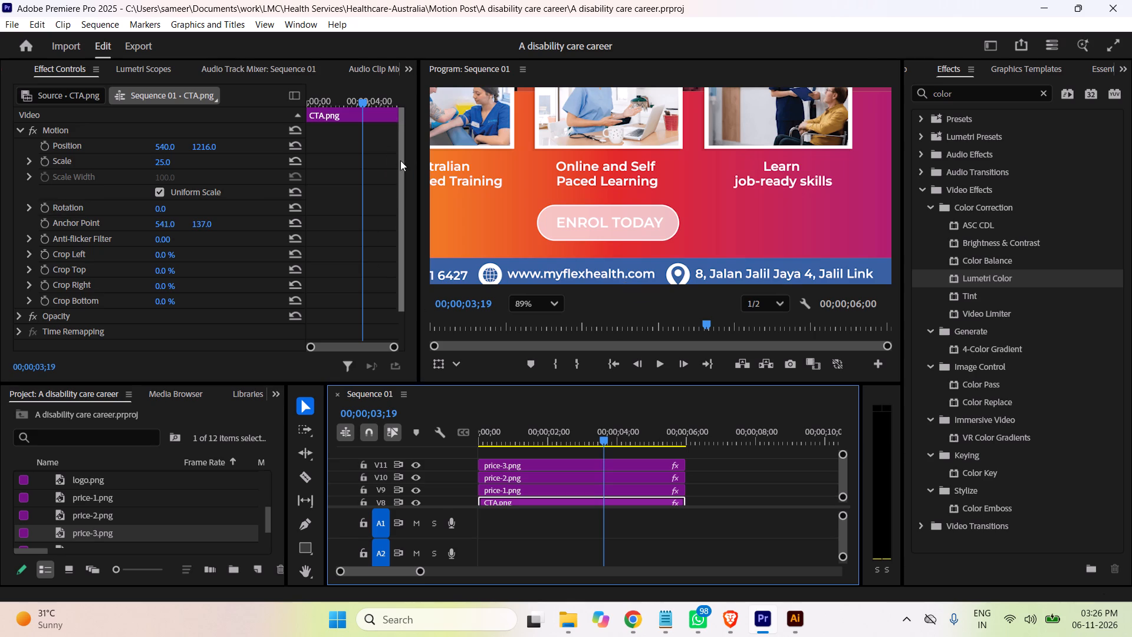
pyautogui.moveTo(364, 103); pyautogui.dragTo(272, 115)
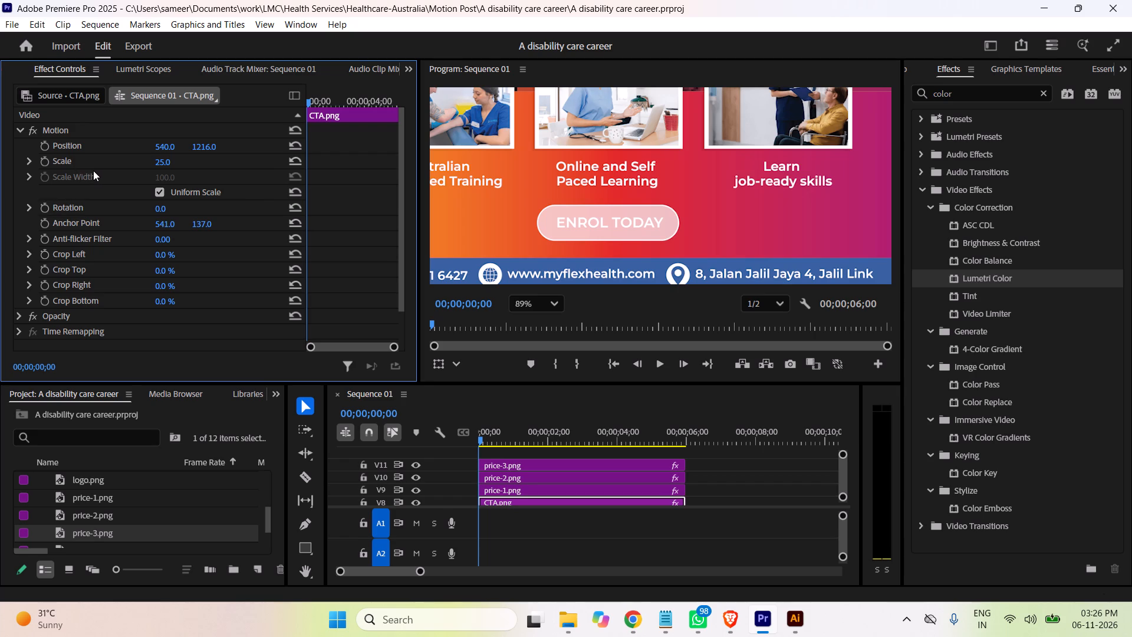
pyautogui.click(45, 159)
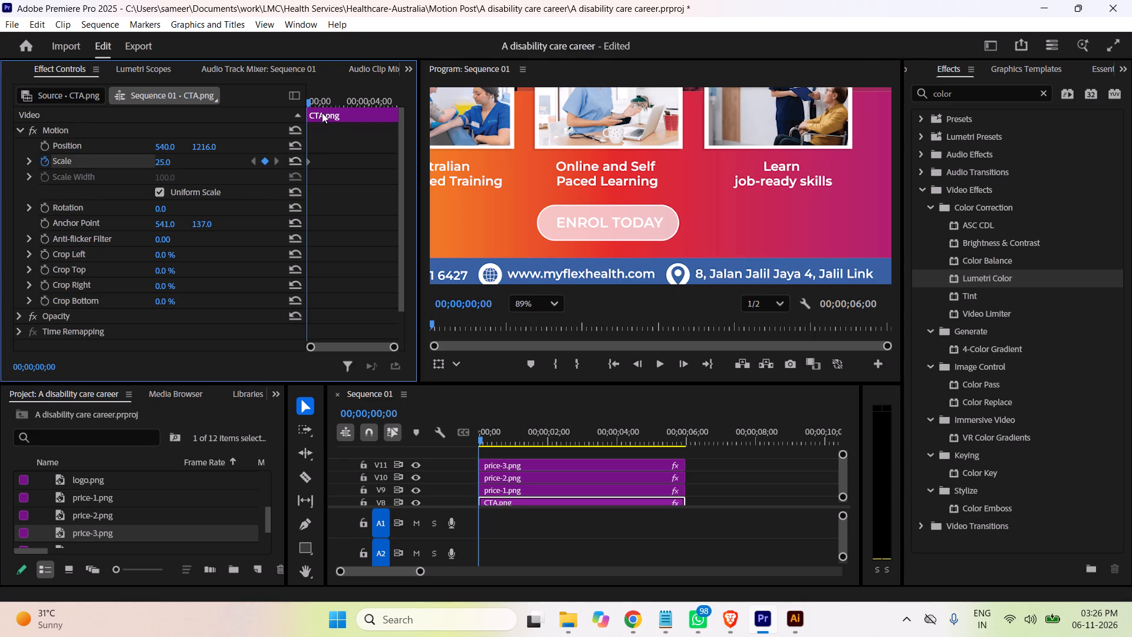
# Try a scale of 28 for CTA.png at 00;00;00;12, undo it, and keyframe the scale at 29 instead.
pyautogui.moveTo(310, 104); pyautogui.dragTo(328, 109)
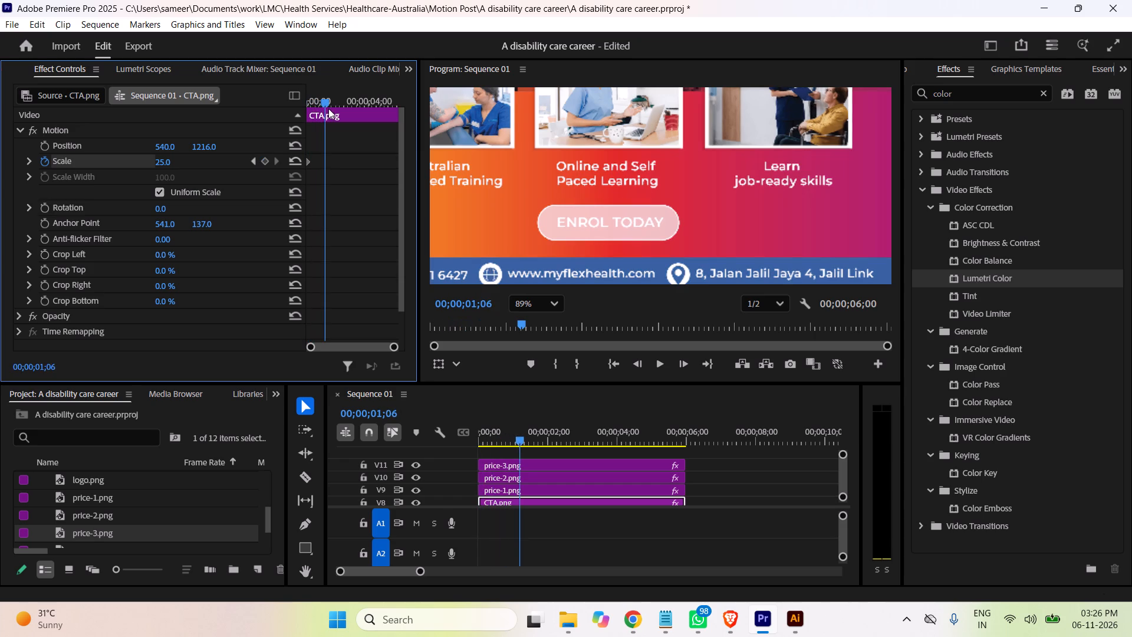
pyautogui.moveTo(328, 109); pyautogui.dragTo(329, 109)
pyautogui.moveTo(394, 349); pyautogui.dragTo(377, 349)
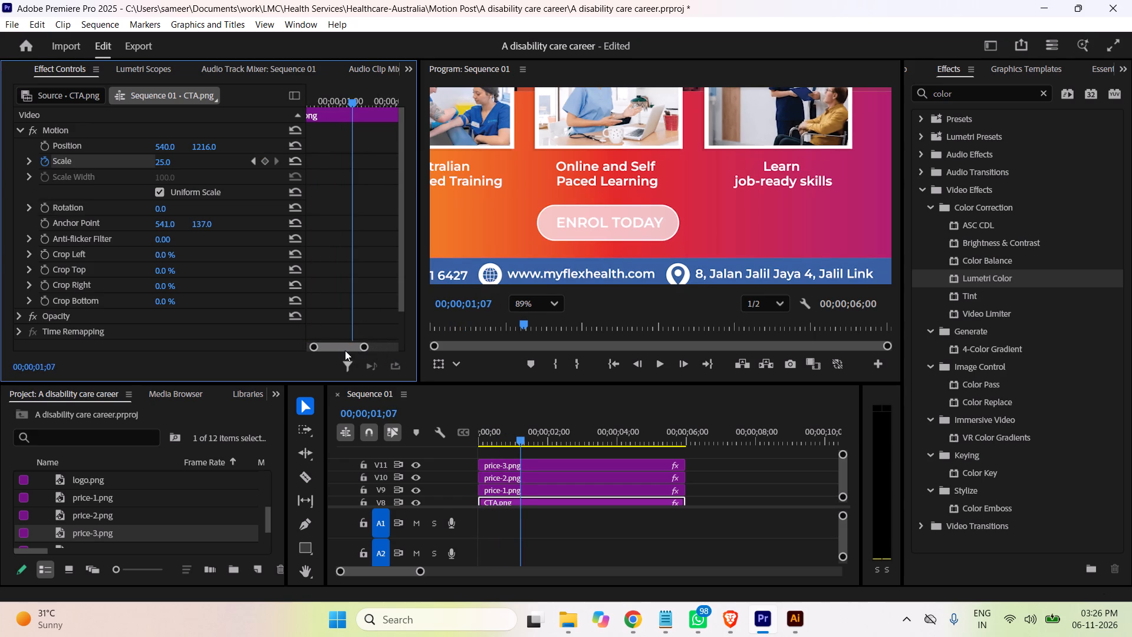
pyautogui.moveTo(342, 349); pyautogui.dragTo(320, 349)
pyautogui.moveTo(373, 106); pyautogui.dragTo(335, 118)
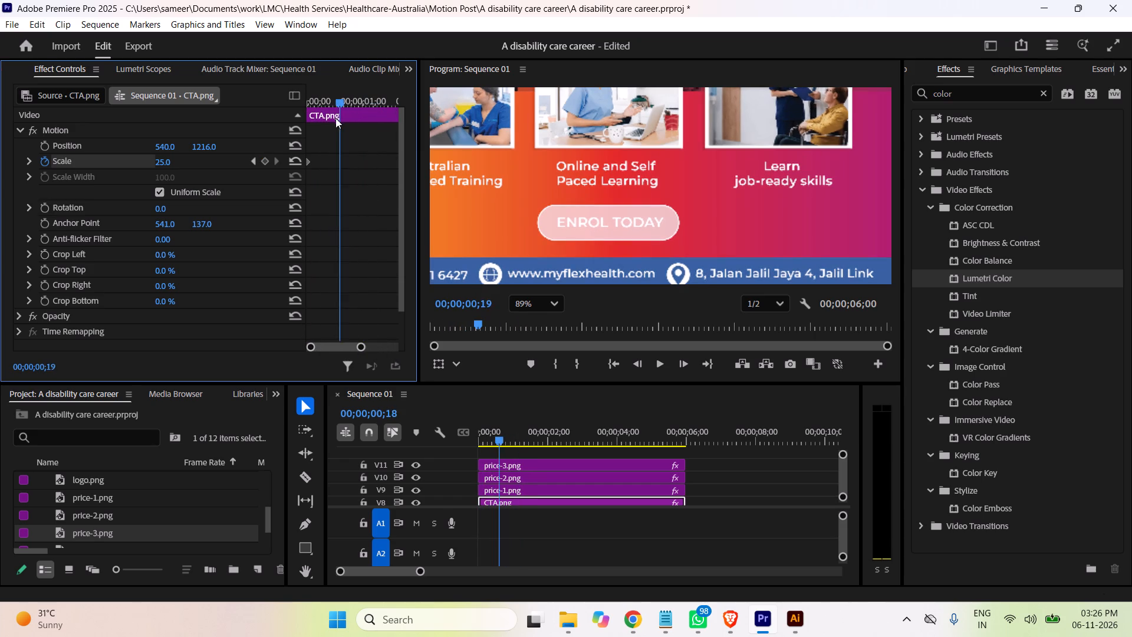
pyautogui.moveTo(335, 118); pyautogui.dragTo(327, 122)
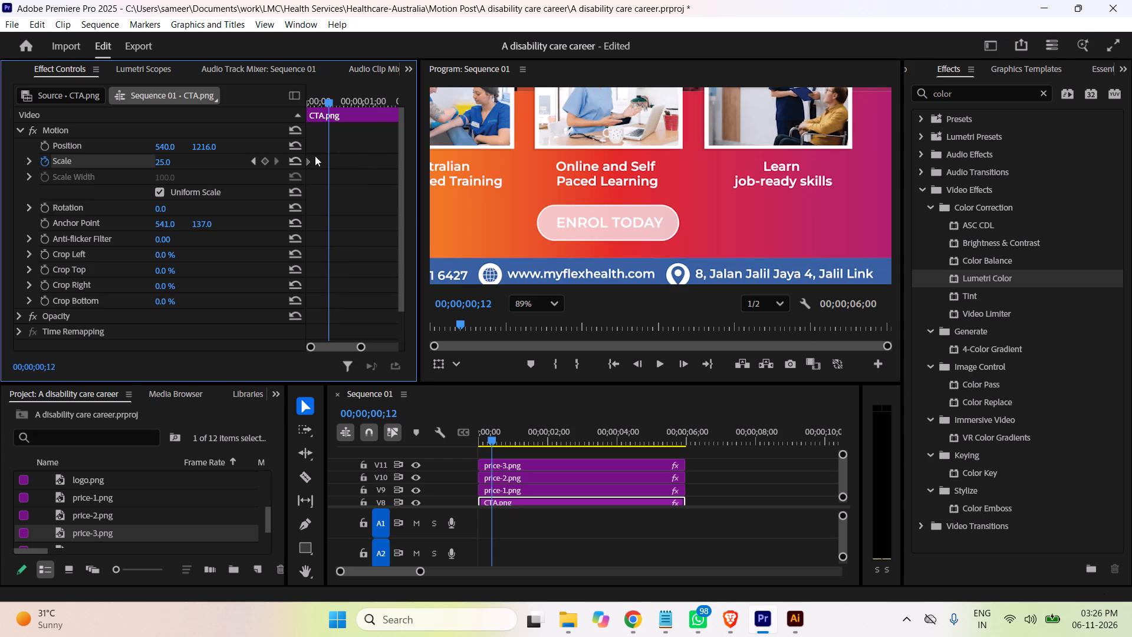
pyautogui.click(159, 161)
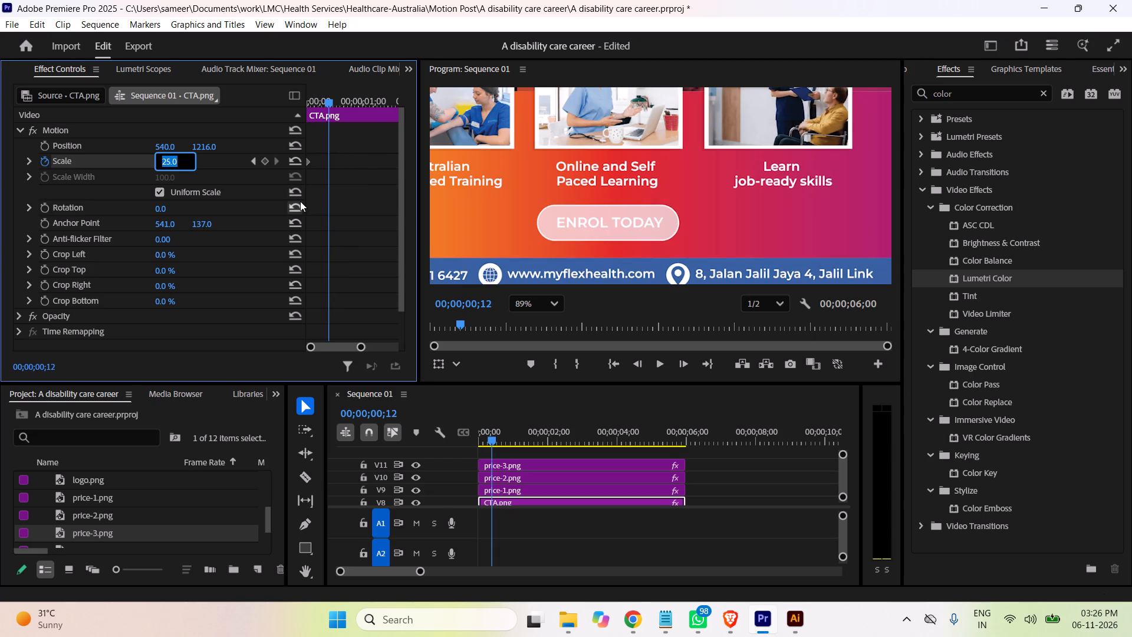
pyautogui.write('28')
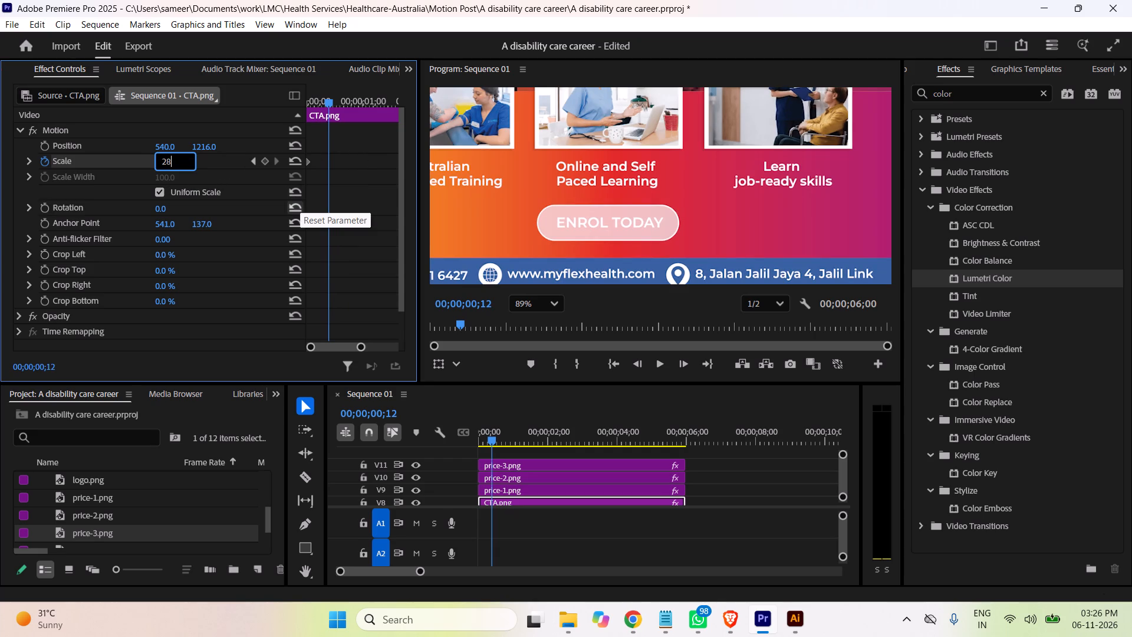
pyautogui.press('Return')
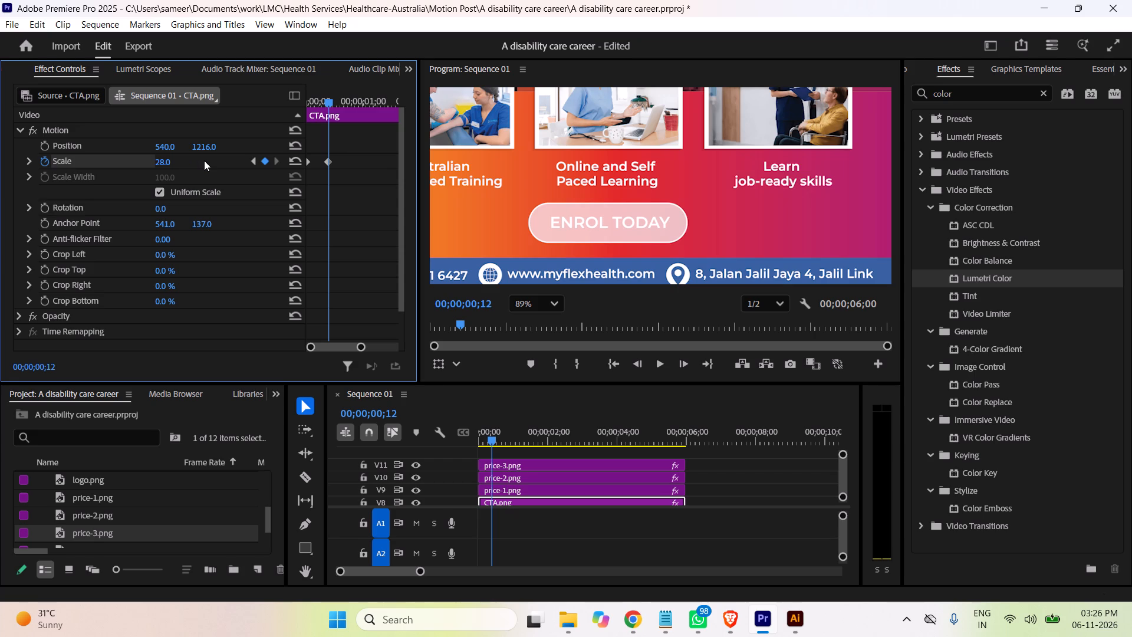
pyautogui.hotkey('ctrl', 'z')
pyautogui.click(162, 164)
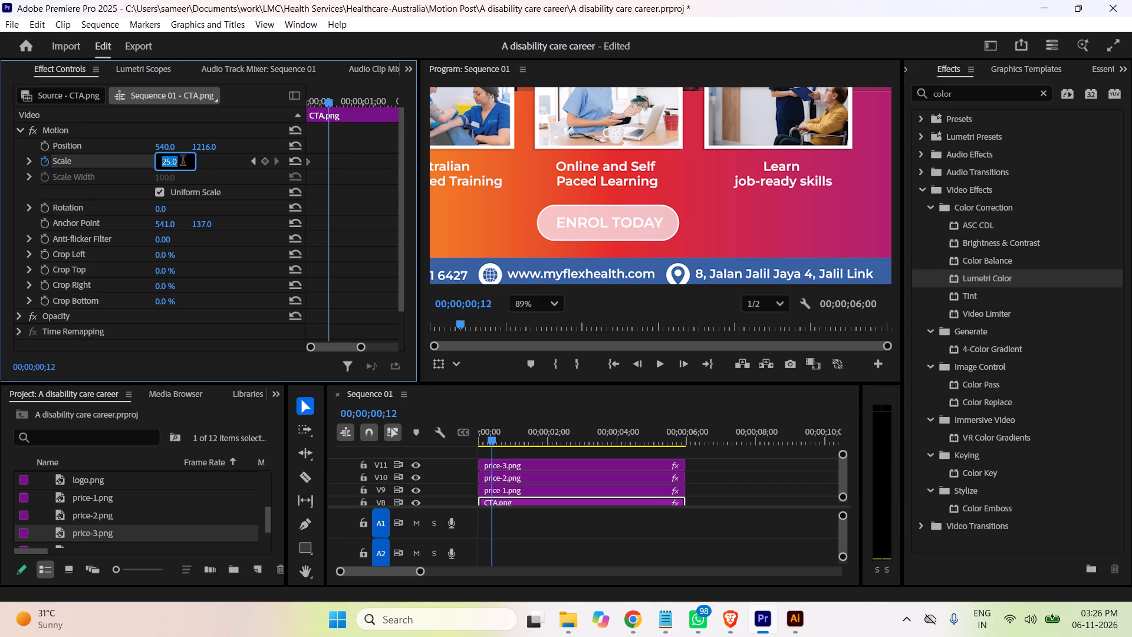
pyautogui.write('29')
pyautogui.press('Return')
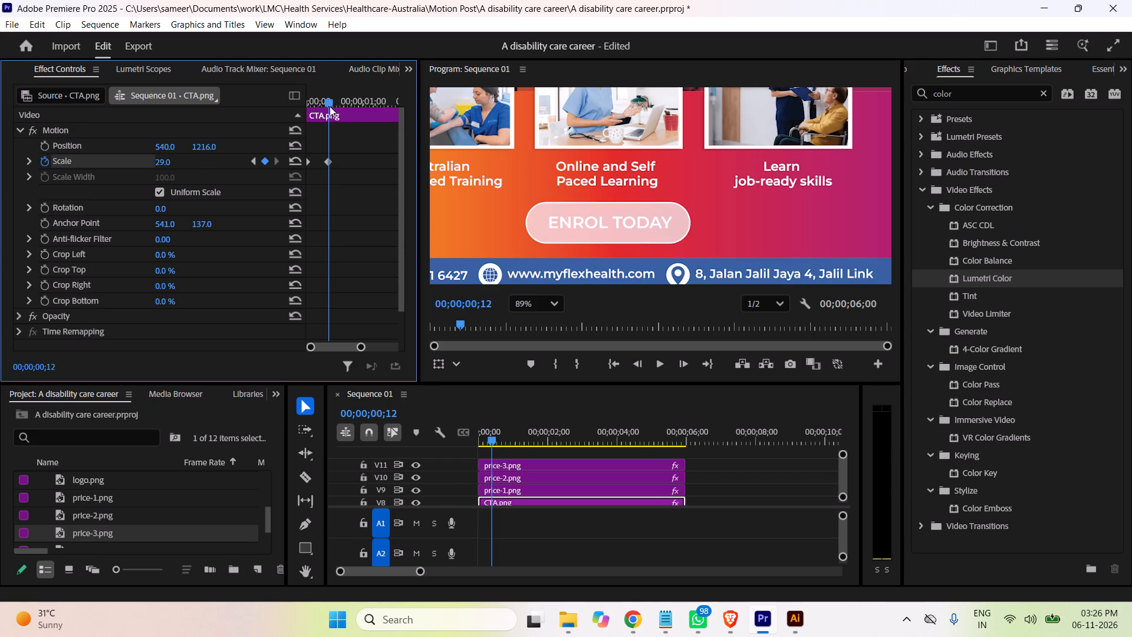
# Keyframe the CTA.png scale back at 25 at 00;00;00;16 and scrub through the opening pulse to check it.
pyautogui.moveTo(328, 105); pyautogui.dragTo(336, 110)
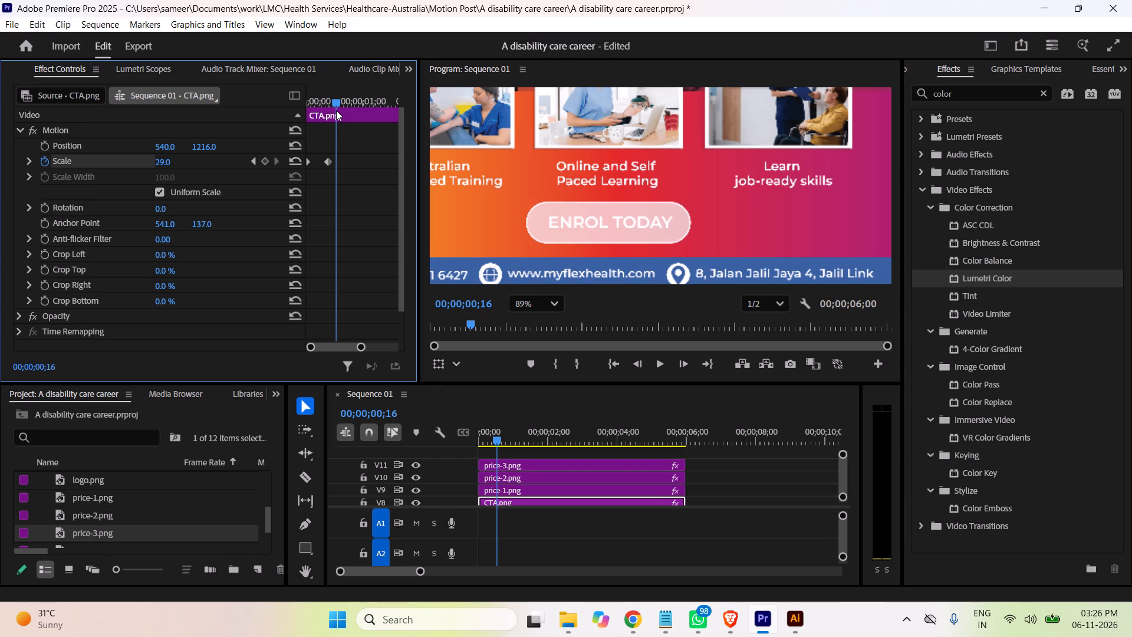
pyautogui.click(160, 163)
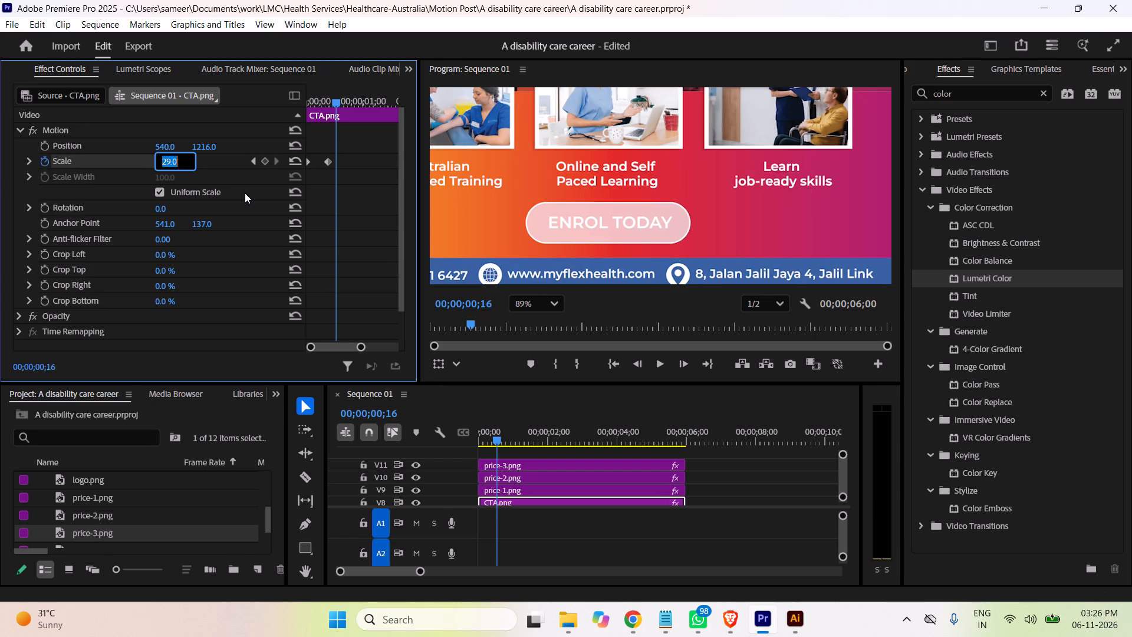
pyautogui.write('25')
pyautogui.press('Return')
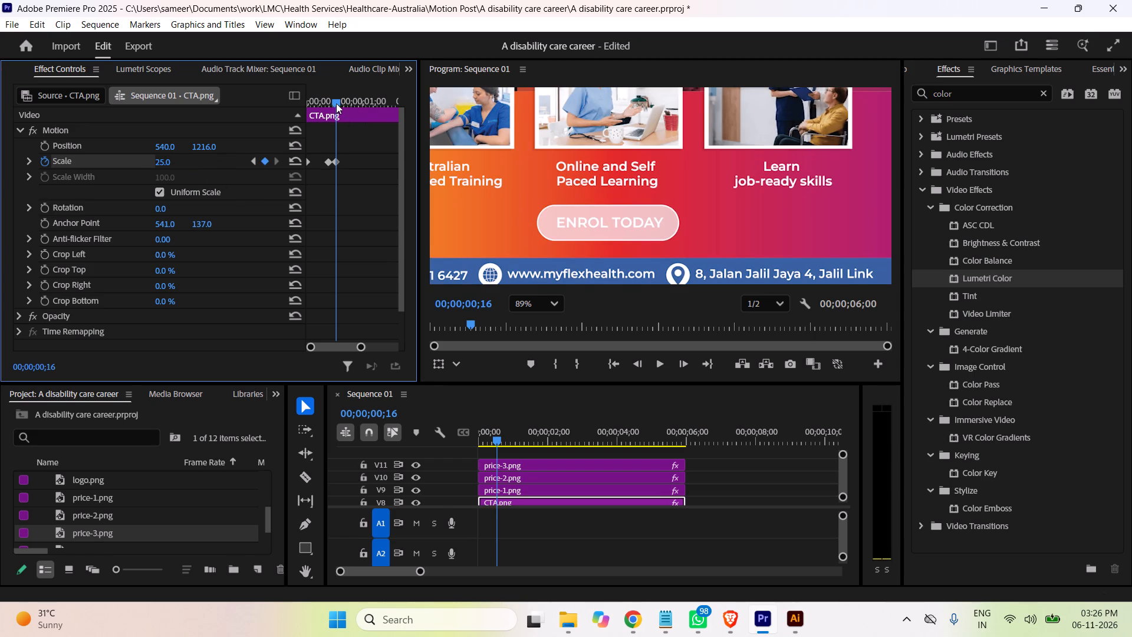
pyautogui.moveTo(336, 103); pyautogui.dragTo(335, 107)
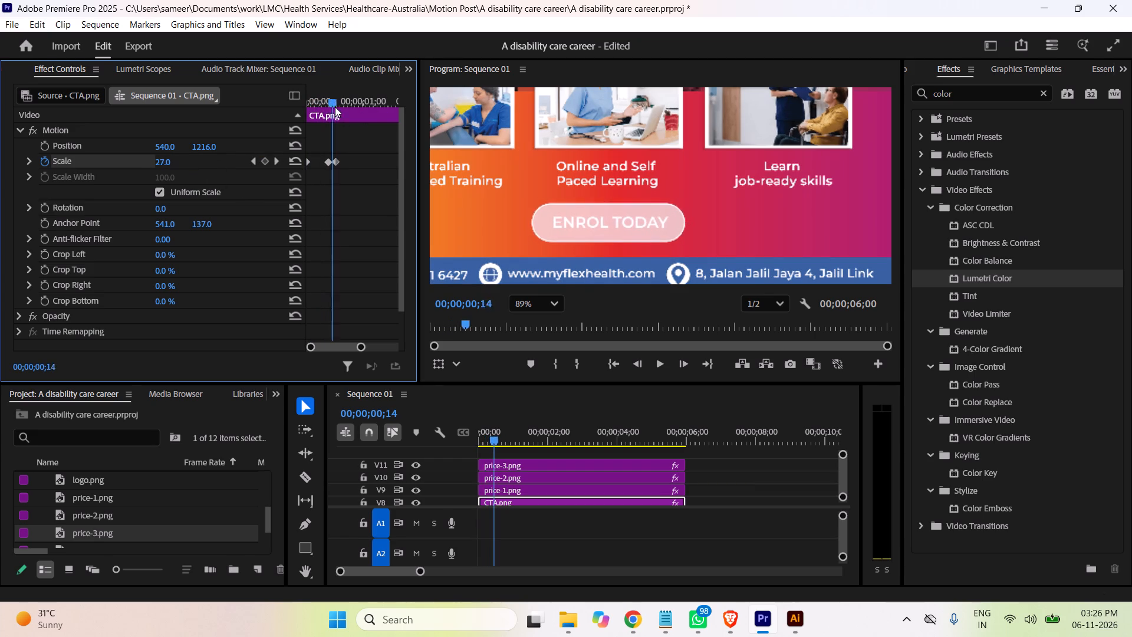
pyautogui.moveTo(335, 107); pyautogui.dragTo(306, 110)
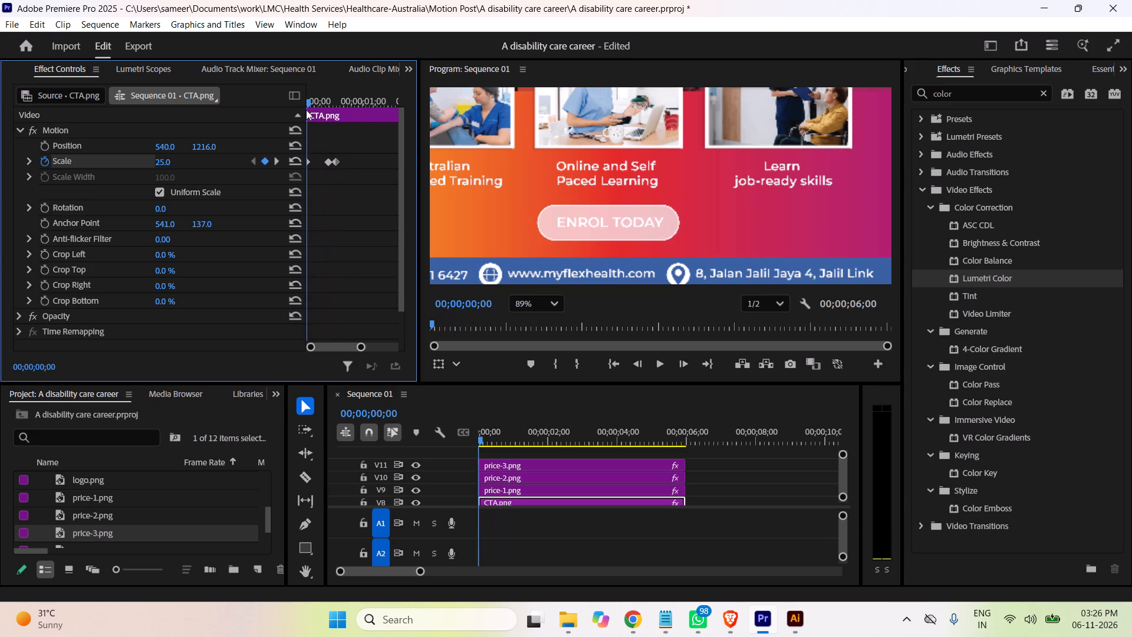
pyautogui.moveTo(306, 110); pyautogui.dragTo(295, 112)
pyautogui.moveTo(295, 112); pyautogui.dragTo(341, 116)
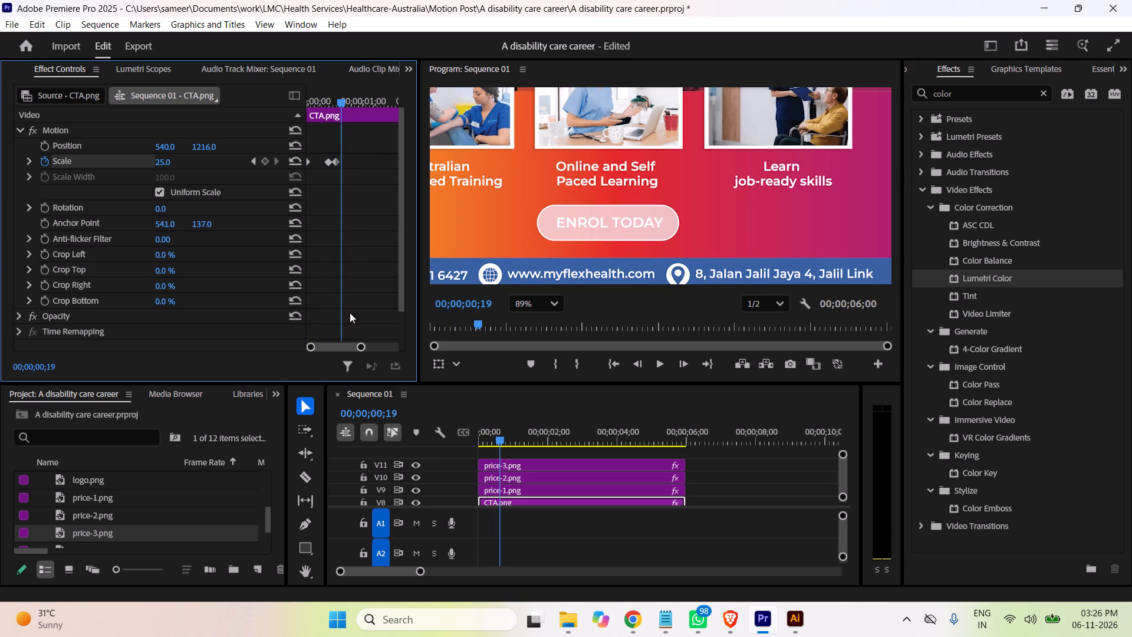
# Duplicate the CTA.png pulse's scale keyframes three times at even intervals, spreading the copies to the end of the clip.
pyautogui.moveTo(361, 348); pyautogui.dragTo(394, 347)
pyautogui.moveTo(335, 155); pyautogui.dragTo(302, 163)
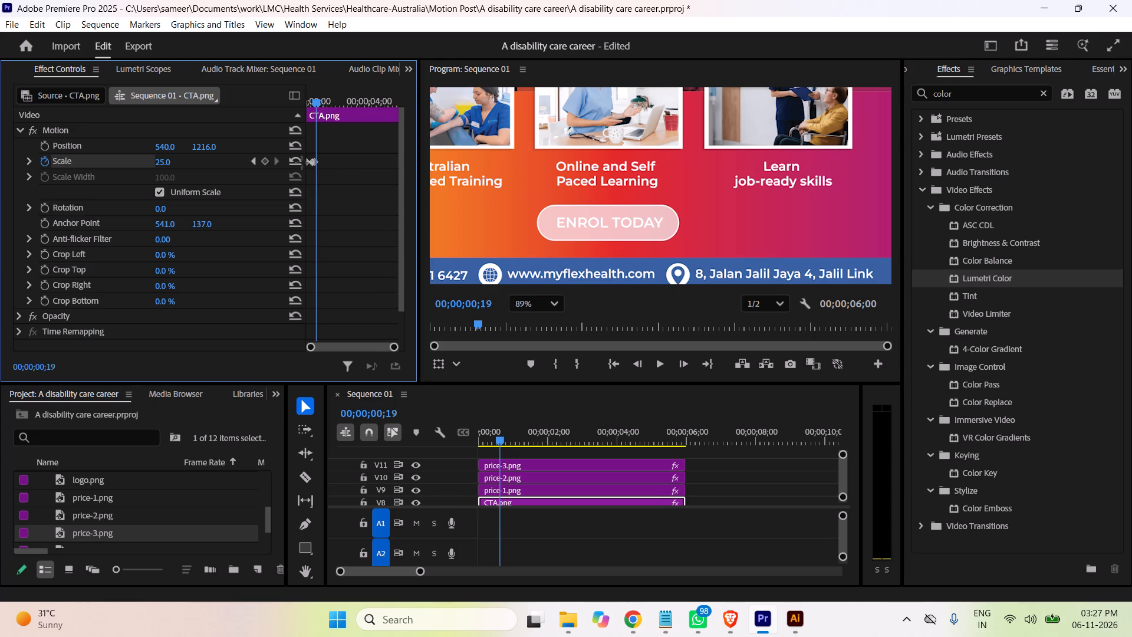
pyautogui.moveTo(302, 163); pyautogui.dragTo(300, 170)
pyautogui.keyDown('alt'); pyautogui.moveTo(314, 165); pyautogui.dragTo(338, 165); pyautogui.keyUp('alt')
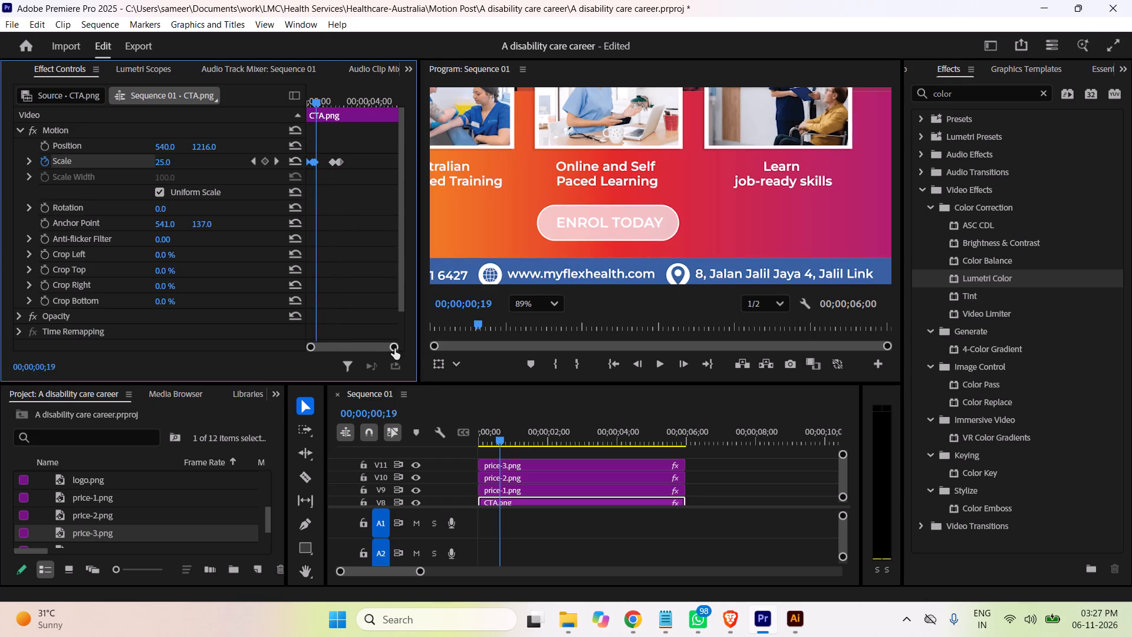
pyautogui.moveTo(394, 349); pyautogui.dragTo(435, 347)
pyautogui.click(360, 157)
pyautogui.moveTo(363, 155); pyautogui.dragTo(324, 172)
pyautogui.keyDown('alt'); pyautogui.moveTo(340, 164); pyautogui.dragTo(353, 164); pyautogui.keyUp('alt')
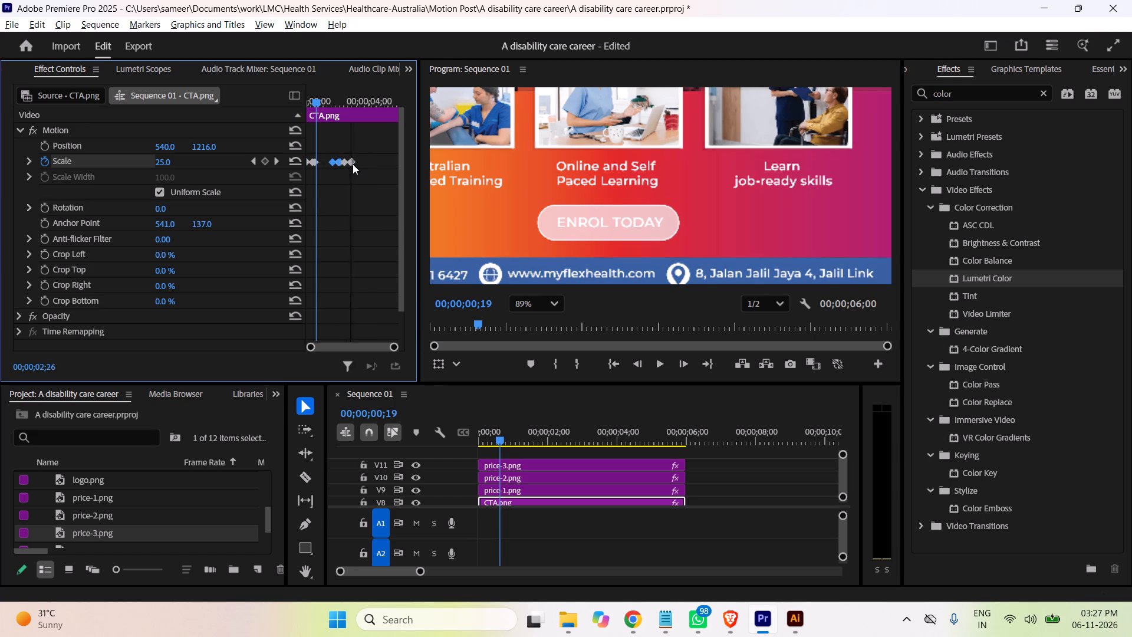
pyautogui.keyDown('alt'); pyautogui.moveTo(353, 164); pyautogui.dragTo(367, 165); pyautogui.keyUp('alt')
pyautogui.click(384, 157)
pyautogui.moveTo(383, 155); pyautogui.dragTo(354, 172)
pyautogui.keyDown('alt'); pyautogui.moveTo(368, 165); pyautogui.dragTo(393, 165); pyautogui.keyUp('alt')
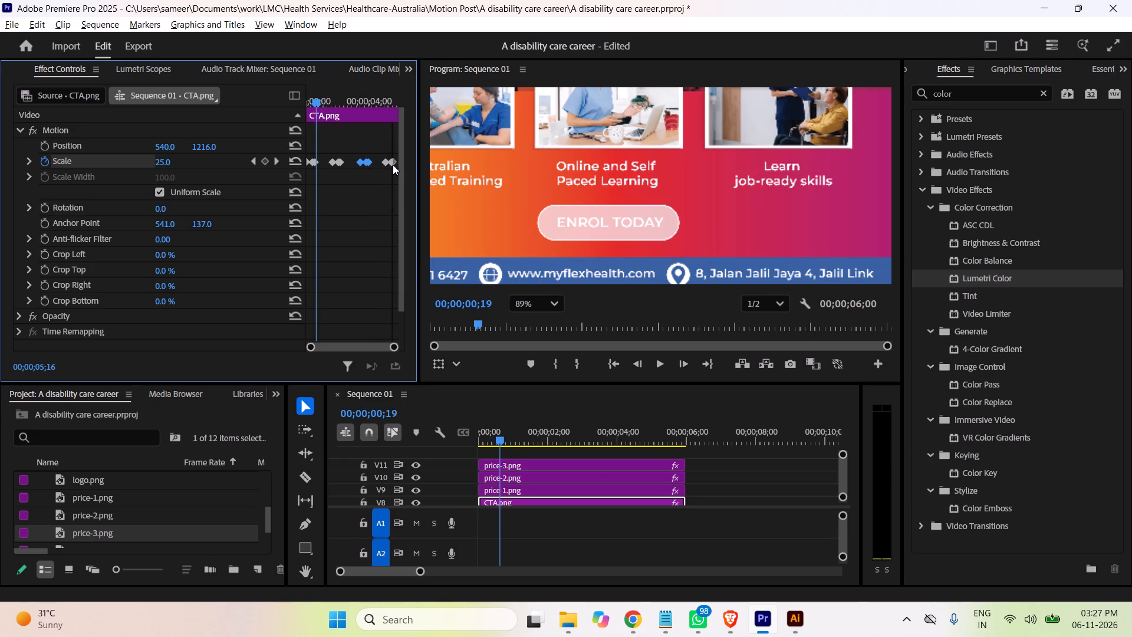
pyautogui.keyDown('alt'); pyautogui.moveTo(393, 165); pyautogui.dragTo(394, 165); pyautogui.keyUp('alt')
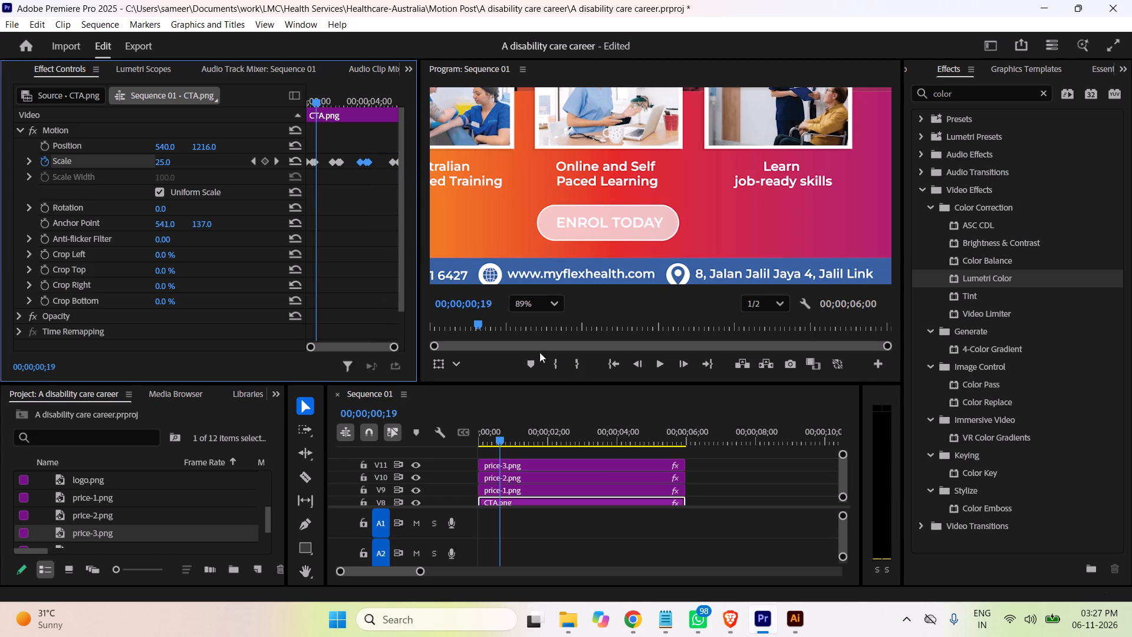
# Play the sequence from the start, fit the whole post in the preview, and scrub through it to check the repeating CTA pulse.
pyautogui.moveTo(499, 439); pyautogui.dragTo(464, 440)
pyautogui.press('space')
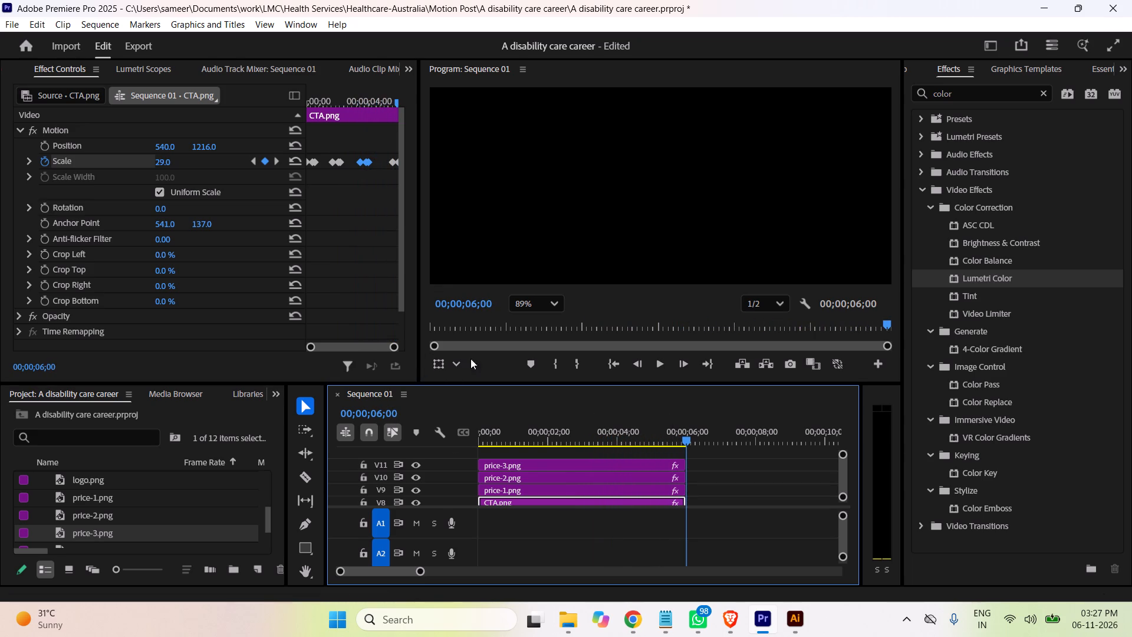
pyautogui.click(550, 304)
pyautogui.click(541, 328)
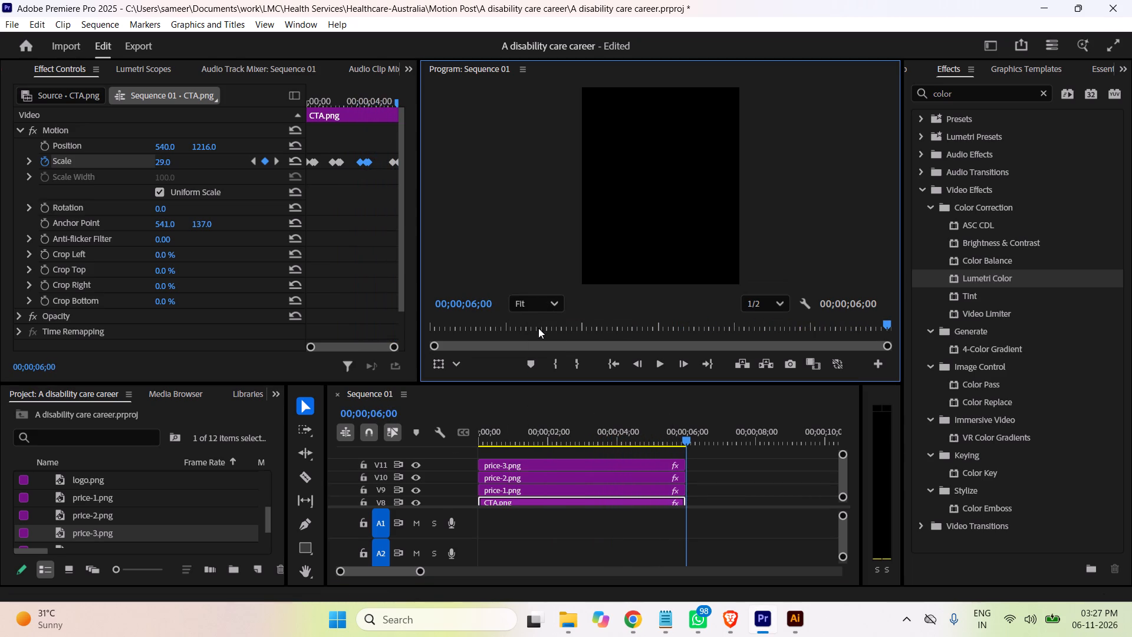
pyautogui.moveTo(686, 438); pyautogui.dragTo(567, 445)
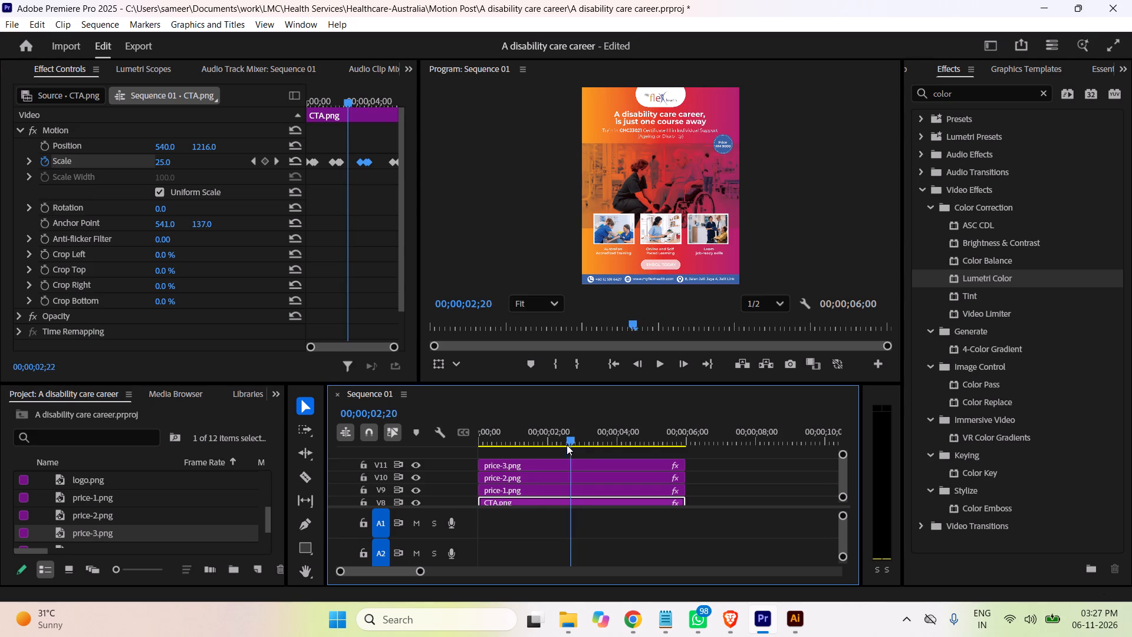
pyautogui.moveTo(567, 445); pyautogui.dragTo(537, 446)
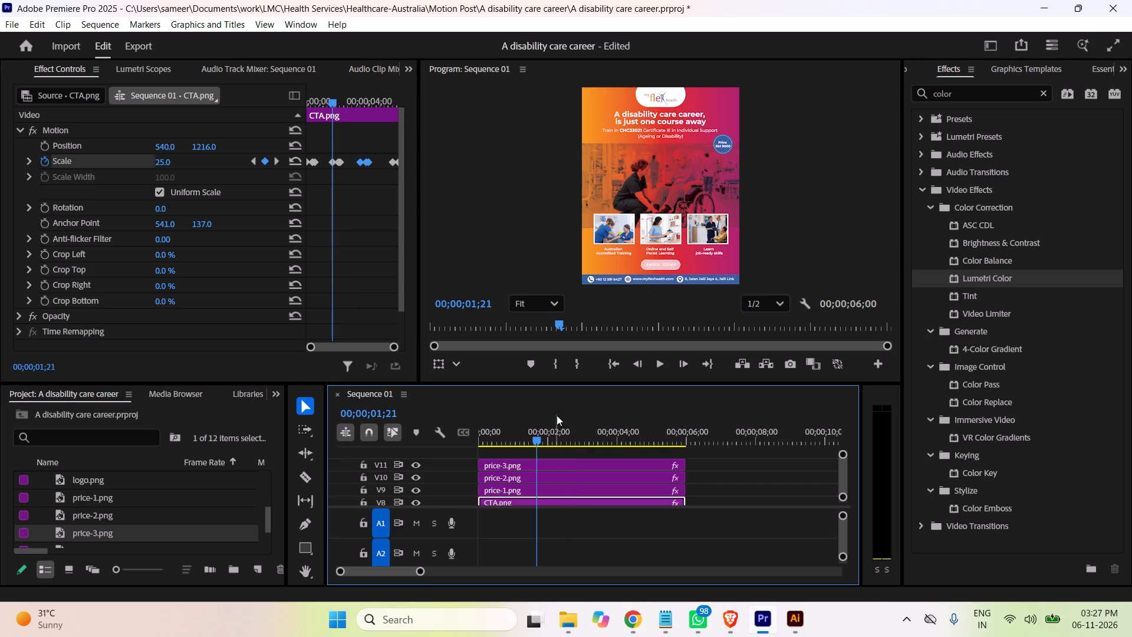
pyautogui.moveTo(536, 439); pyautogui.dragTo(486, 439)
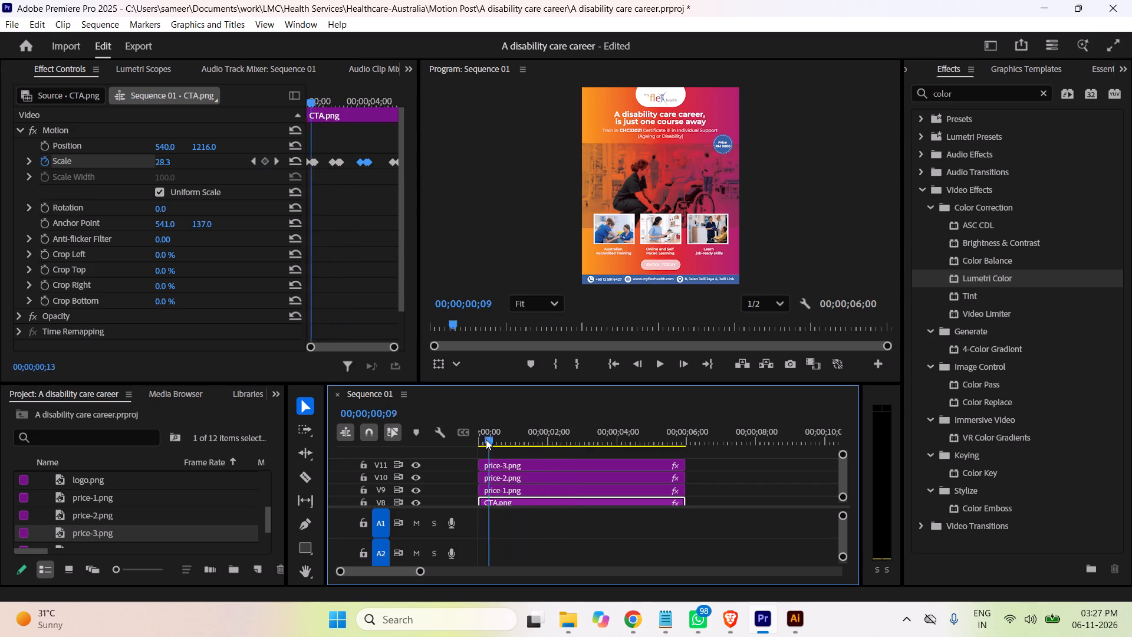
pyautogui.moveTo(486, 439); pyautogui.dragTo(585, 442)
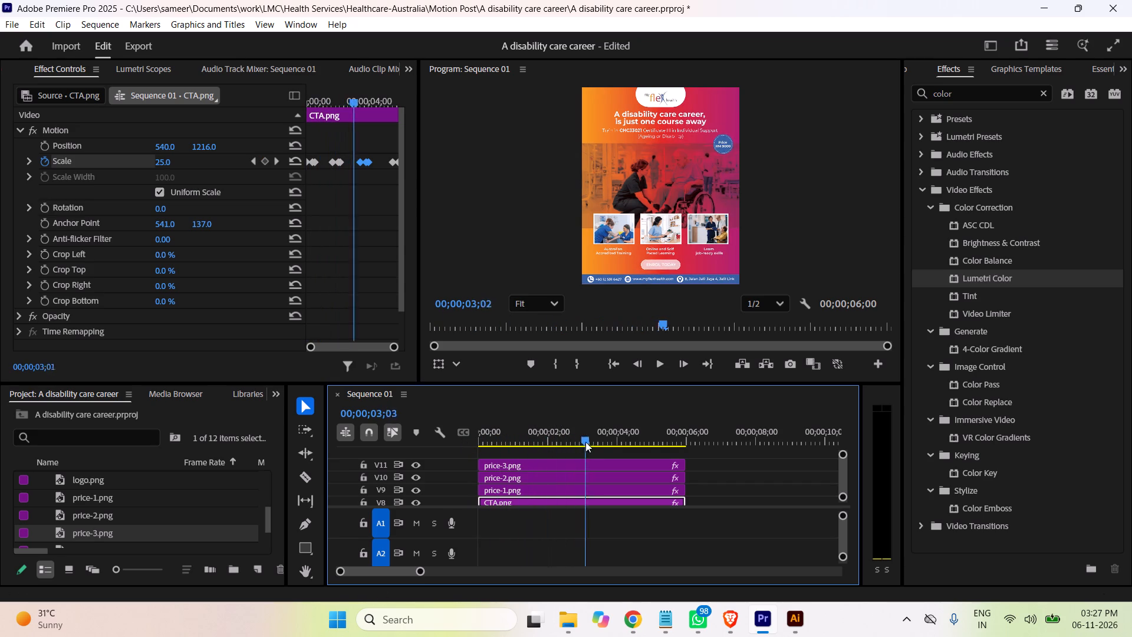
pyautogui.moveTo(585, 442); pyautogui.dragTo(497, 442)
# Save the project.
pyautogui.hotkey('ctrl', 's')
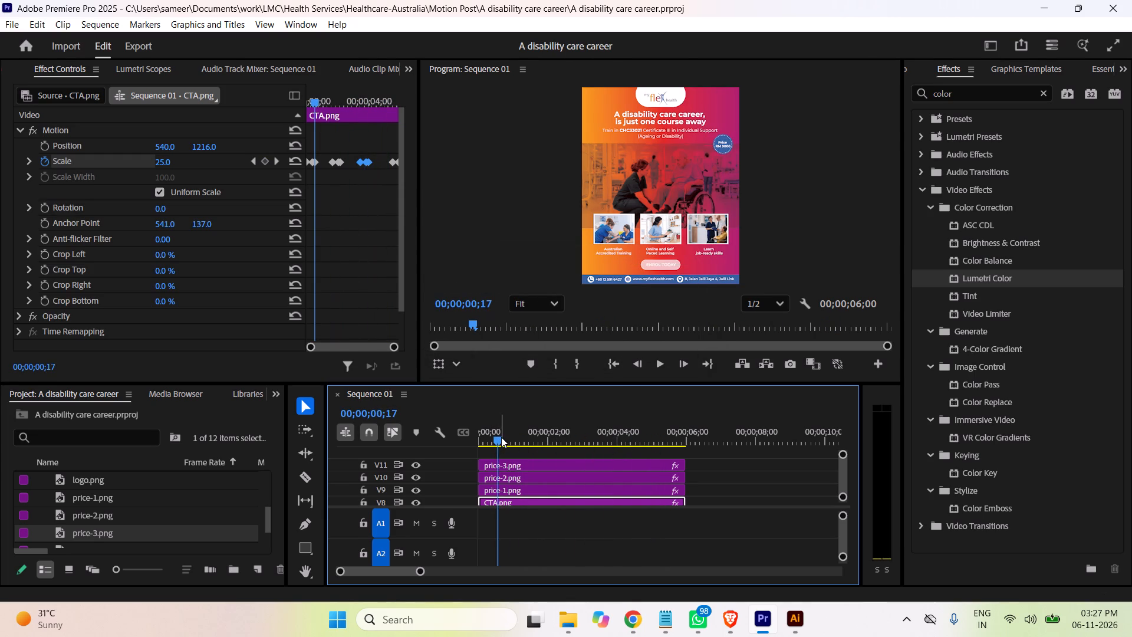
# Toggle tracks V3, V5 and V6 off and back on to identify which clip holds the wheelchair photo.
pyautogui.click(843, 477)
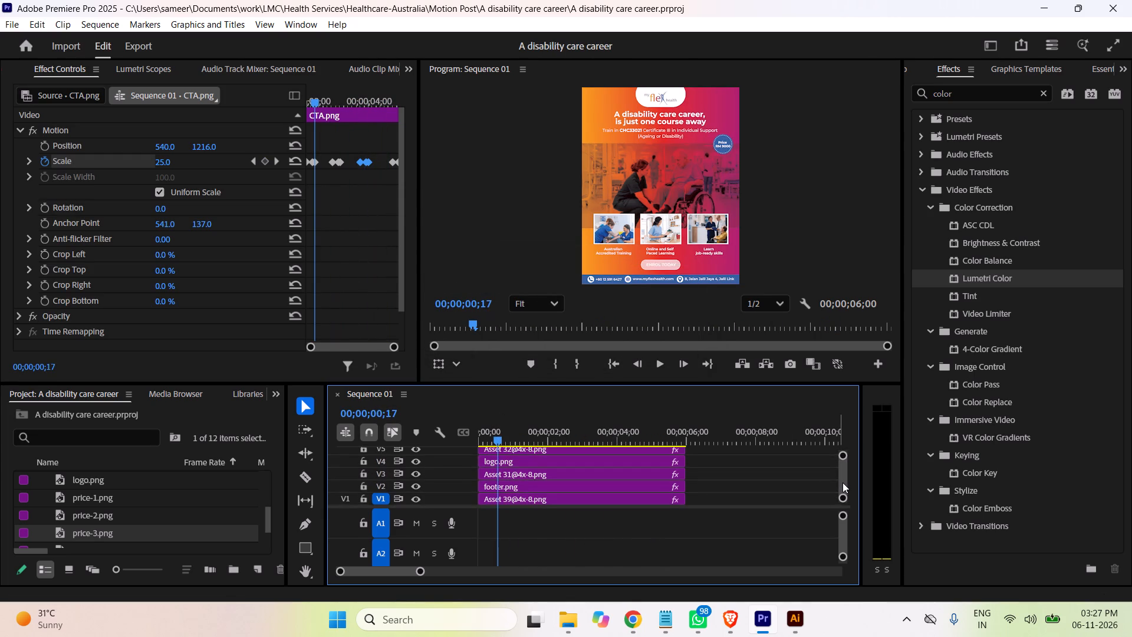
pyautogui.click(414, 476)
pyautogui.click(414, 476)
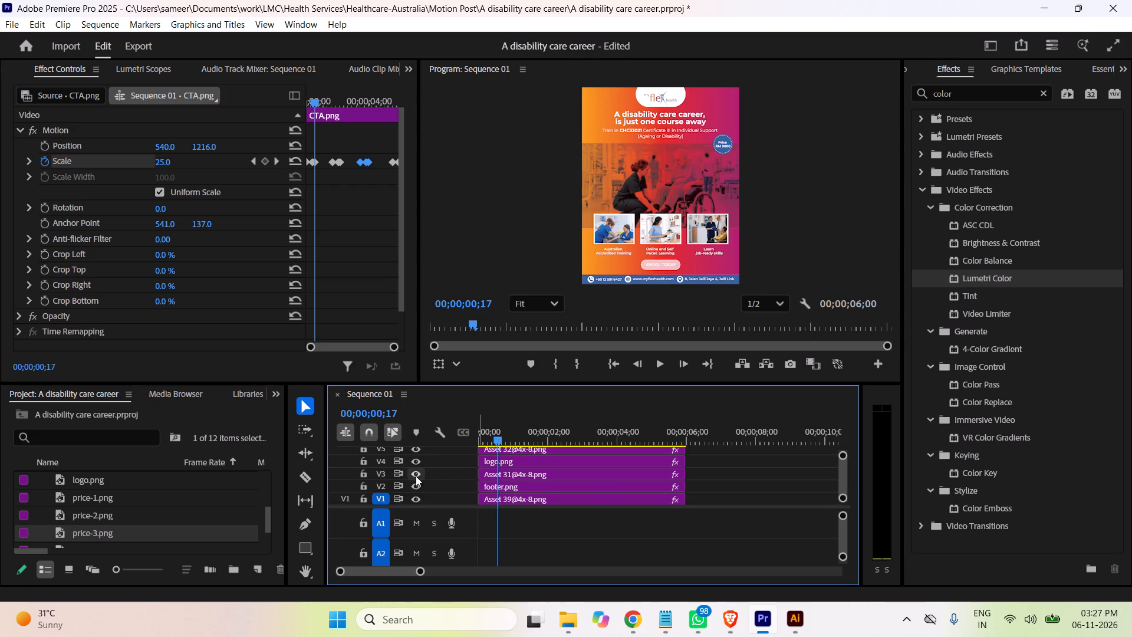
pyautogui.click(844, 480)
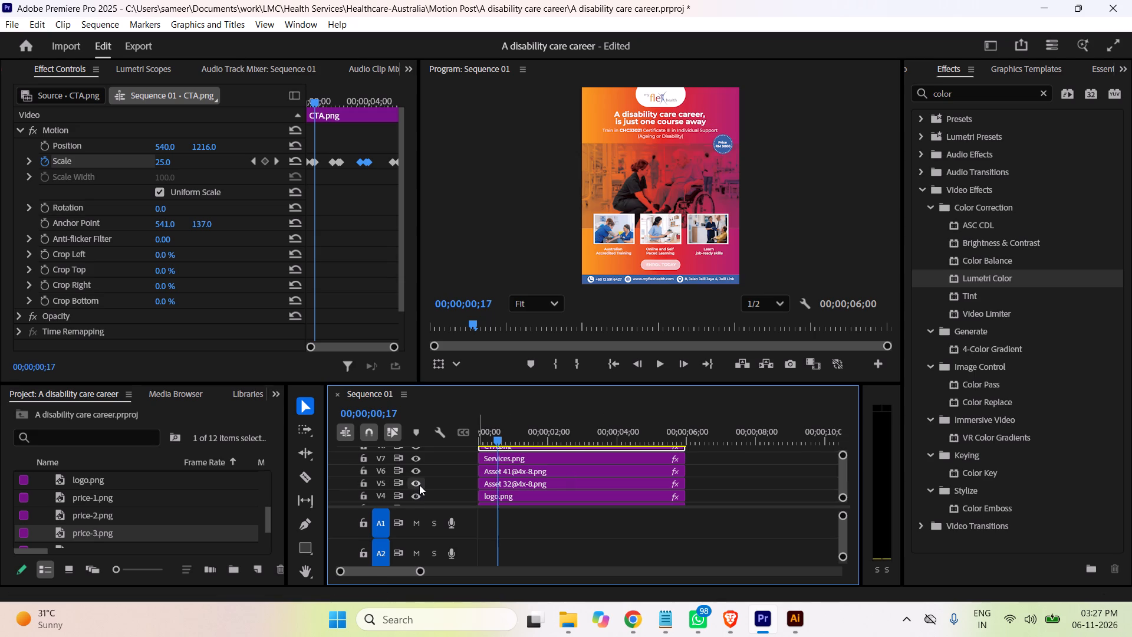
pyautogui.click(419, 484)
pyautogui.click(419, 484)
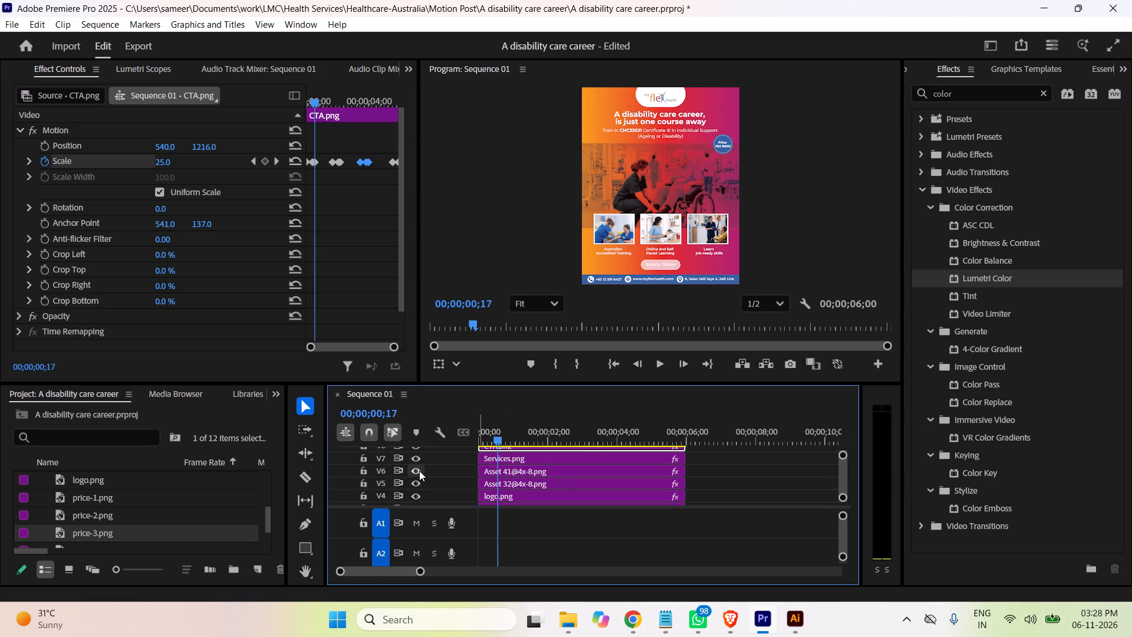
pyautogui.click(417, 470)
pyautogui.click(417, 470)
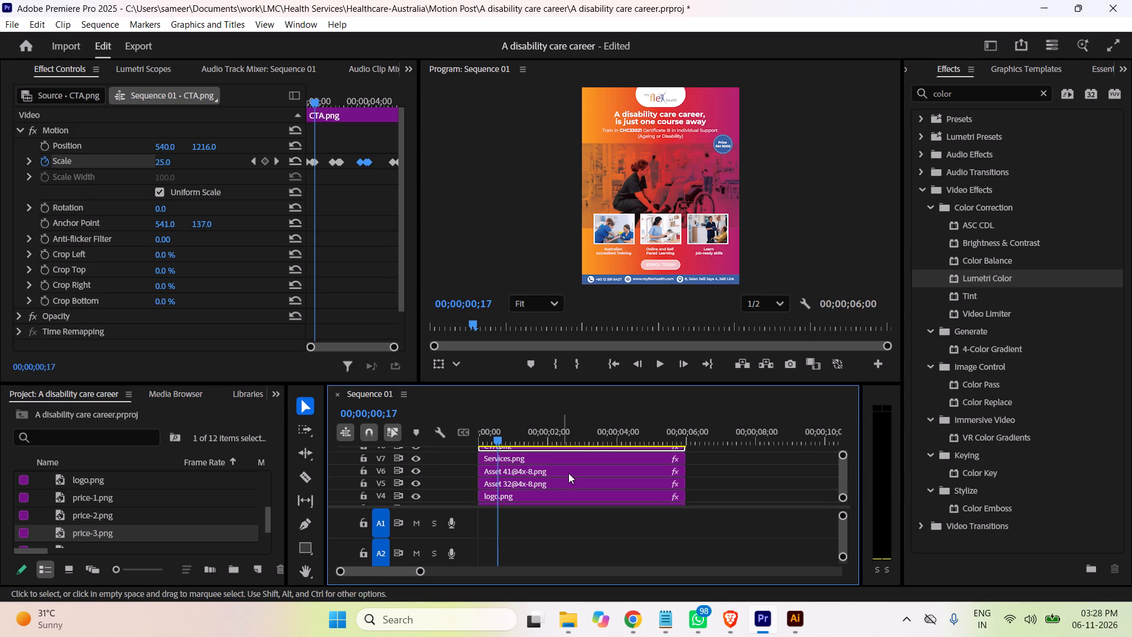
pyautogui.click(559, 471)
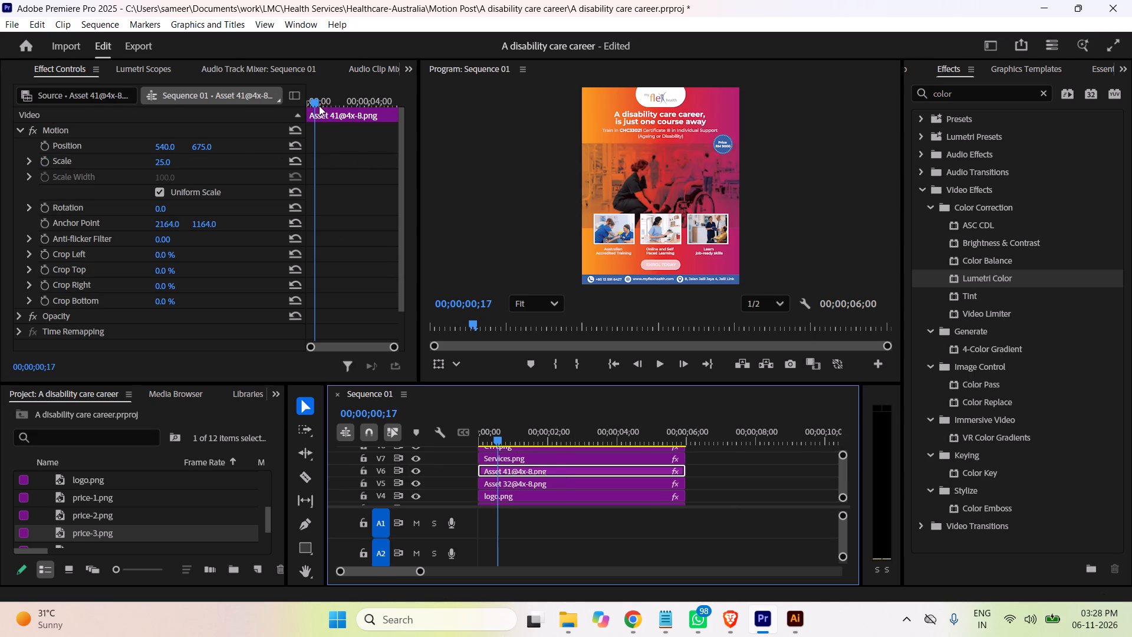
pyautogui.moveTo(315, 104); pyautogui.dragTo(266, 107)
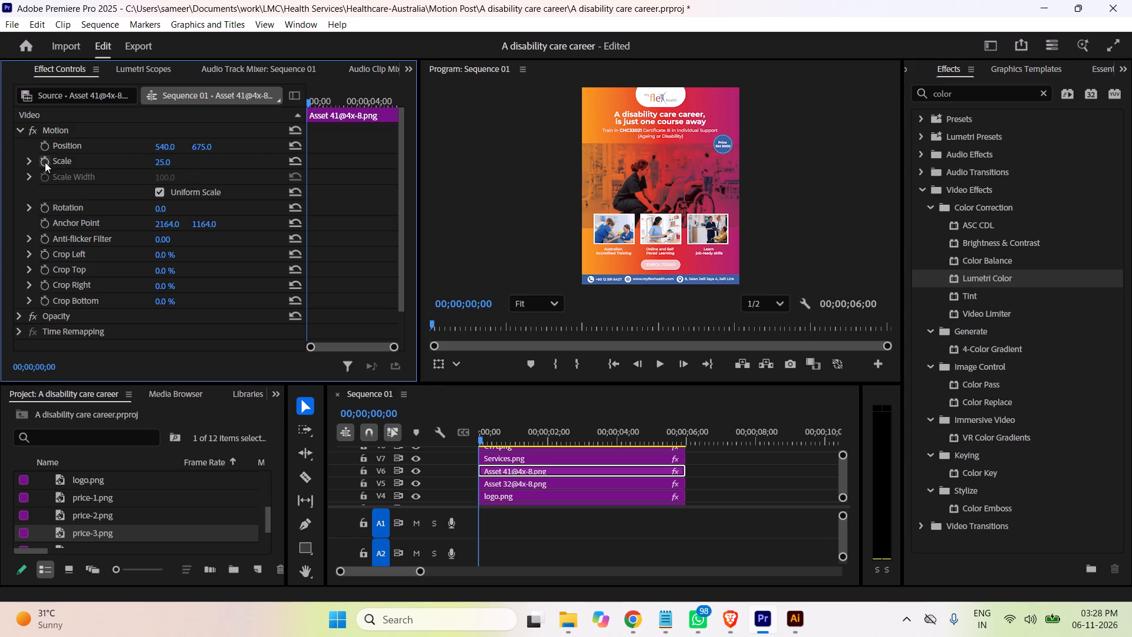
pyautogui.click(45, 162)
pyautogui.moveTo(309, 103); pyautogui.dragTo(406, 115)
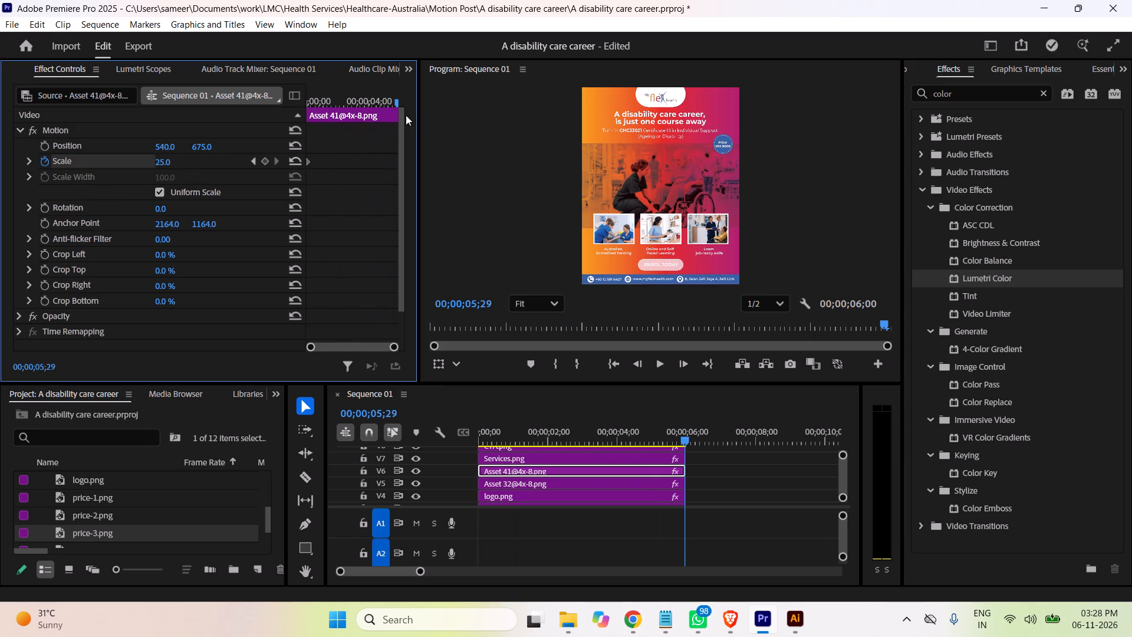
pyautogui.moveTo(406, 115); pyautogui.dragTo(408, 115)
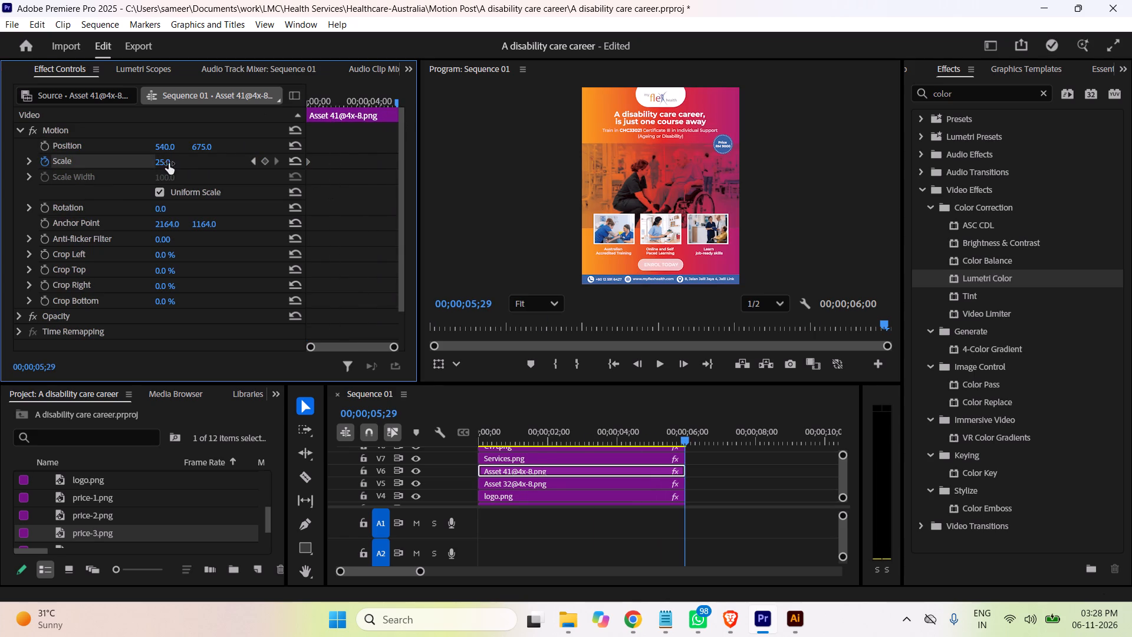
pyautogui.click(159, 163)
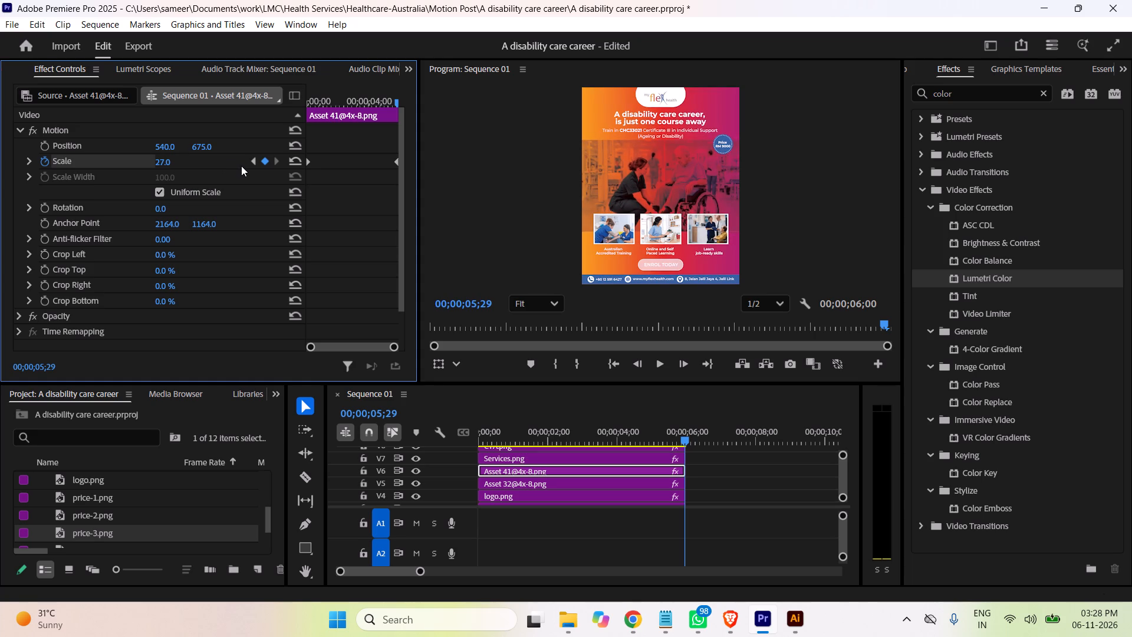
pyautogui.hotkey('ctrl', 'z')
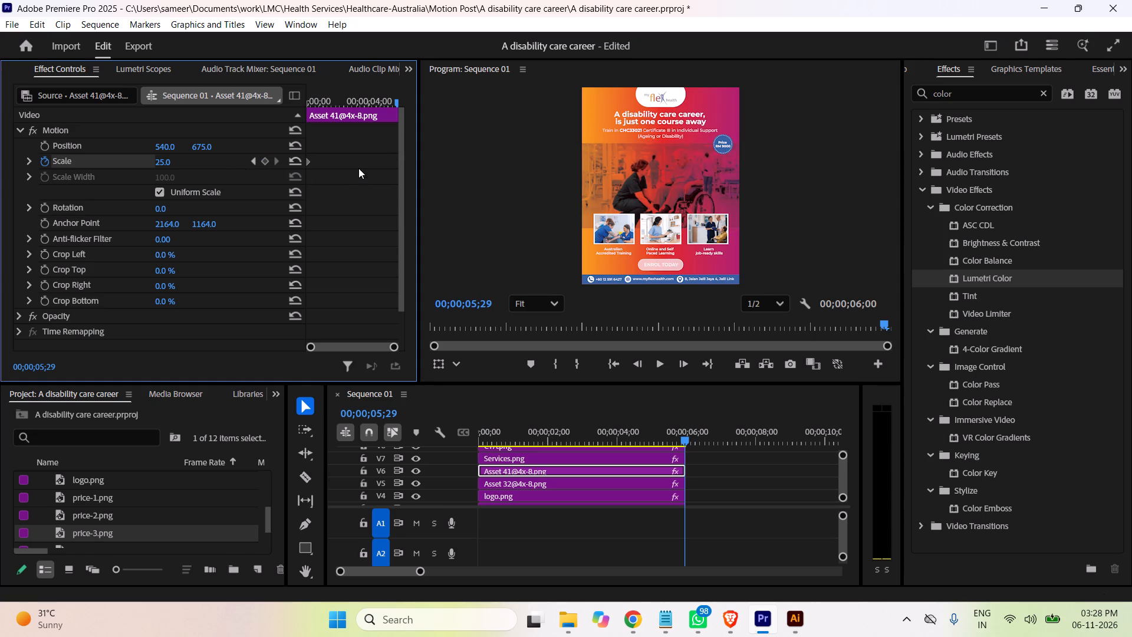
pyautogui.click(44, 145)
pyautogui.hotkey('ctrl', 'z')
pyautogui.moveTo(397, 103); pyautogui.dragTo(283, 108)
pyautogui.click(45, 147)
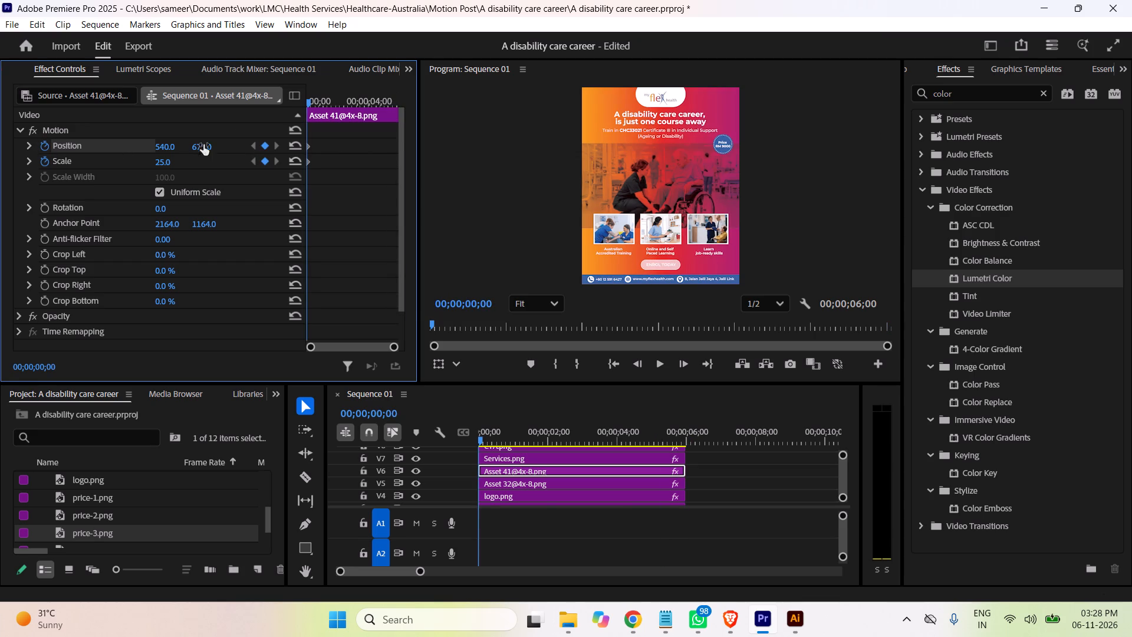
pyautogui.moveTo(307, 103); pyautogui.dragTo(404, 117)
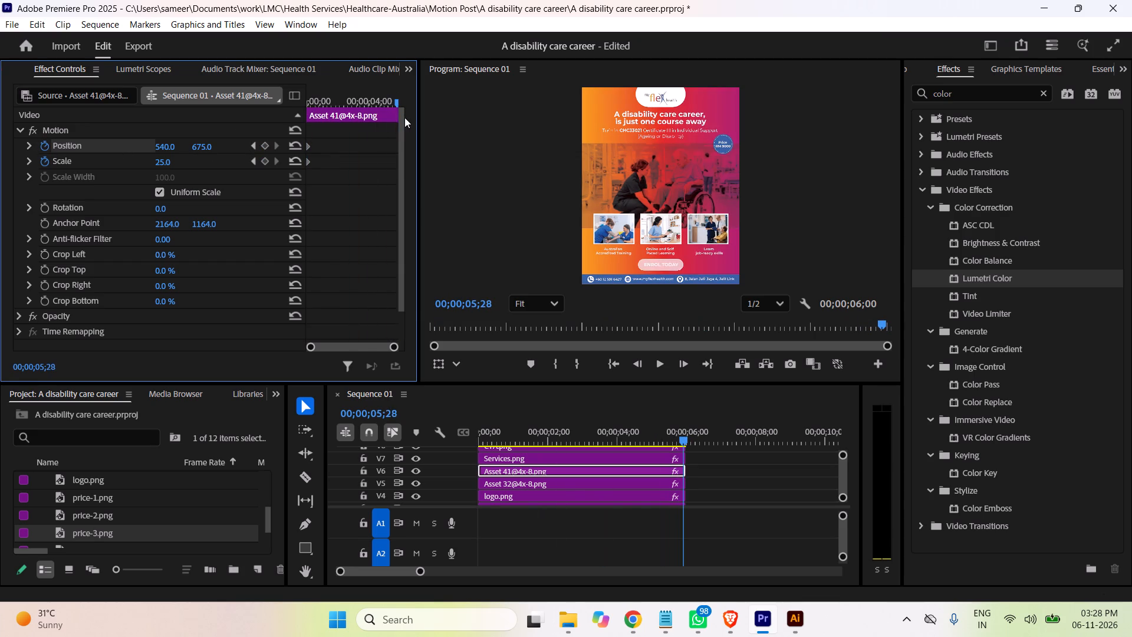
pyautogui.click(161, 163)
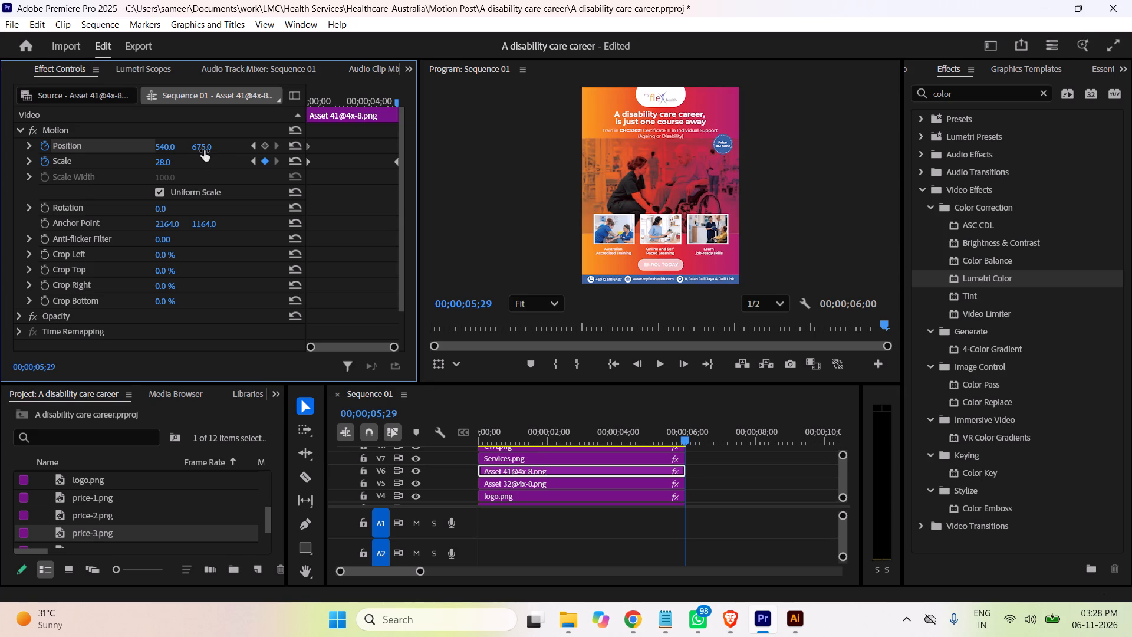
pyautogui.moveTo(198, 149); pyautogui.dragTo(200, 149)
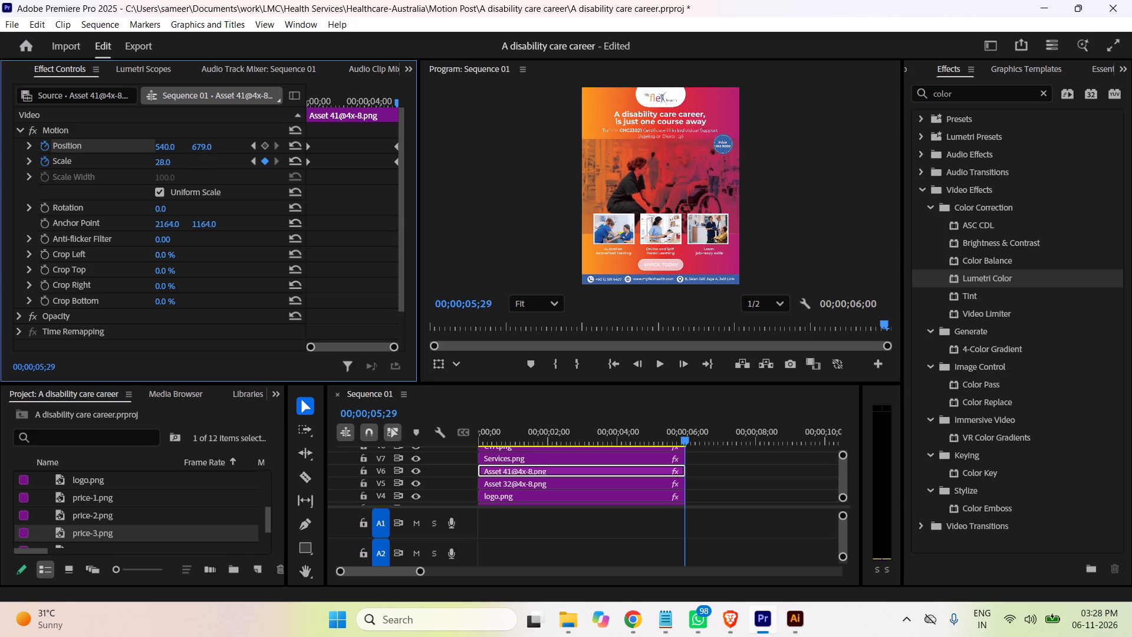
pyautogui.moveTo(200, 149); pyautogui.dragTo(212, 147)
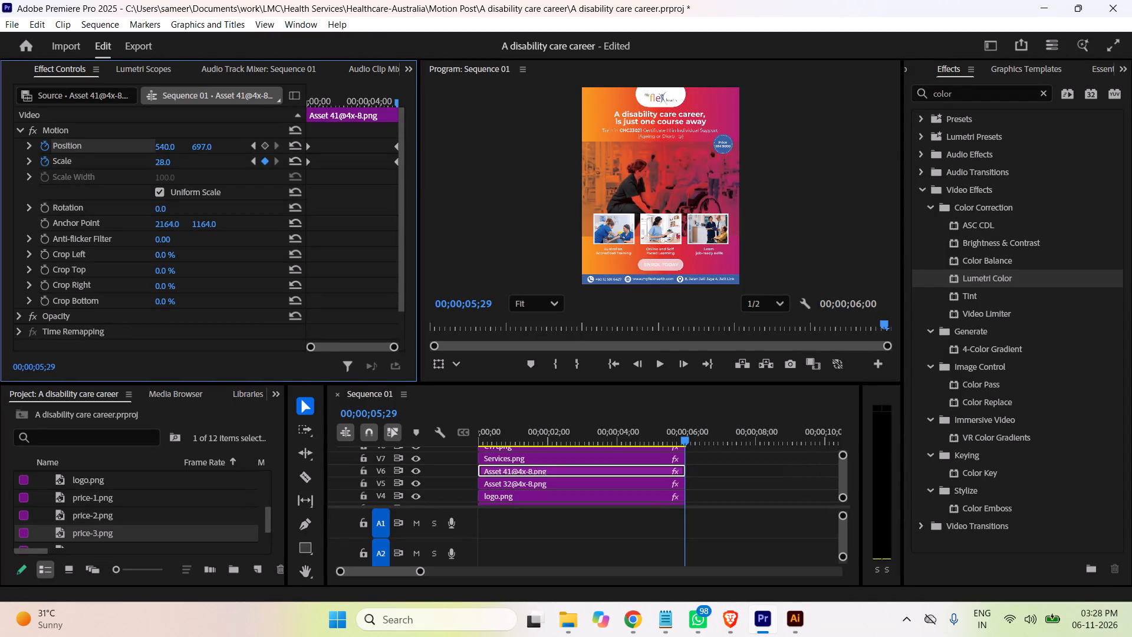
pyautogui.moveTo(212, 147); pyautogui.dragTo(213, 146)
pyautogui.moveTo(398, 104); pyautogui.dragTo(397, 104)
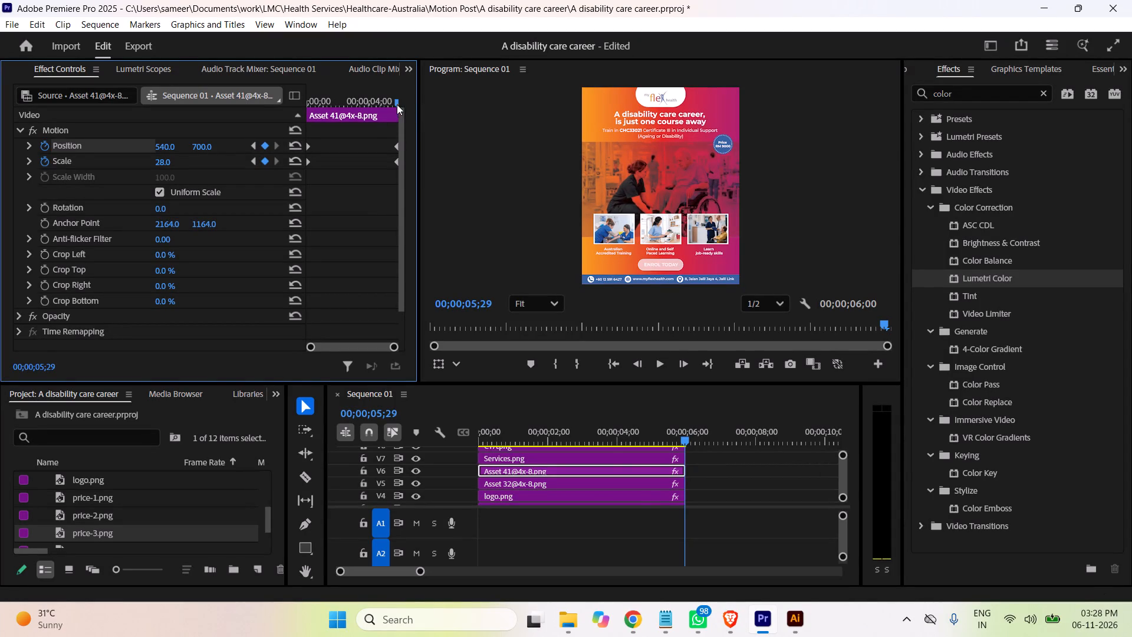
pyautogui.moveTo(397, 104); pyautogui.dragTo(328, 113)
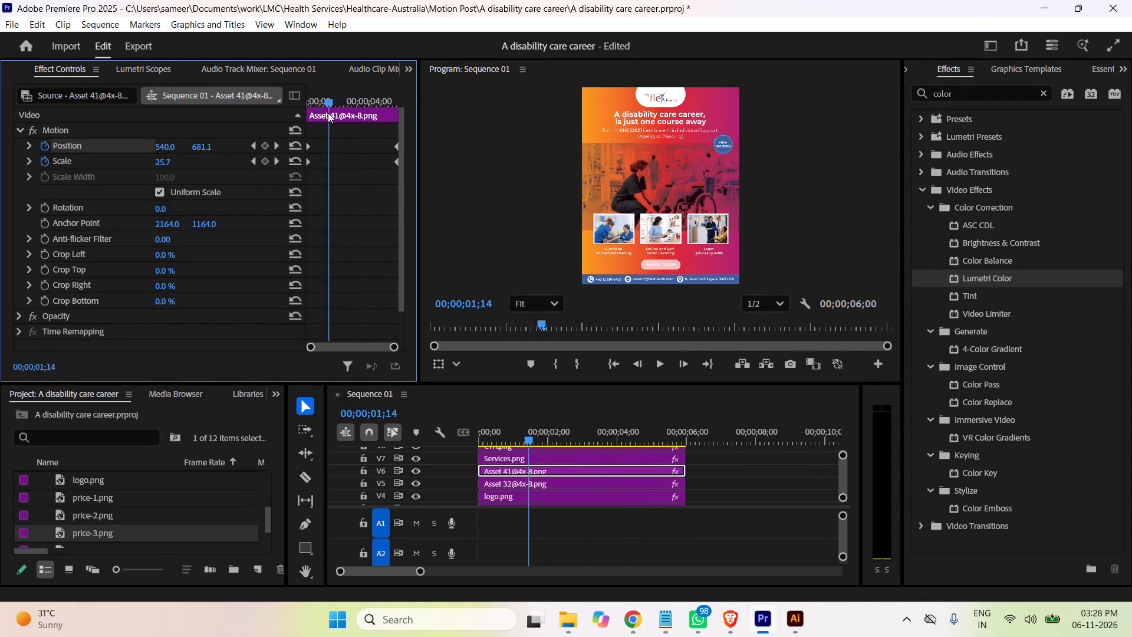
pyautogui.moveTo(328, 113); pyautogui.dragTo(272, 119)
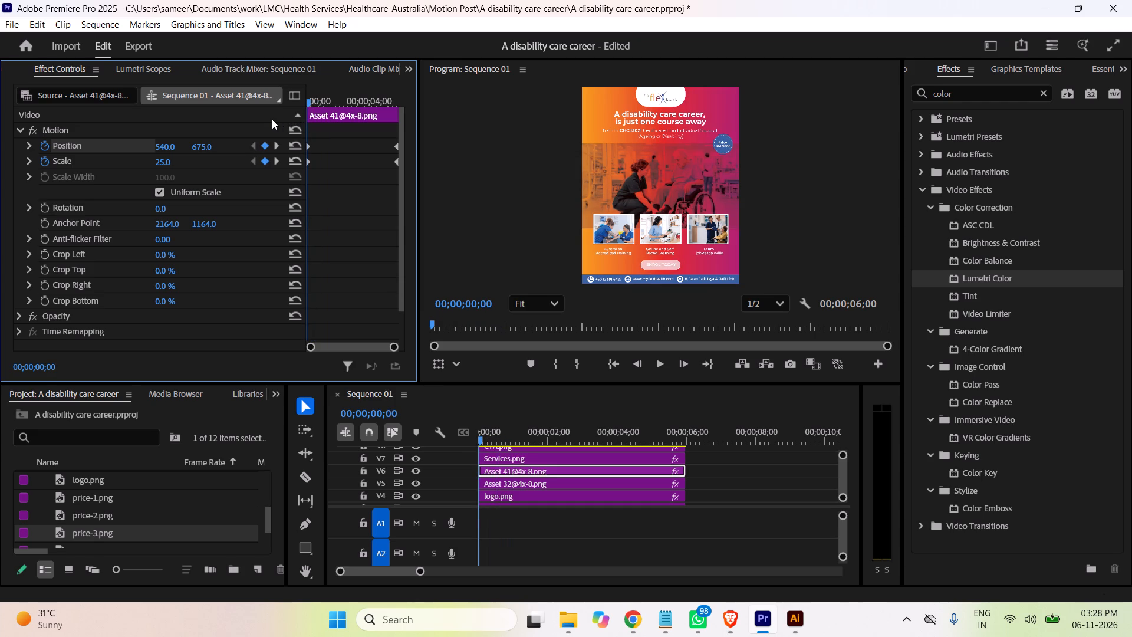
pyautogui.moveTo(272, 119); pyautogui.dragTo(404, 117)
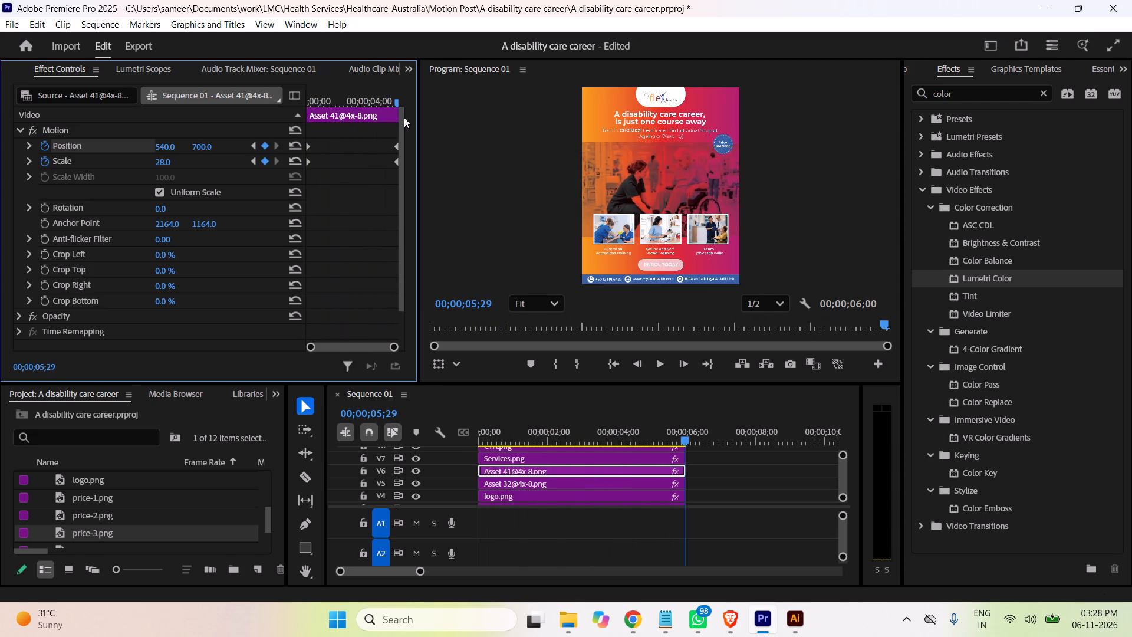
pyautogui.moveTo(404, 117); pyautogui.dragTo(251, 124)
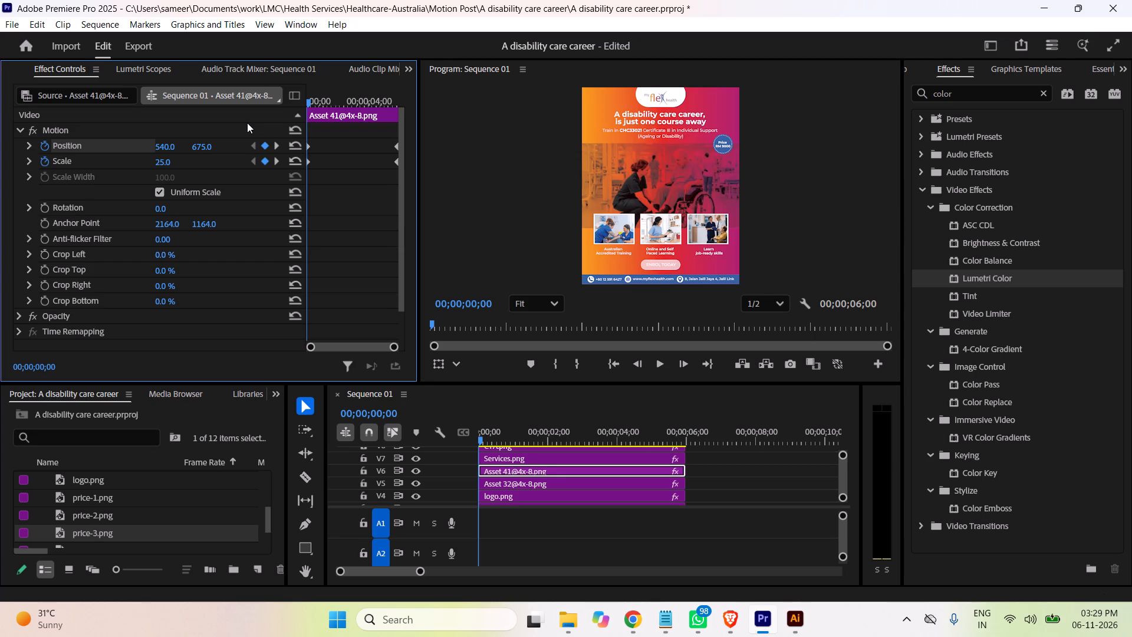
pyautogui.moveTo(310, 106); pyautogui.dragTo(366, 113)
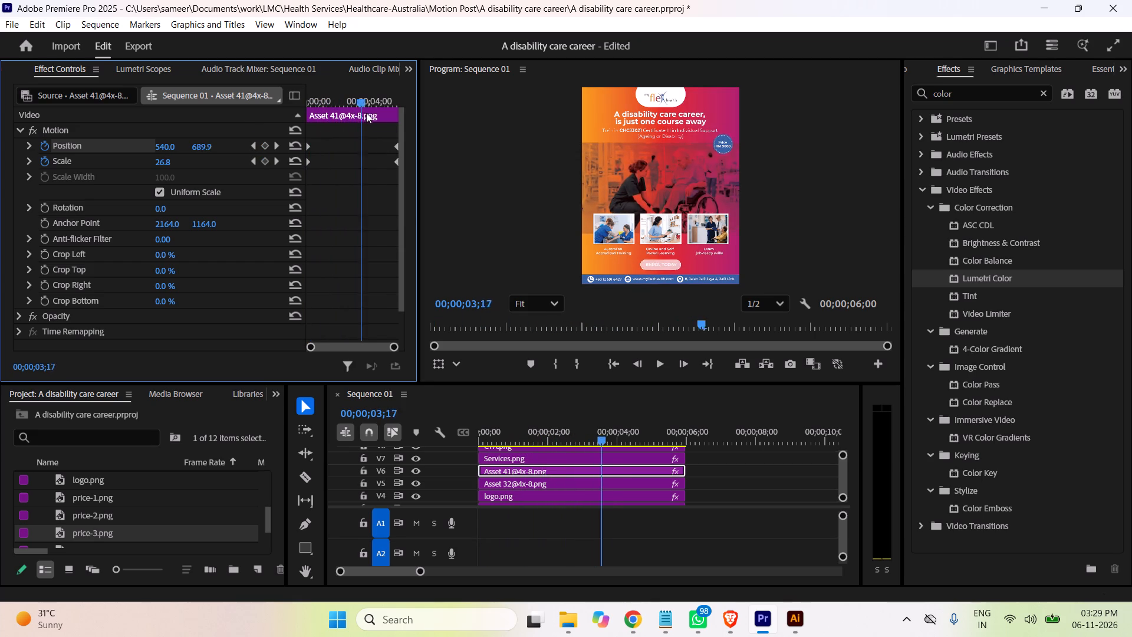
pyautogui.moveTo(366, 113); pyautogui.dragTo(419, 115)
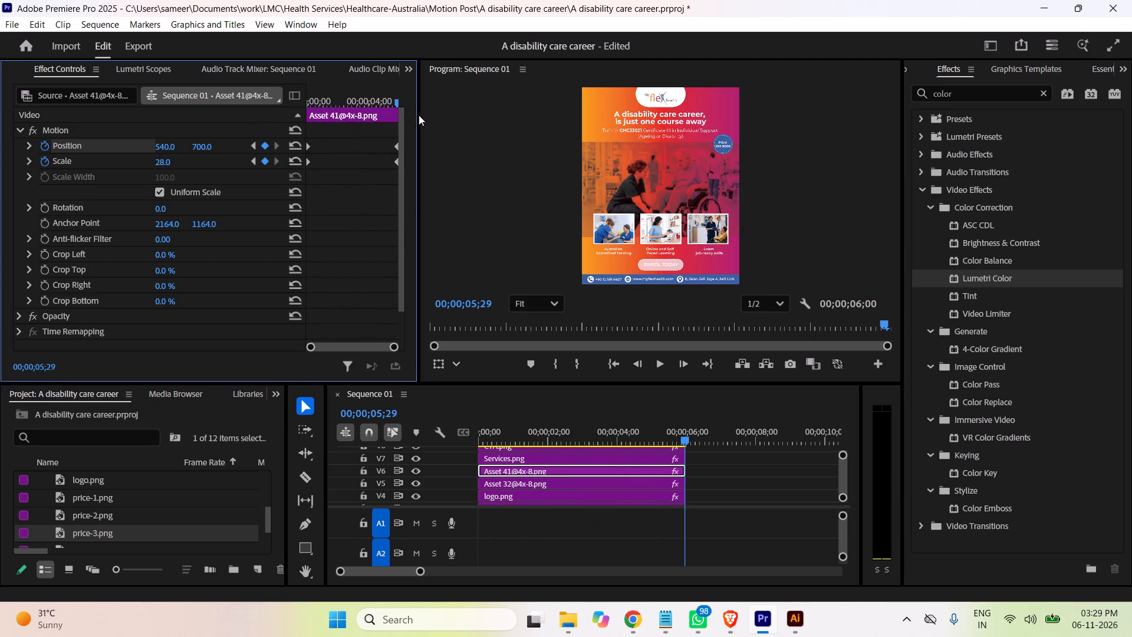
pyautogui.moveTo(419, 115); pyautogui.dragTo(281, 119)
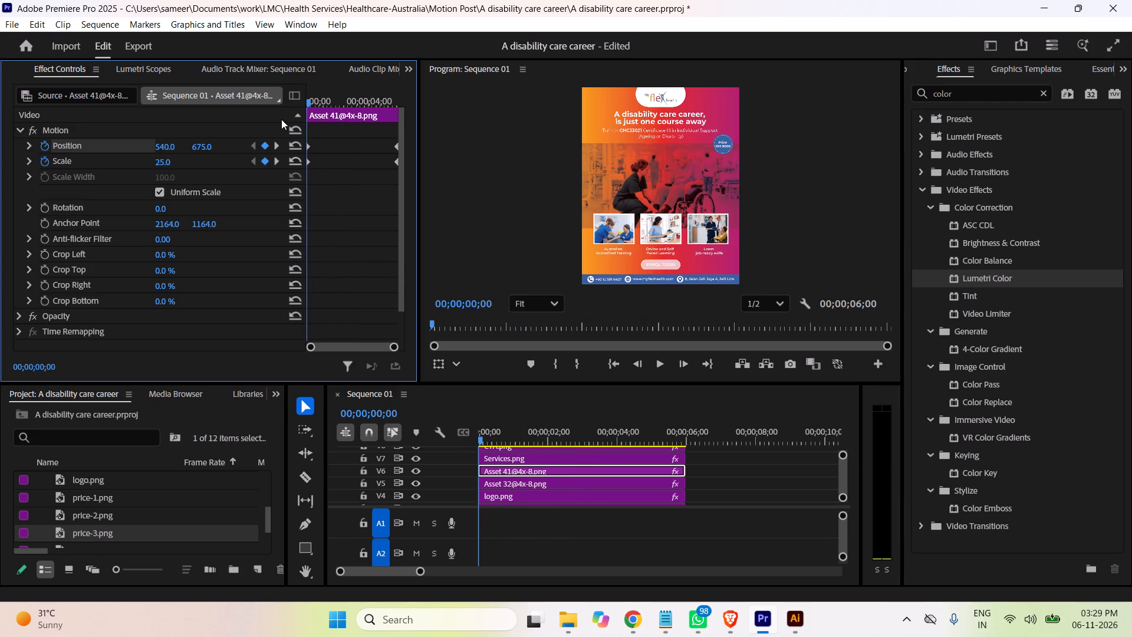
pyautogui.moveTo(281, 119); pyautogui.dragTo(397, 117)
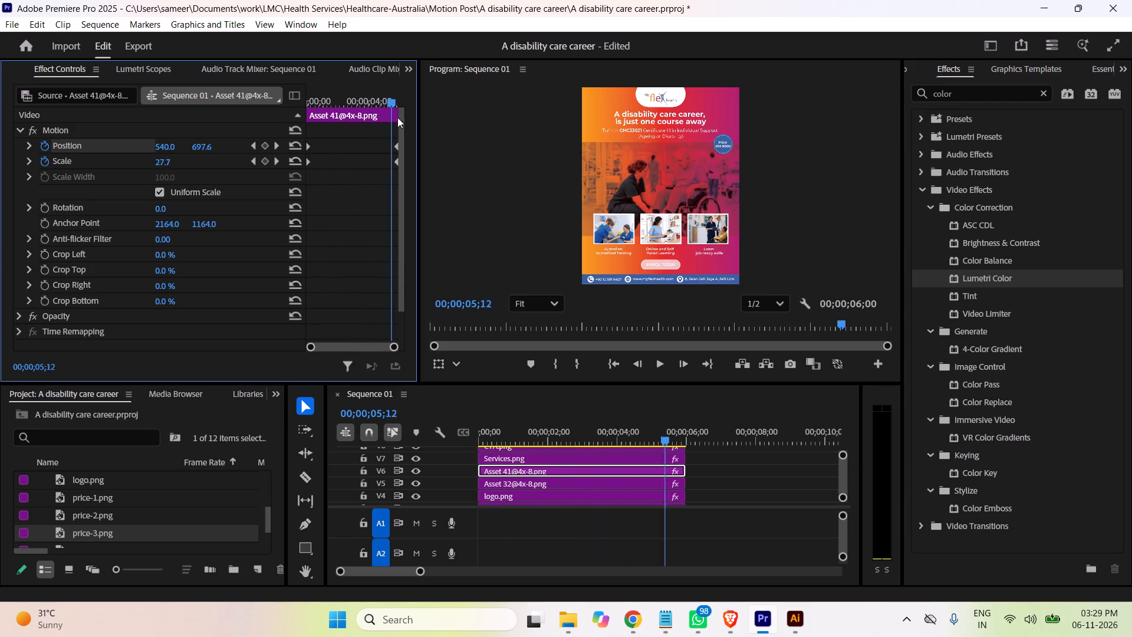
pyautogui.moveTo(397, 117); pyautogui.dragTo(238, 116)
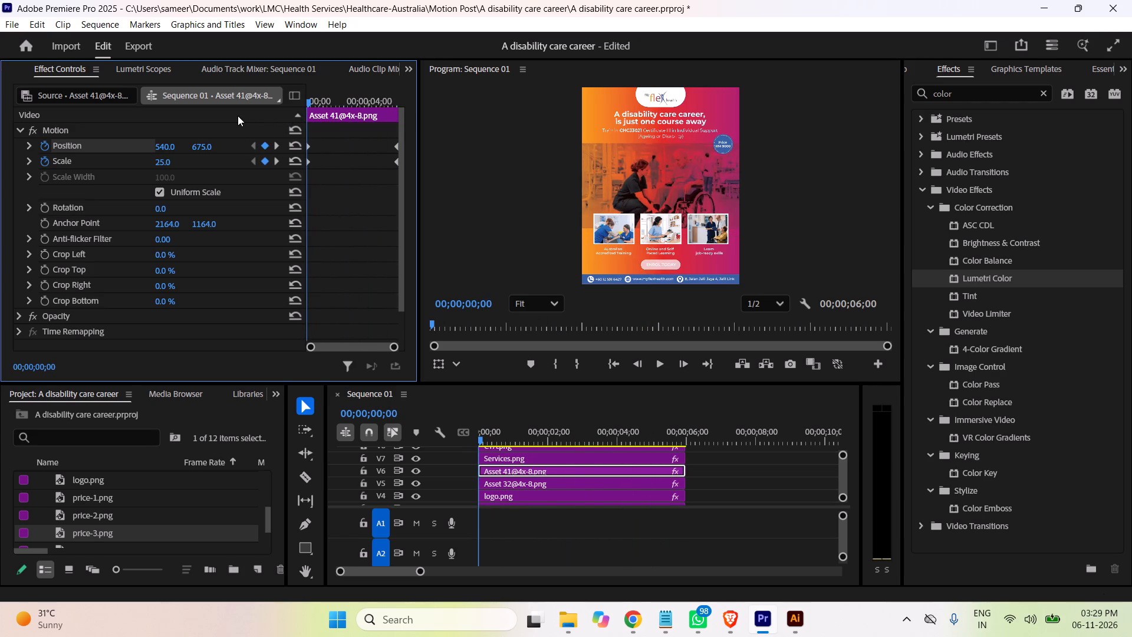
pyautogui.moveTo(238, 116); pyautogui.dragTo(205, 115)
# Save the project.
pyautogui.hotkey('ctrl', 's')
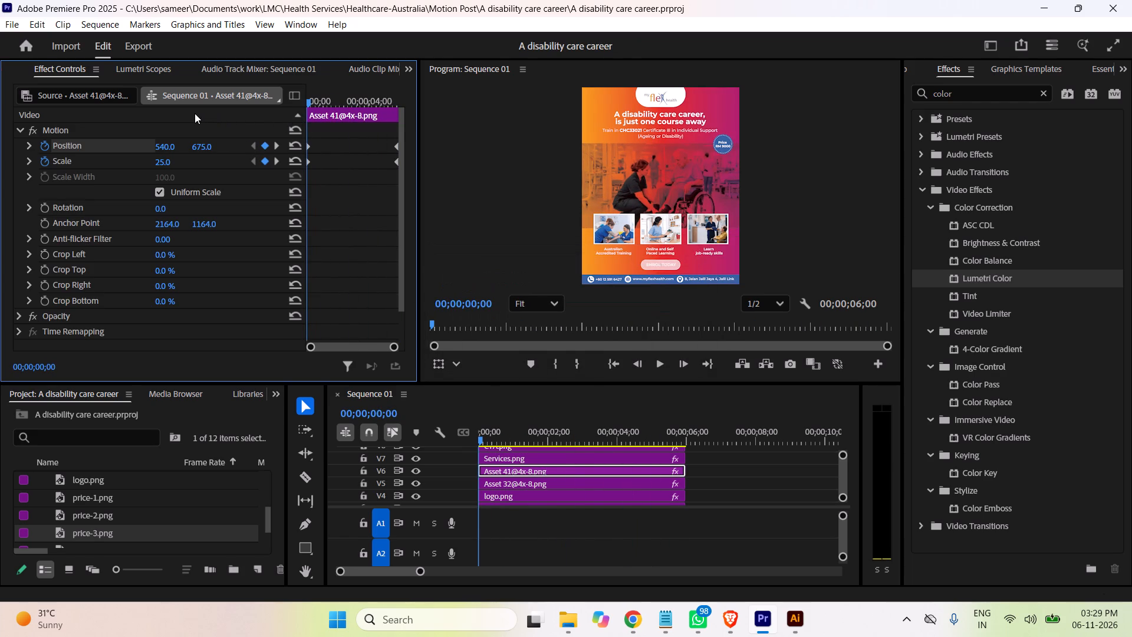
# Start rendering preview files for Sequence 01.
pyautogui.click(97, 24)
pyautogui.click(187, 74)
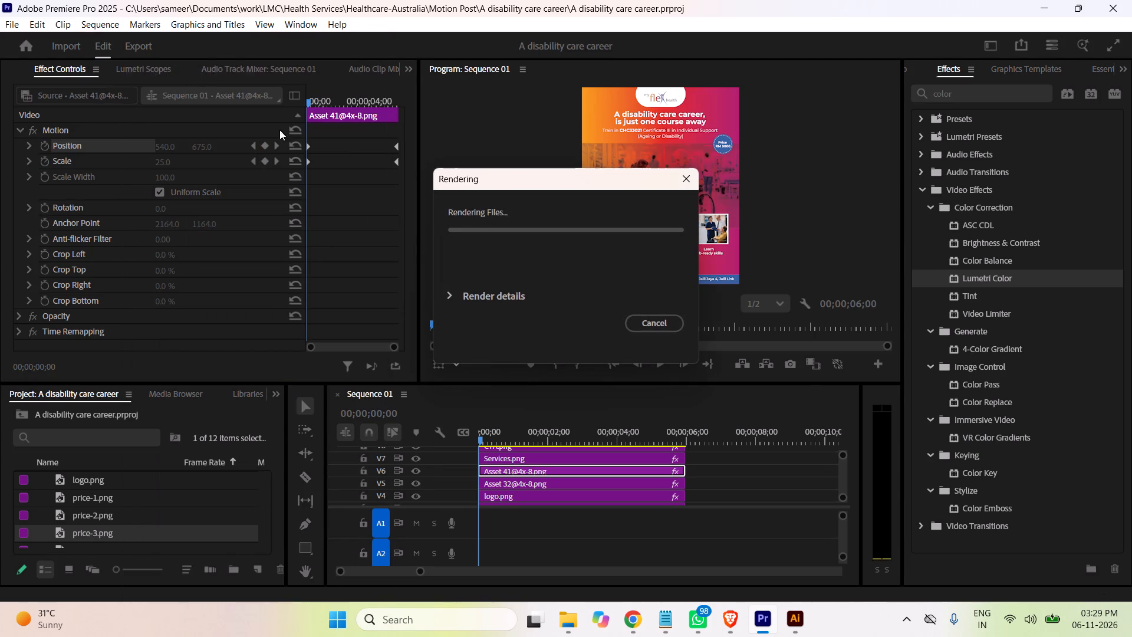
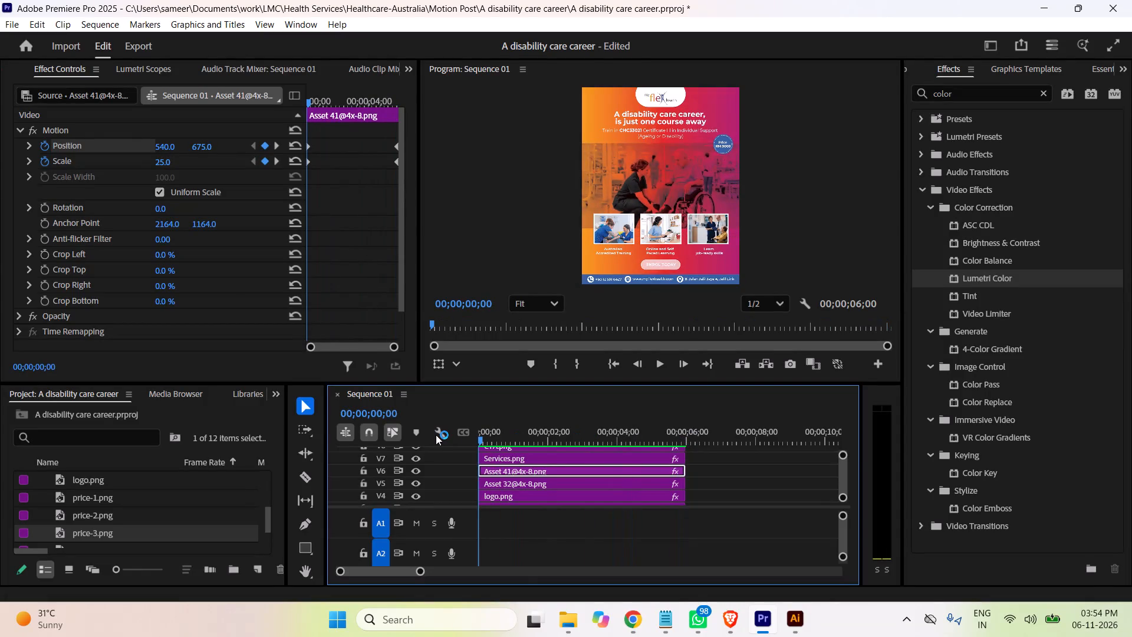
# Play Sequence 01 through twice from its start to review the finished animation.
pyautogui.press('space')
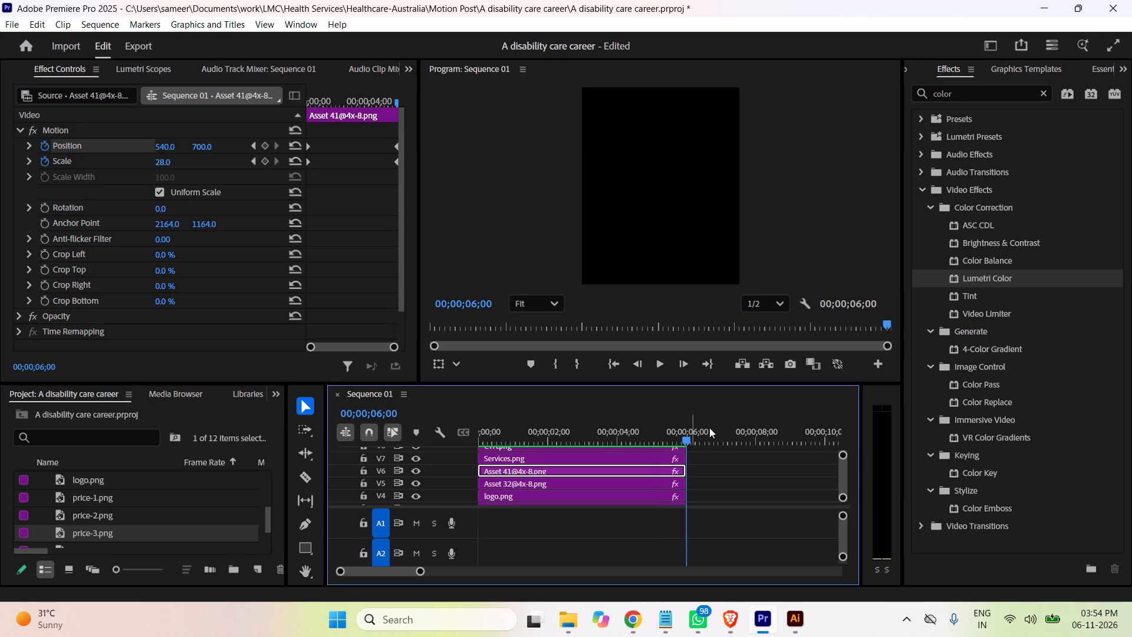
pyautogui.moveTo(689, 441); pyautogui.dragTo(476, 441)
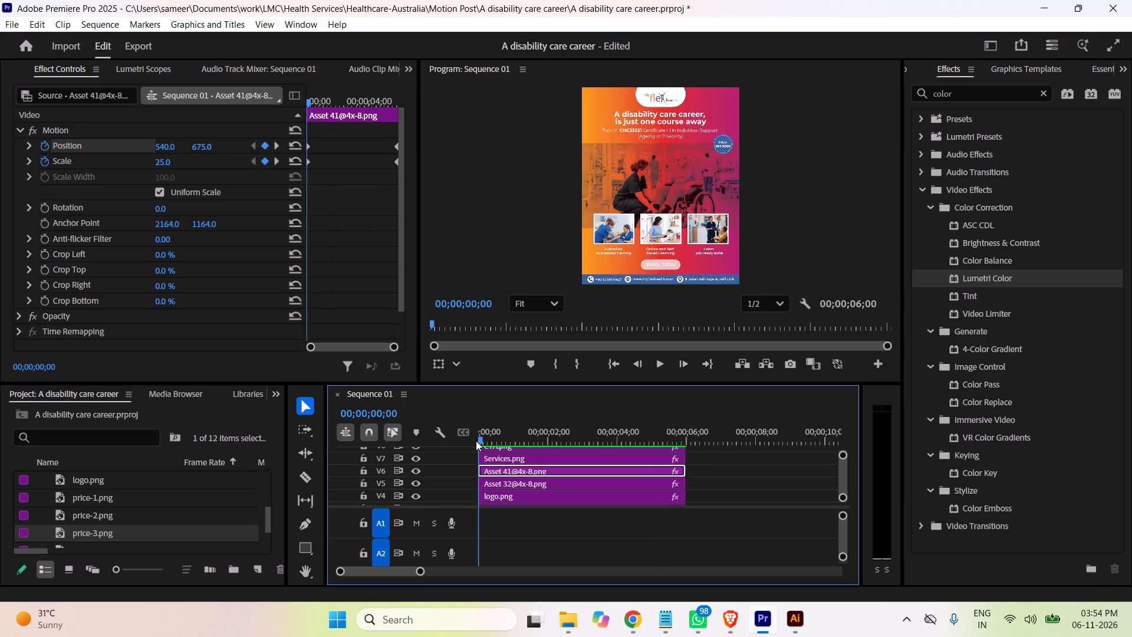
pyautogui.moveTo(476, 441); pyautogui.dragTo(447, 442)
pyautogui.press('space')
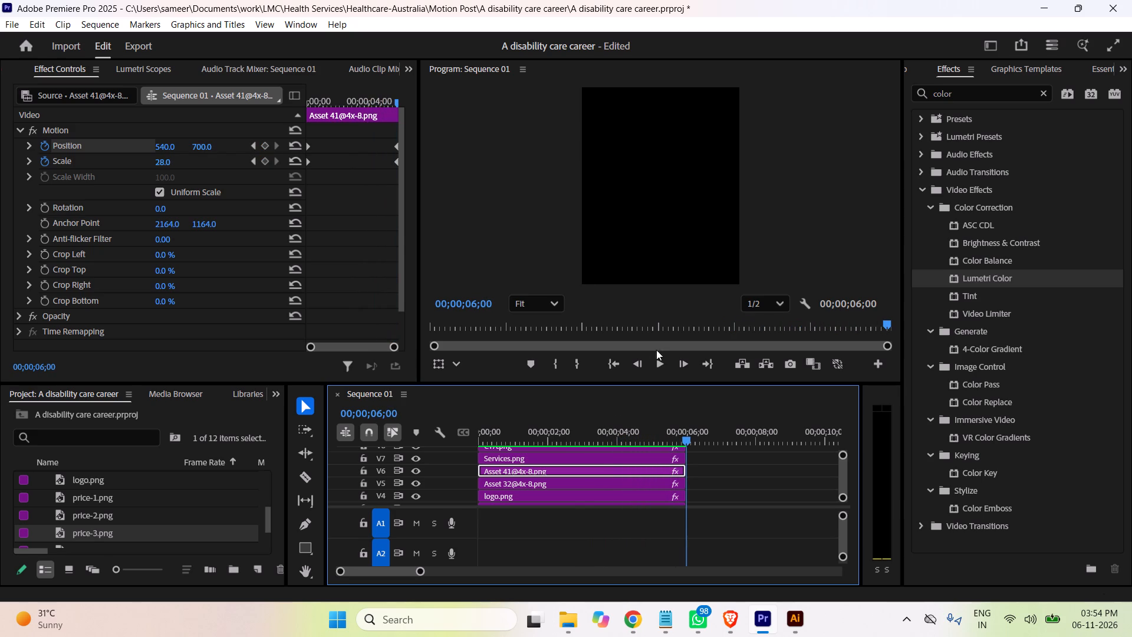
# Switch to the Chrome browser.
pyautogui.click(639, 620)
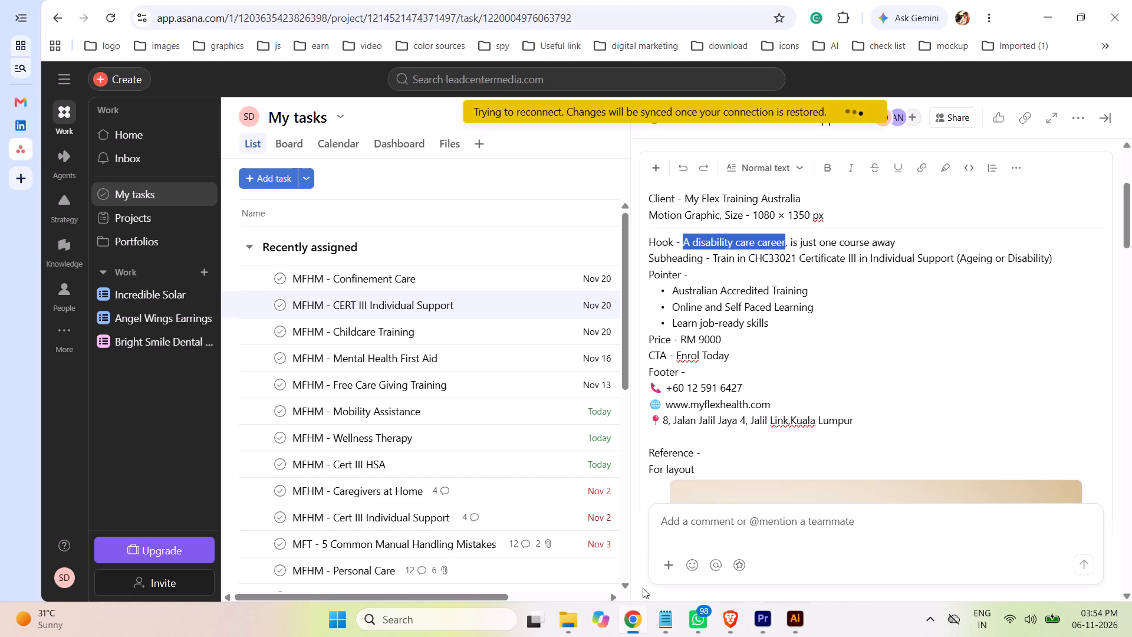
# Check the computer's Wi-Fi connection in the list of available networks.
pyautogui.click(1011, 619)
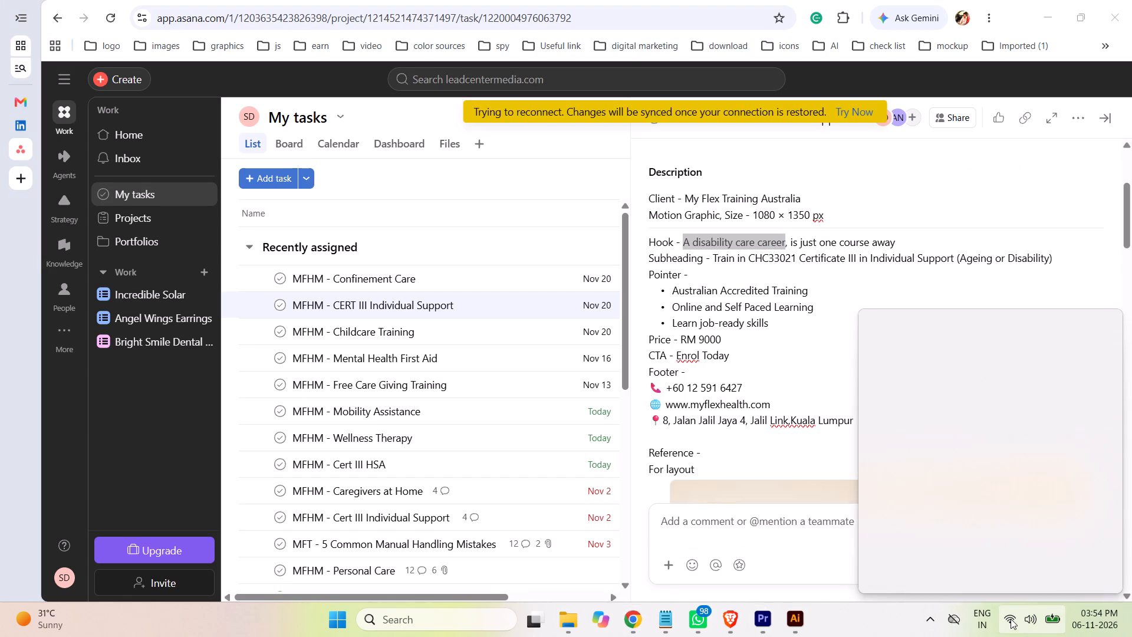
pyautogui.click(926, 343)
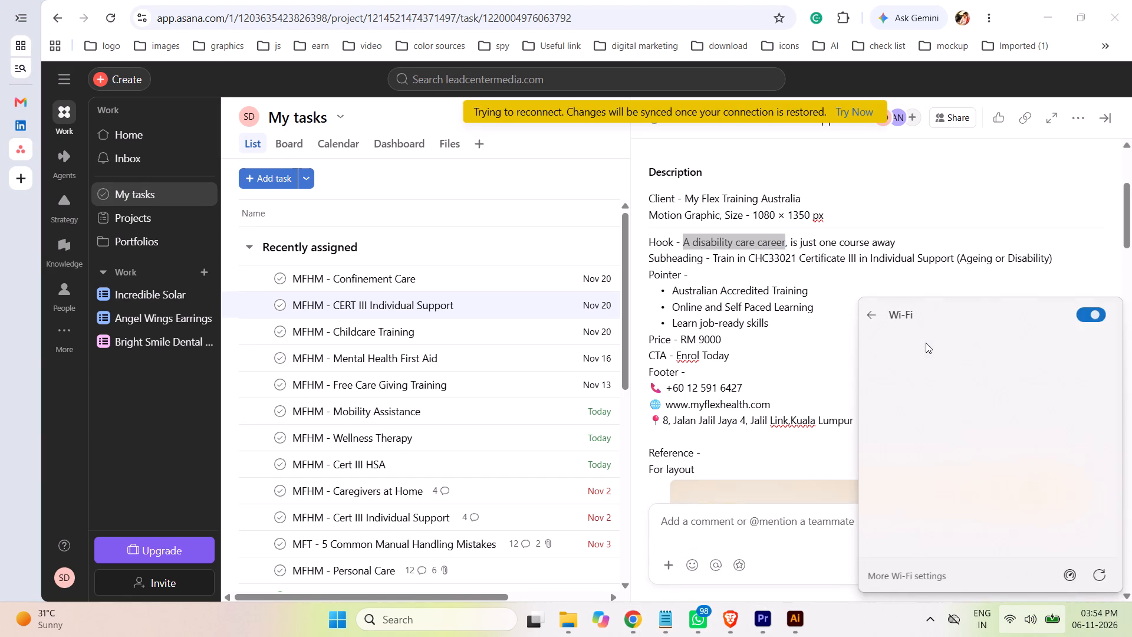
pyautogui.click(932, 434)
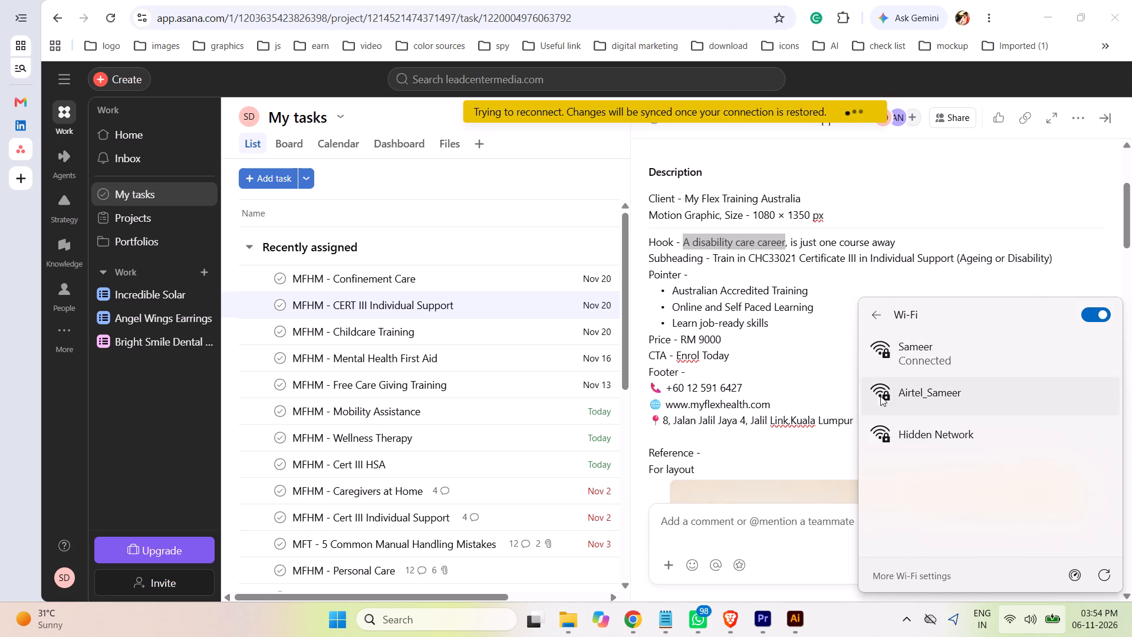
pyautogui.click(842, 627)
# Switch to Illustrator, put away the Asset Export panel, deselect the artwork and save the Healthcare-Australia-training-1080x1350-20 document.
pyautogui.click(798, 623)
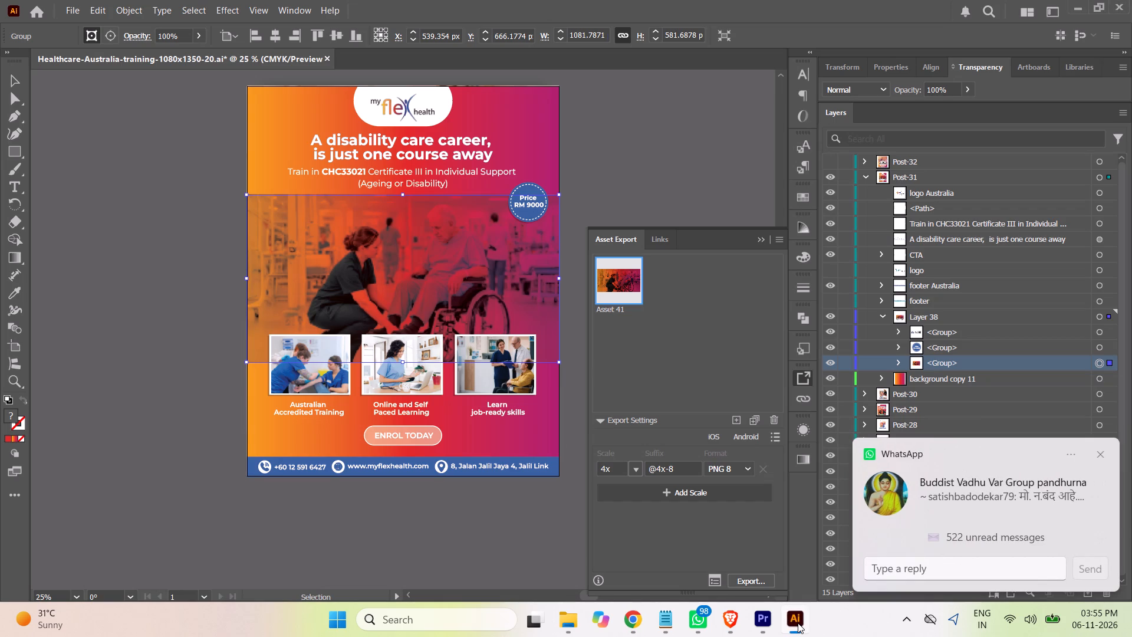
pyautogui.click(762, 239)
pyautogui.click(669, 205)
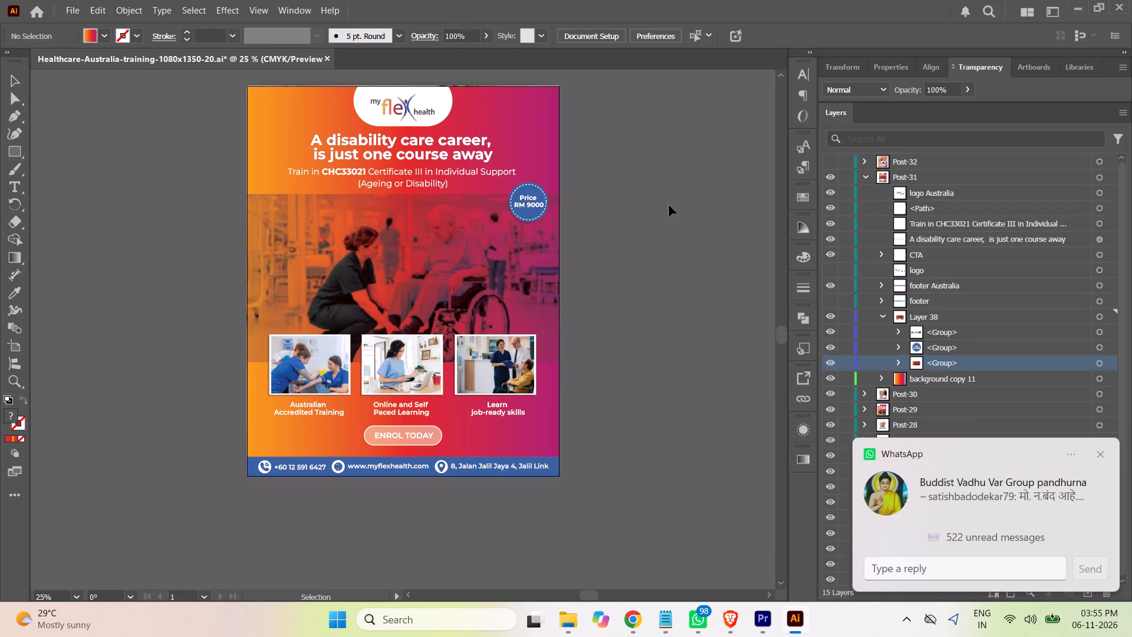
pyautogui.hotkey('ctrl', 's')
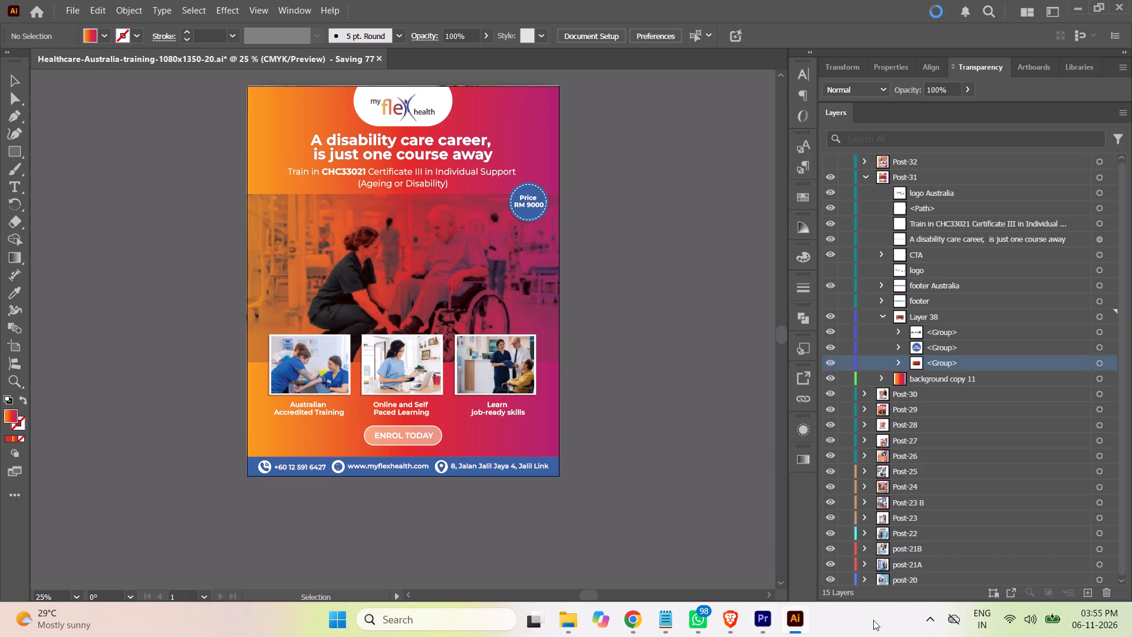
# Show the hidden background app icons in the Windows system tray.
pyautogui.click(928, 614)
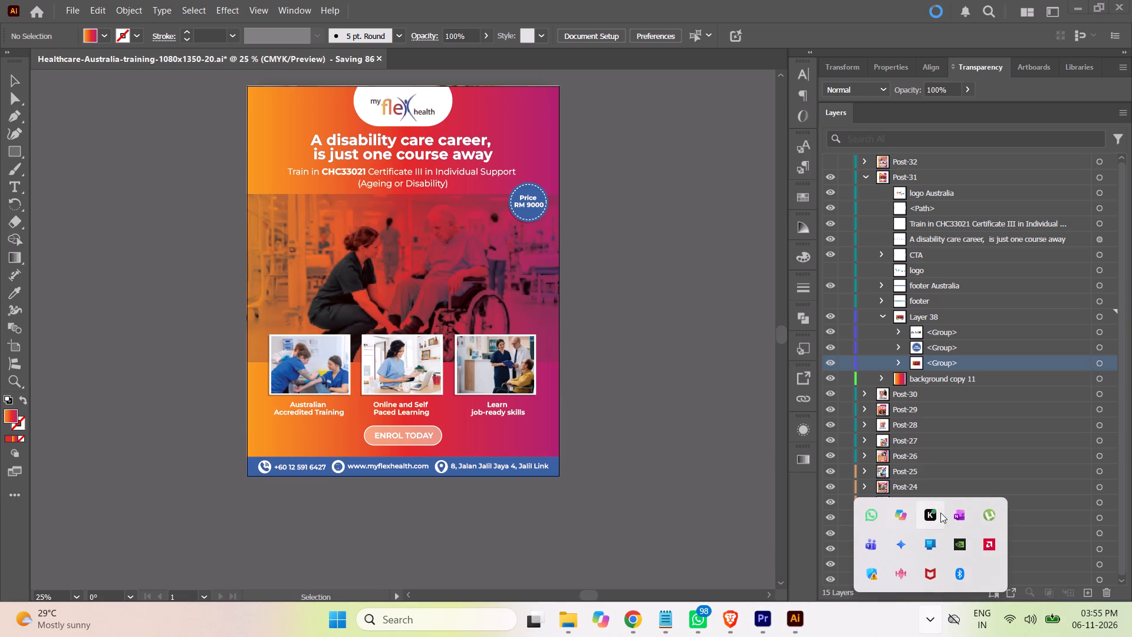
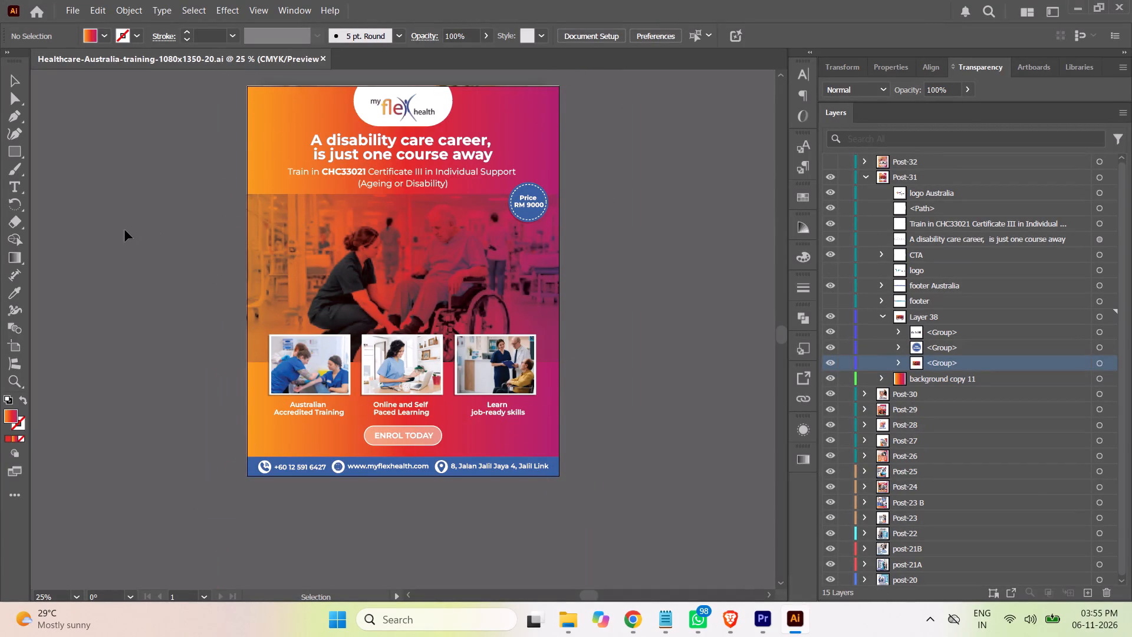
# Collapse the expanded Layer 38 sublayer and its parent Post-31 layer.
pyautogui.click(882, 314)
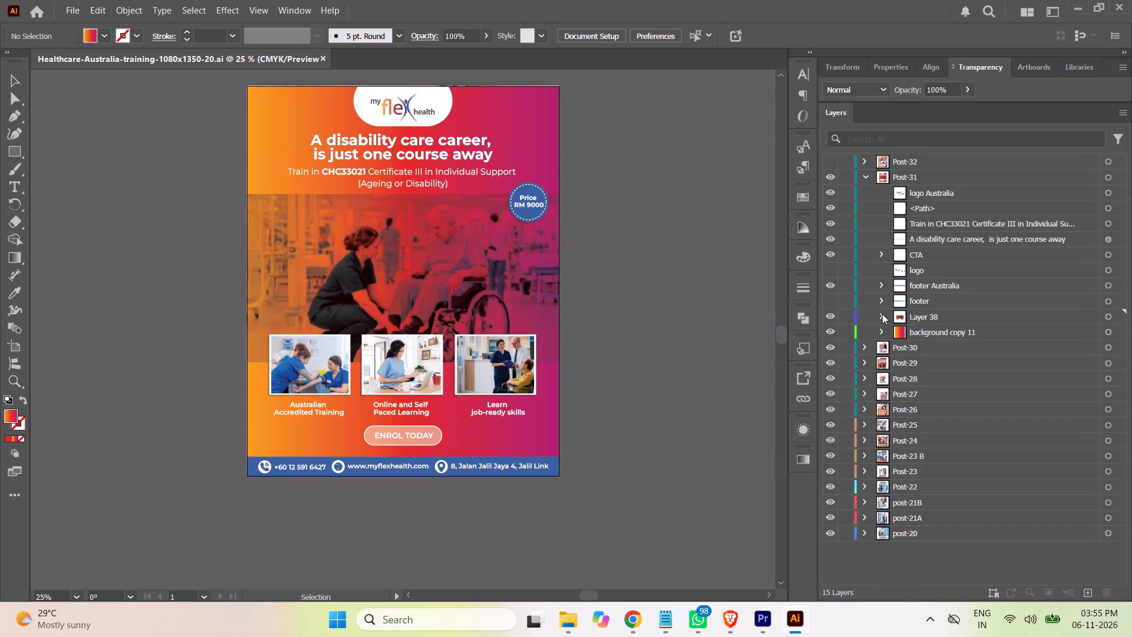
pyautogui.click(863, 178)
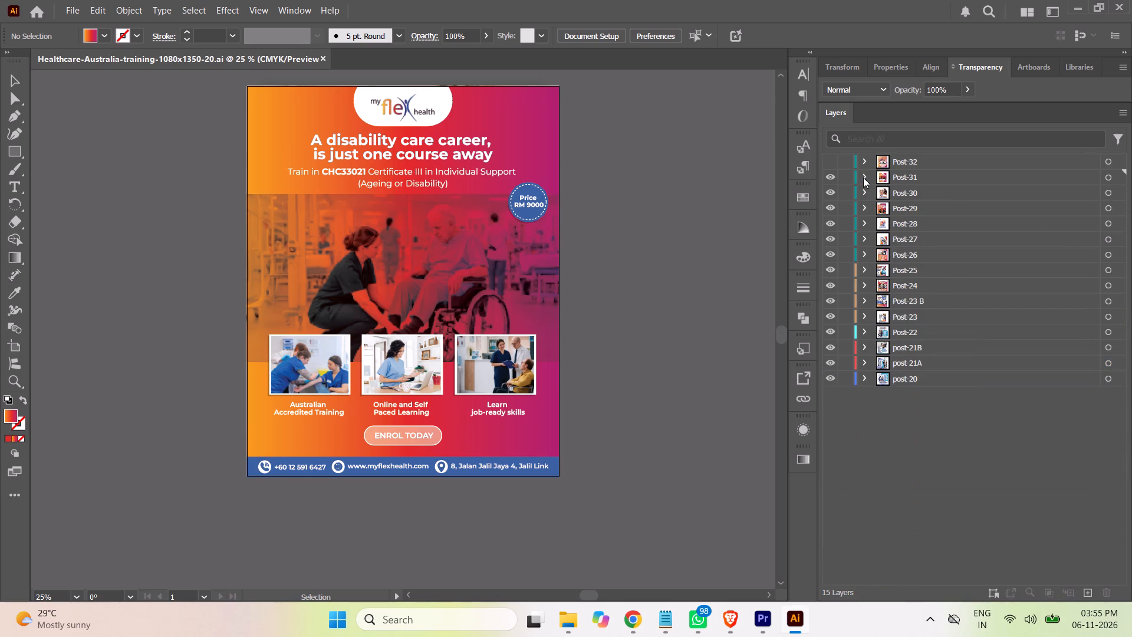
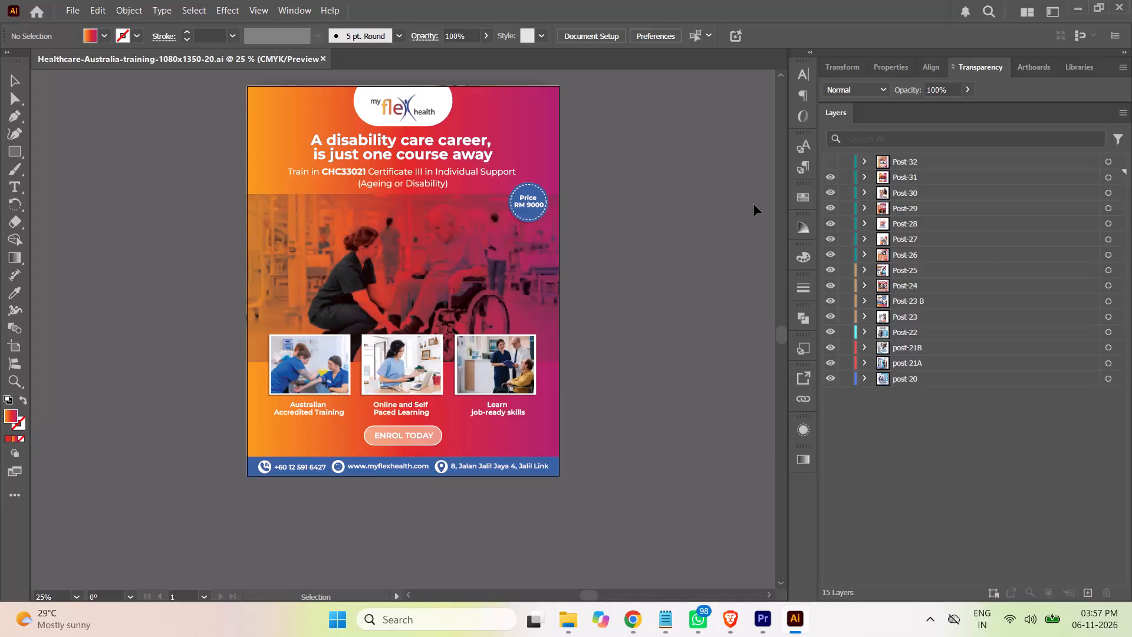
# Switch to Chrome to view the Asana brief for the MFHM - CERT III Individual Support task.
pyautogui.click(631, 626)
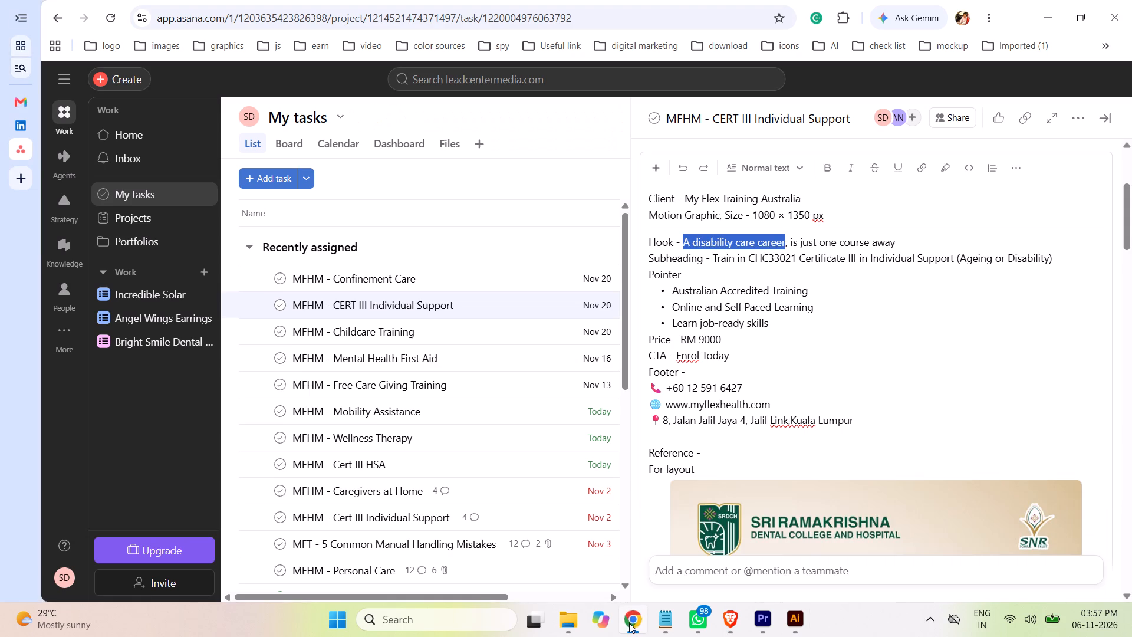
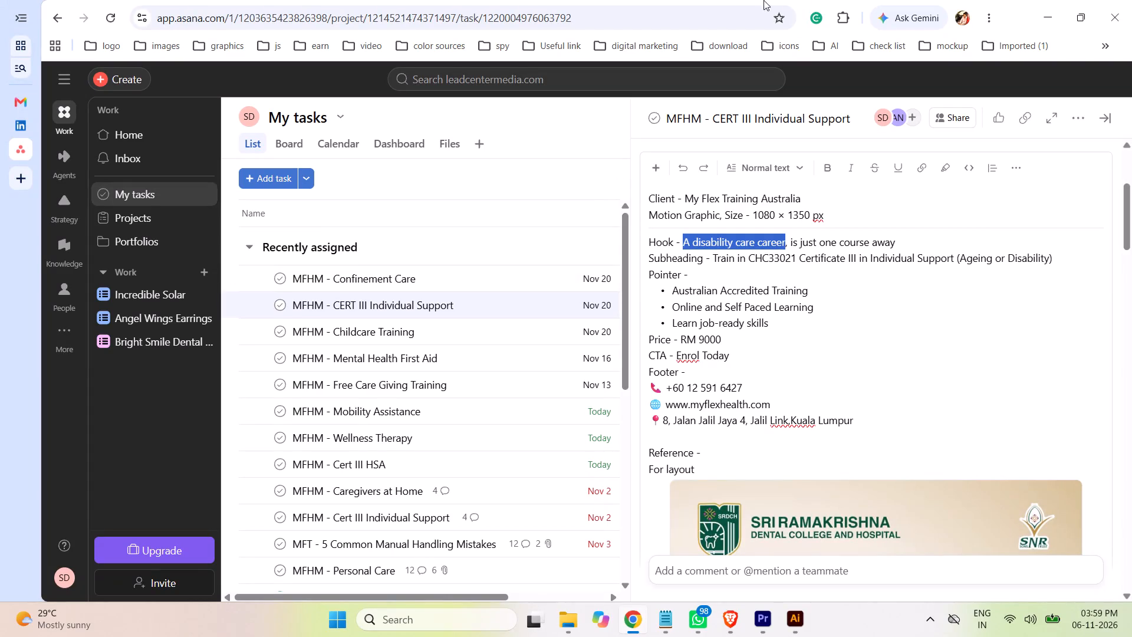
# In Brave, preview Festive Background Music and OpenMindAudio's Upbeat Background Music — Clear Momentum on Pixabay, and download the OpenMindAudio track.
pyautogui.click(730, 616)
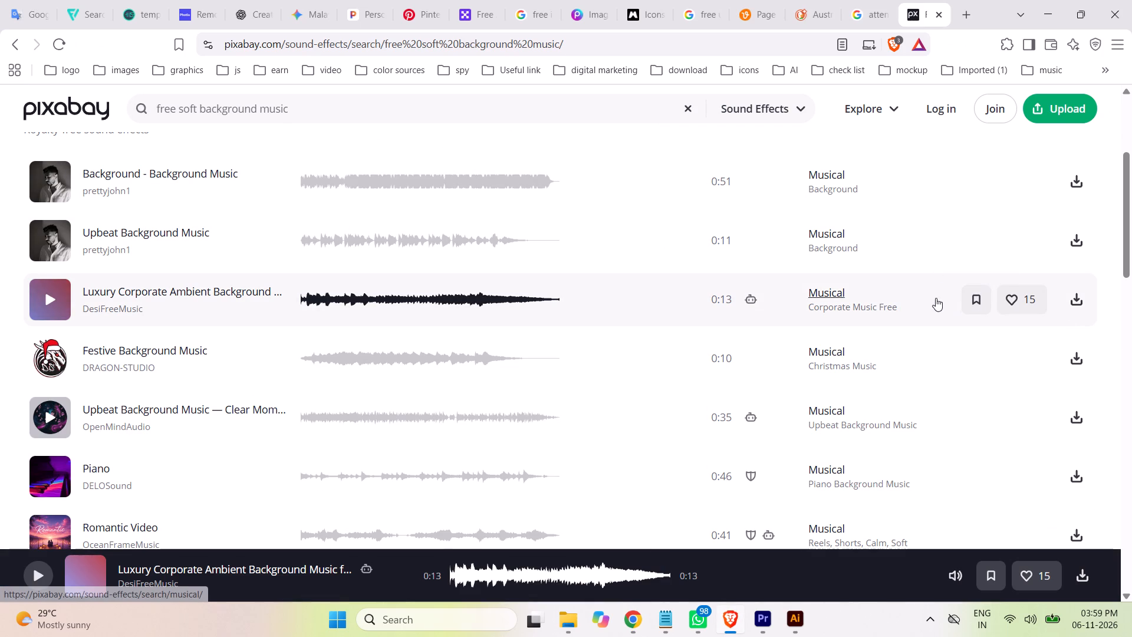
pyautogui.click(48, 359)
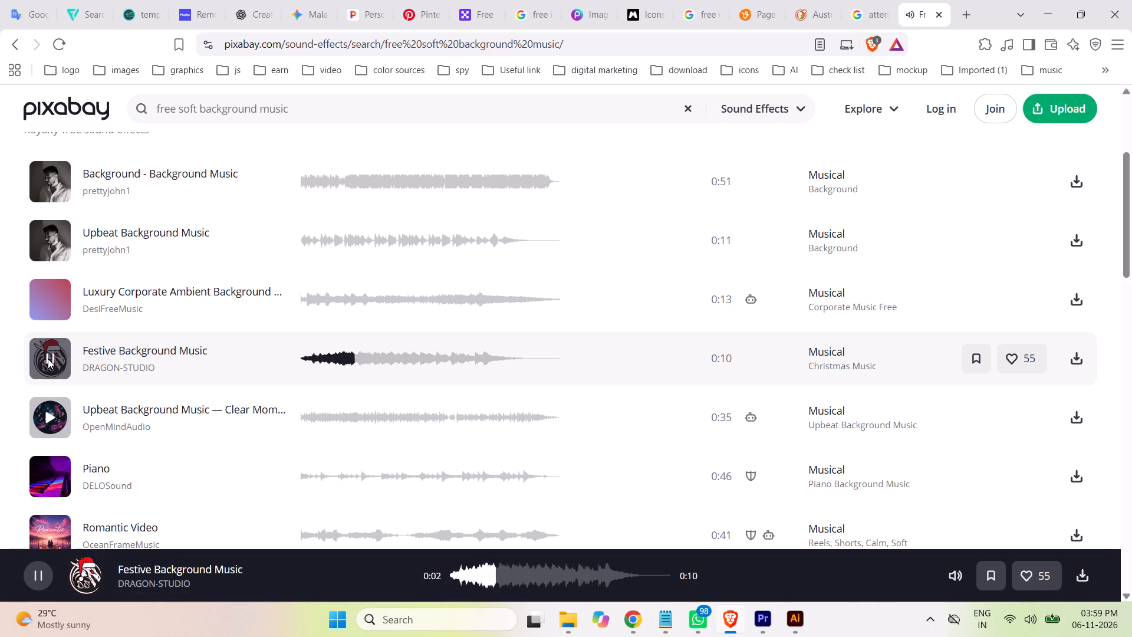
pyautogui.click(48, 359)
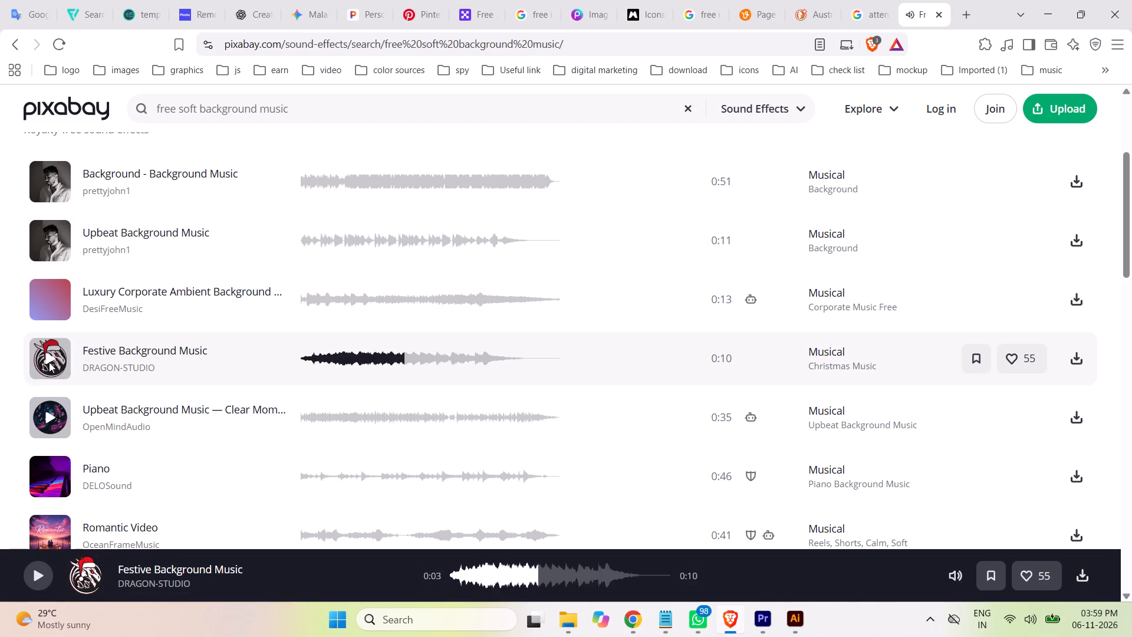
pyautogui.click(48, 415)
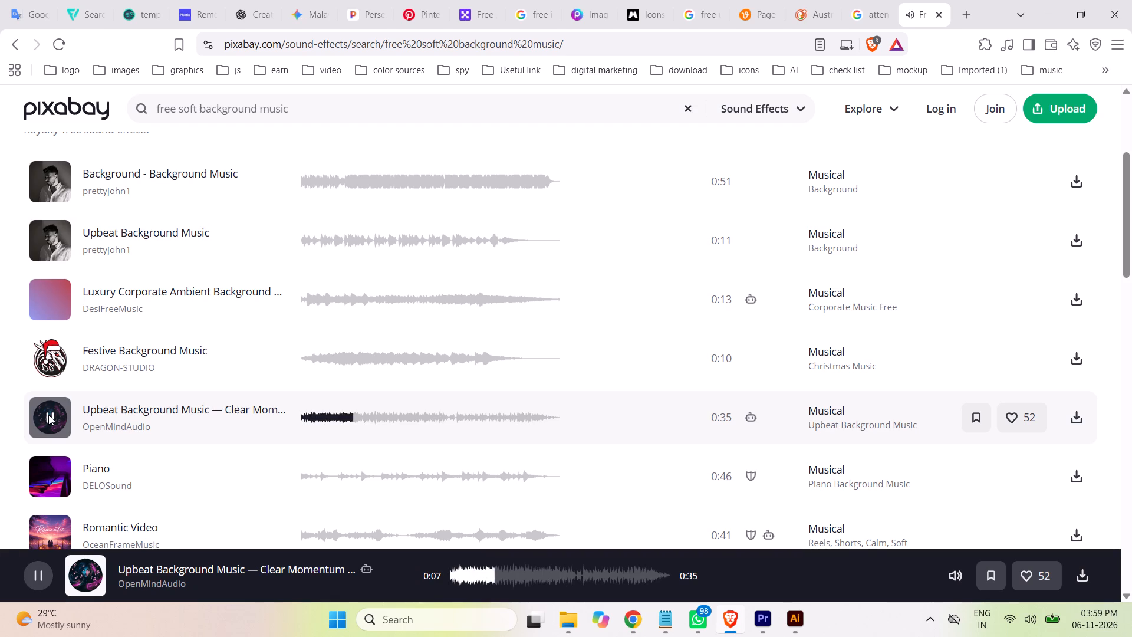
pyautogui.click(48, 415)
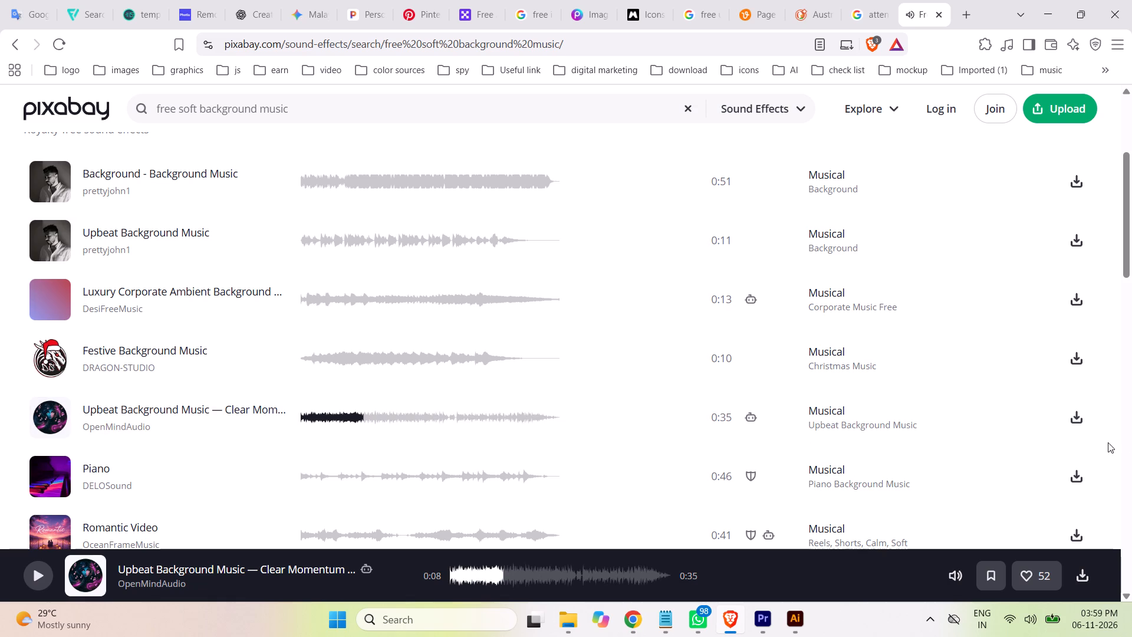
pyautogui.click(1080, 420)
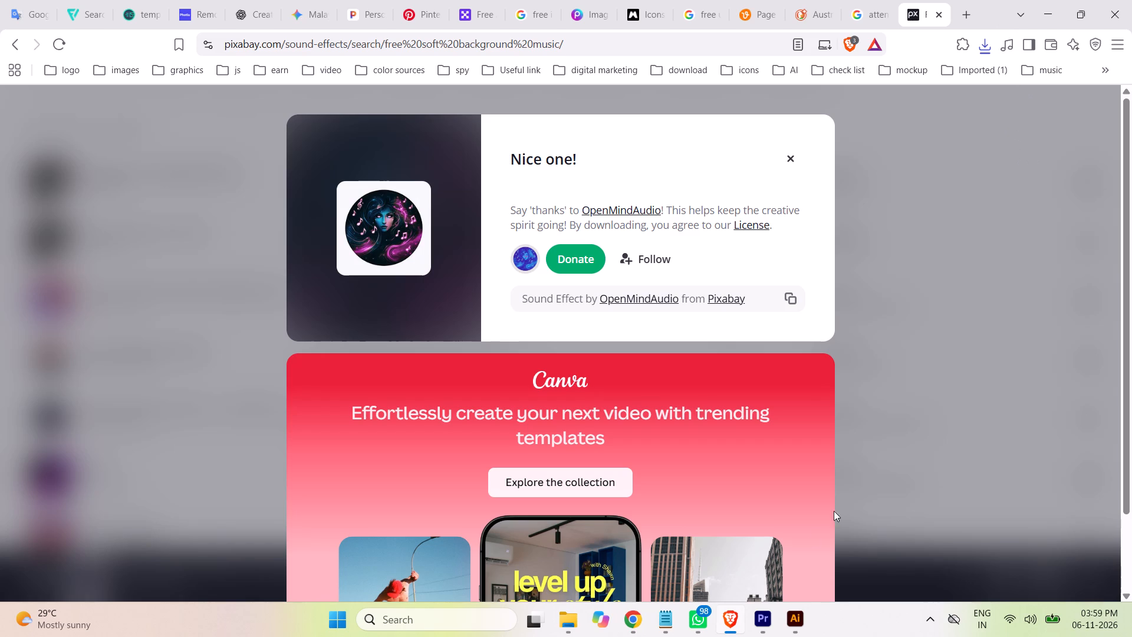
pyautogui.click(792, 157)
# In File Explorer, move the downloaded openmindaudio music file from Downloads into the 4x folder of A disability care career.
pyautogui.click(564, 621)
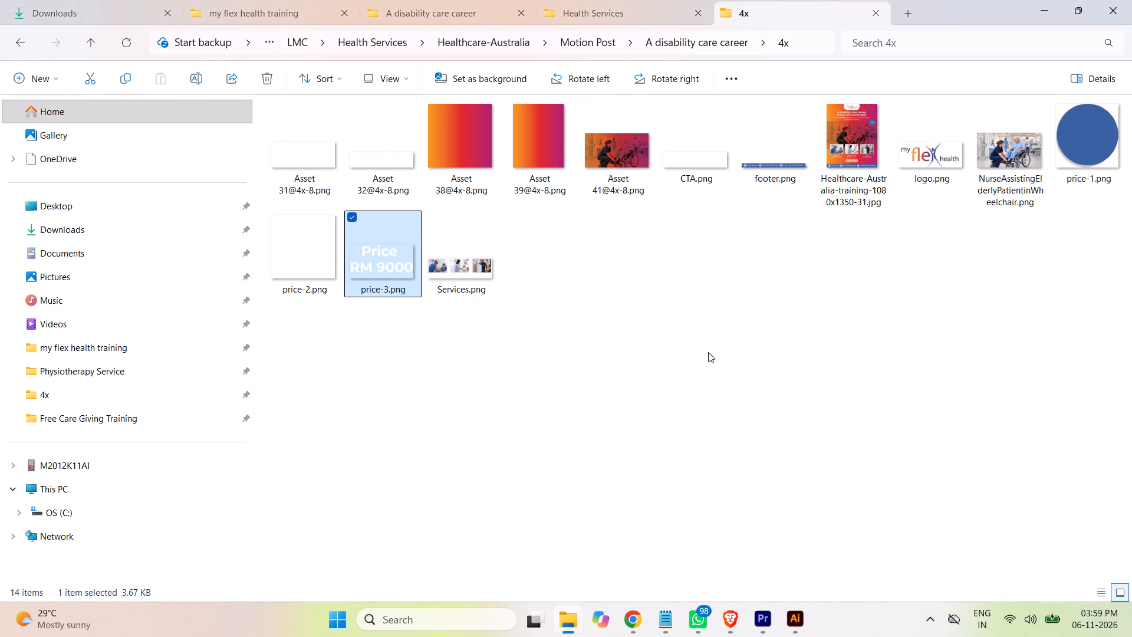
pyautogui.click(746, 347)
pyautogui.click(96, 16)
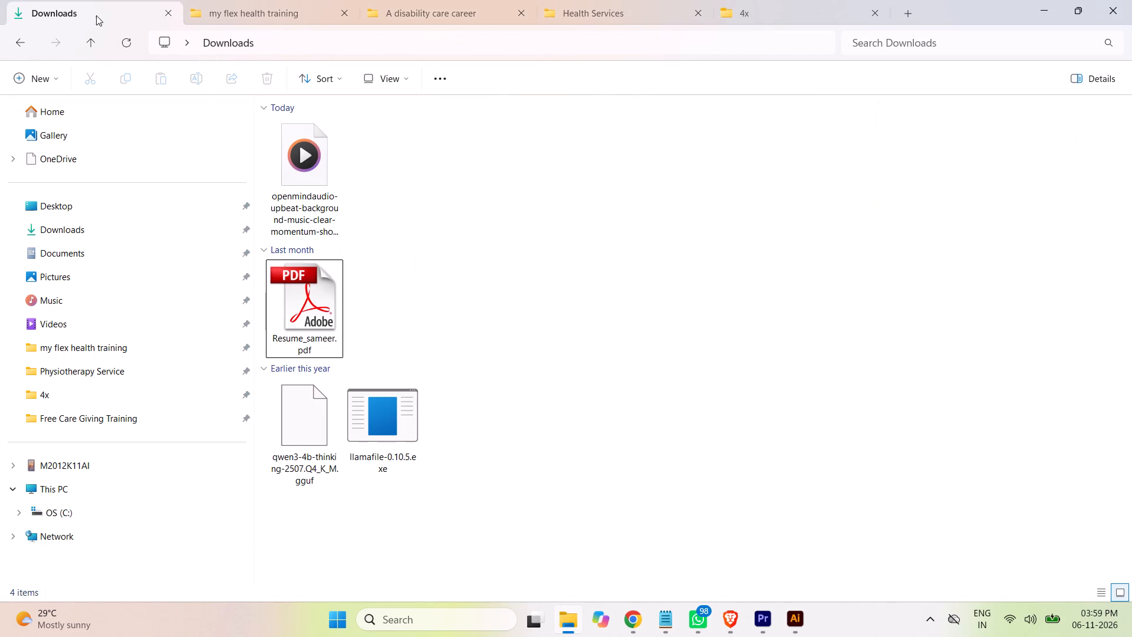
pyautogui.click(424, 175)
pyautogui.click(321, 159)
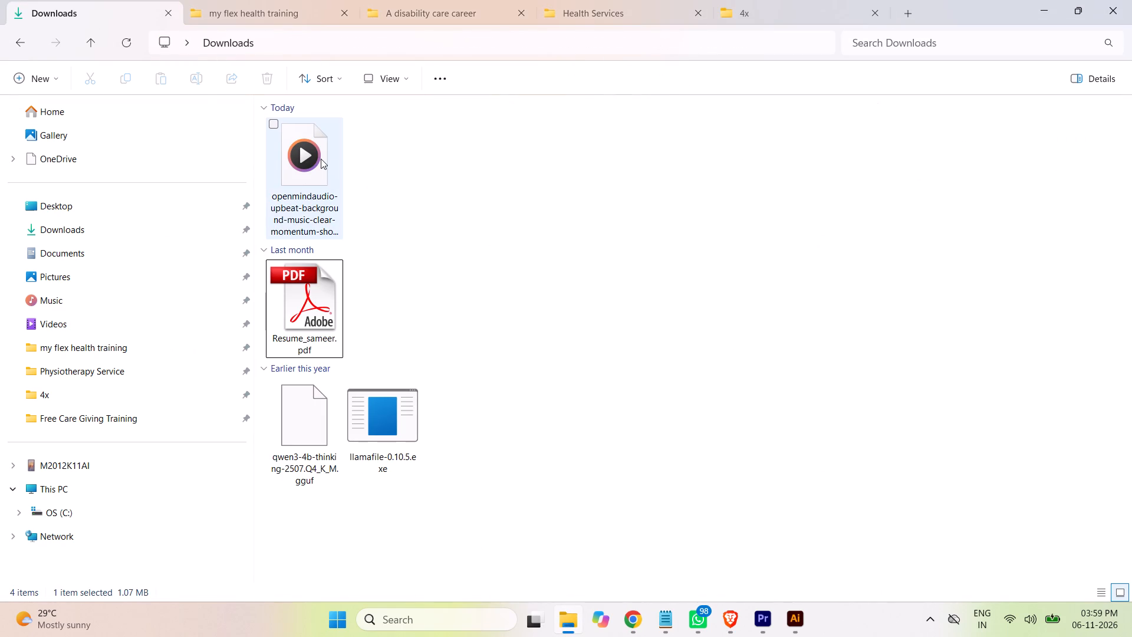
pyautogui.hotkey('ctrl', 'x')
pyautogui.click(772, 12)
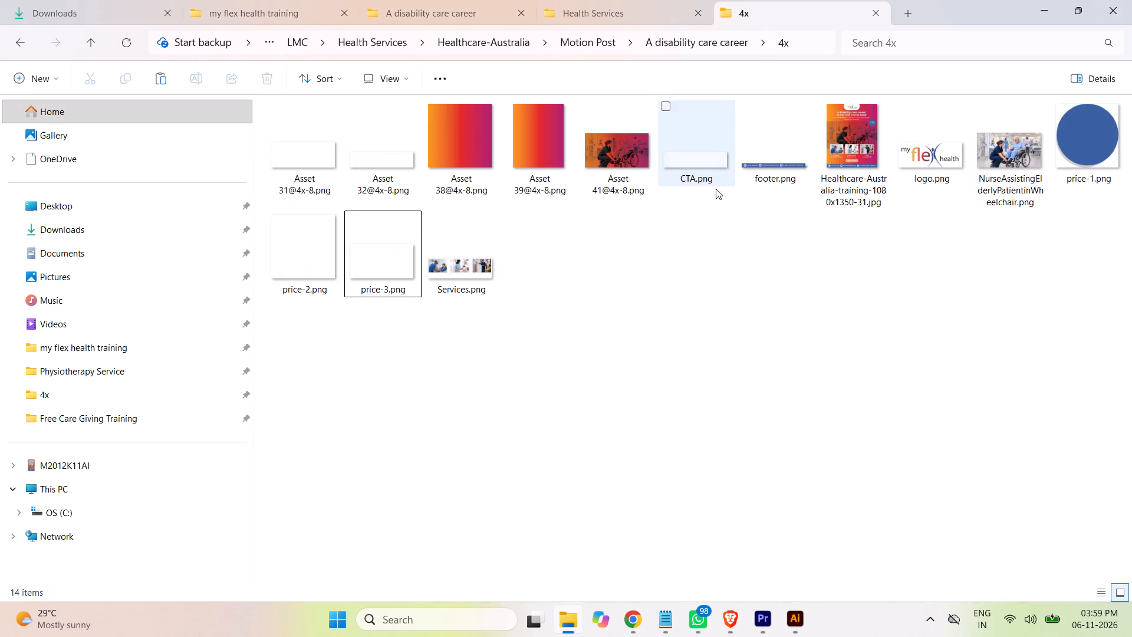
pyautogui.click(700, 362)
pyautogui.hotkey('ctrl', 'v')
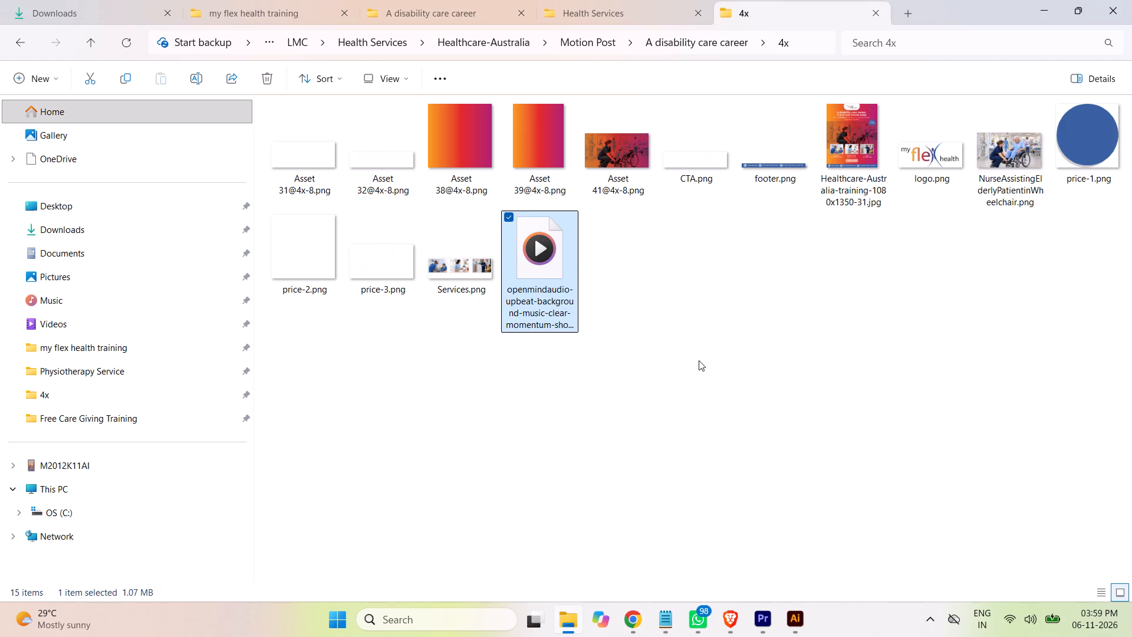
pyautogui.click(698, 360)
# Place the openmindaudio music file on Premiere Pro's audio track A1 at the sequence start and play the sequence.
pyautogui.moveTo(534, 254); pyautogui.dragTo(766, 627)
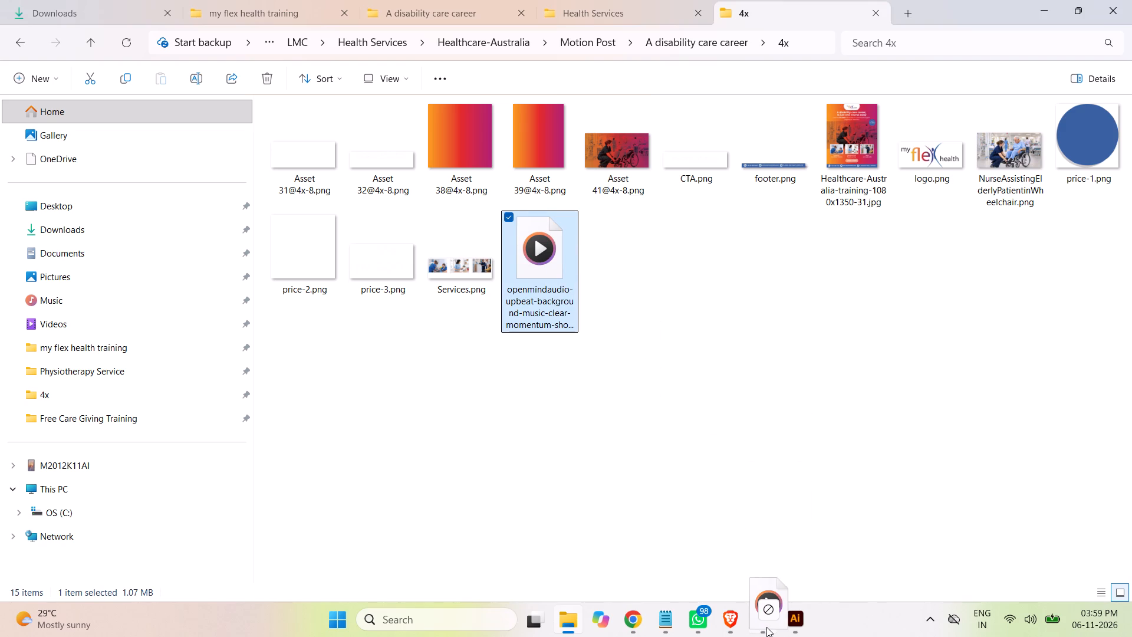
pyautogui.moveTo(766, 627); pyautogui.dragTo(486, 528)
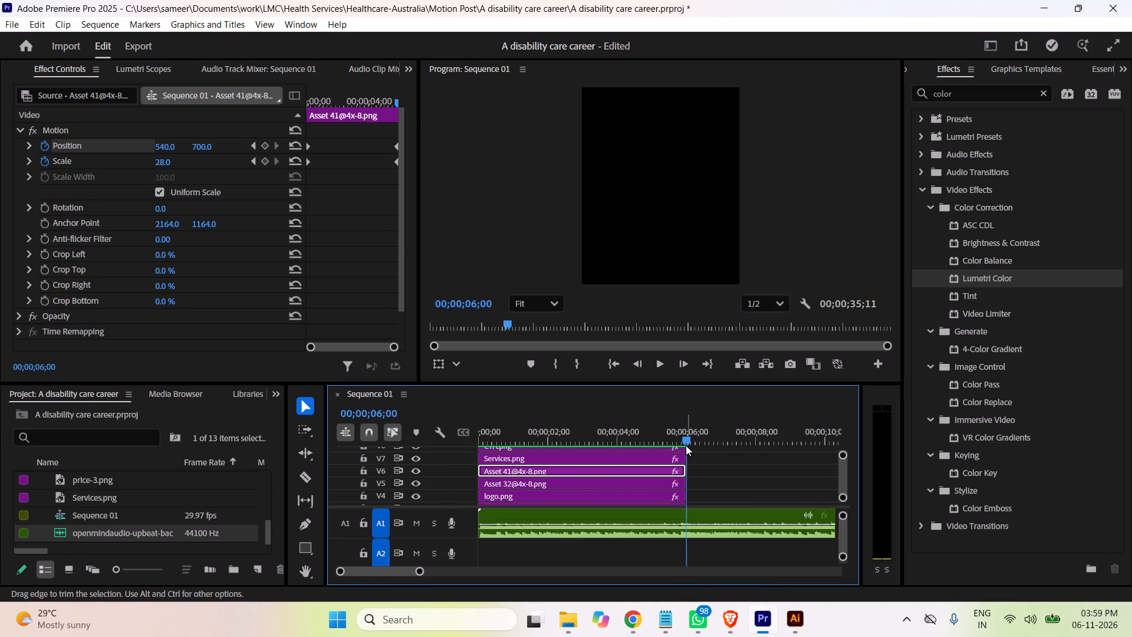
pyautogui.moveTo(689, 441); pyautogui.dragTo(455, 438)
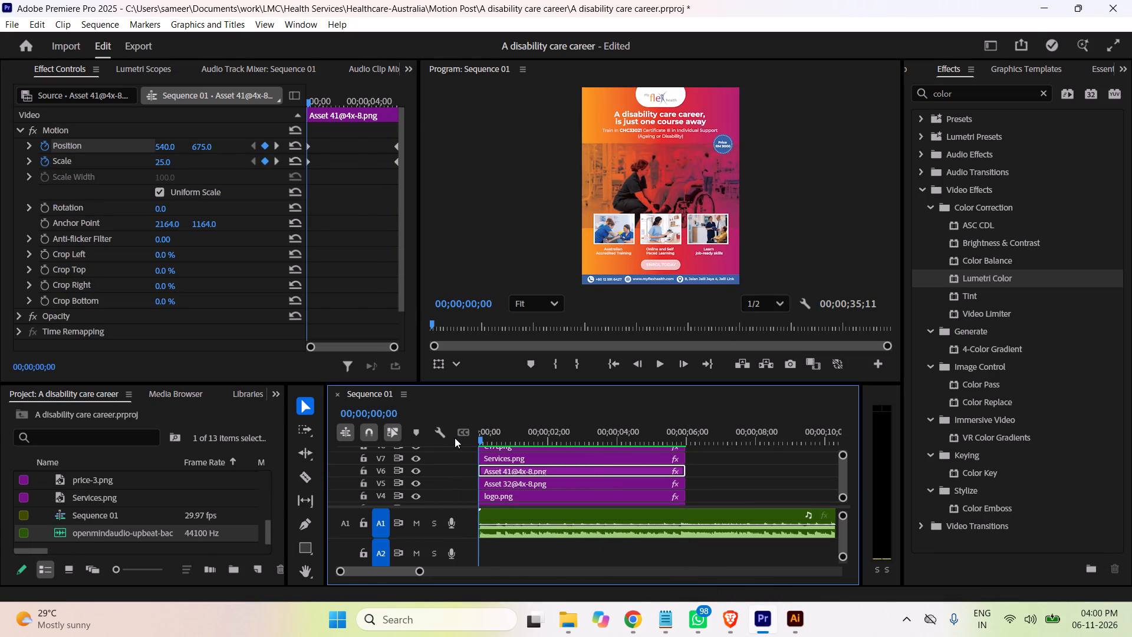
pyautogui.press('space')
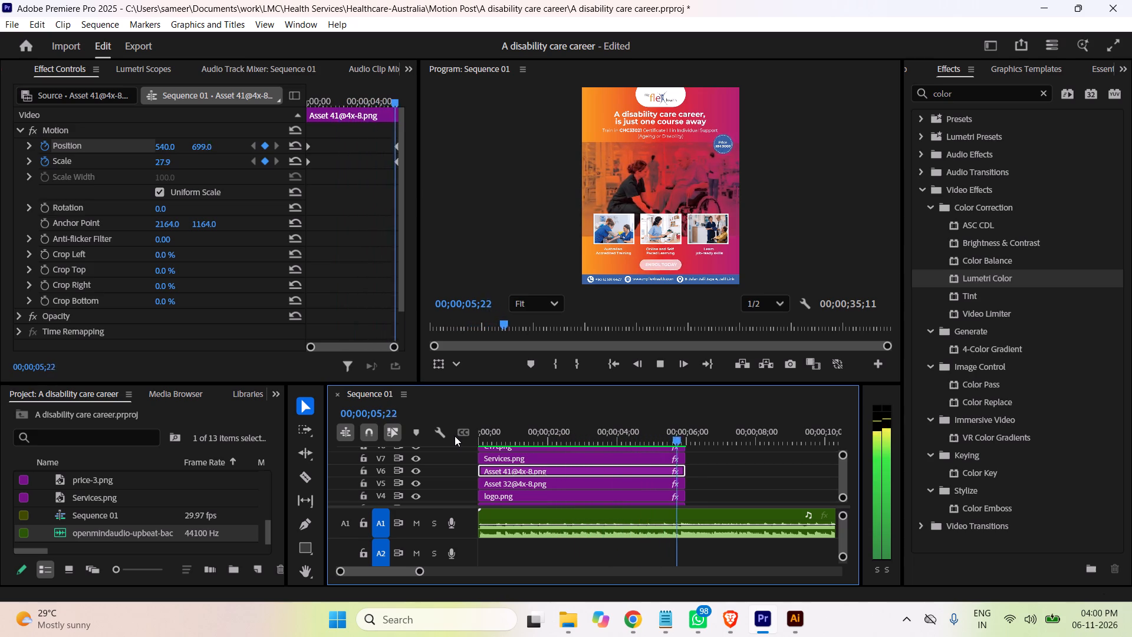
pyautogui.press('space')
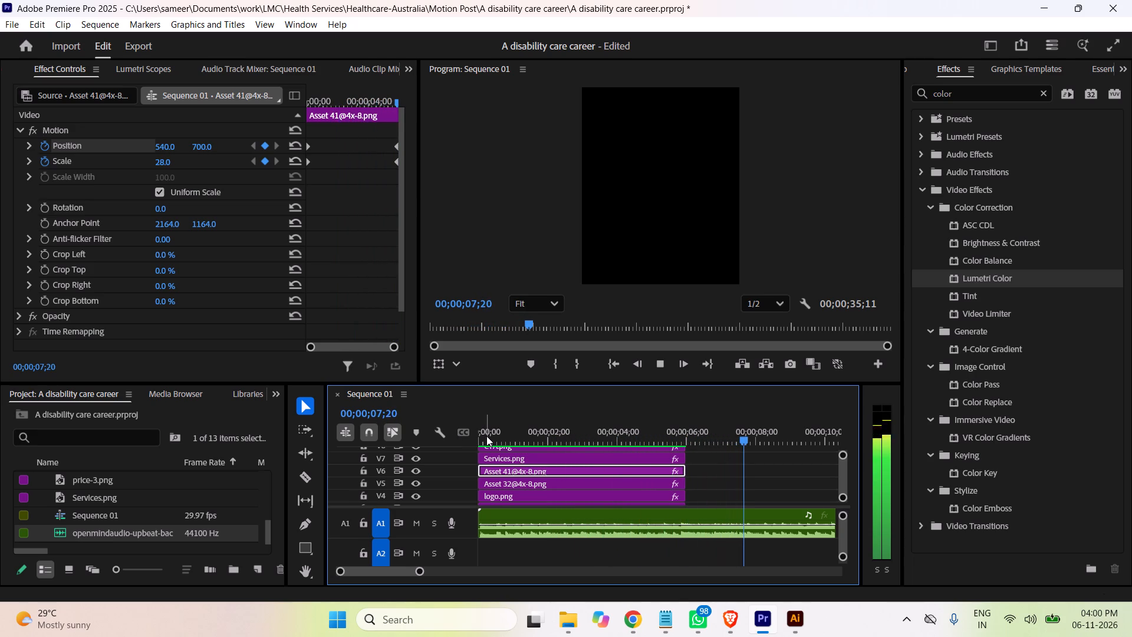
# Split the music clip at 00;00;06;00, where the video clips end, and delete the excess audio after the cut.
pyautogui.click(305, 477)
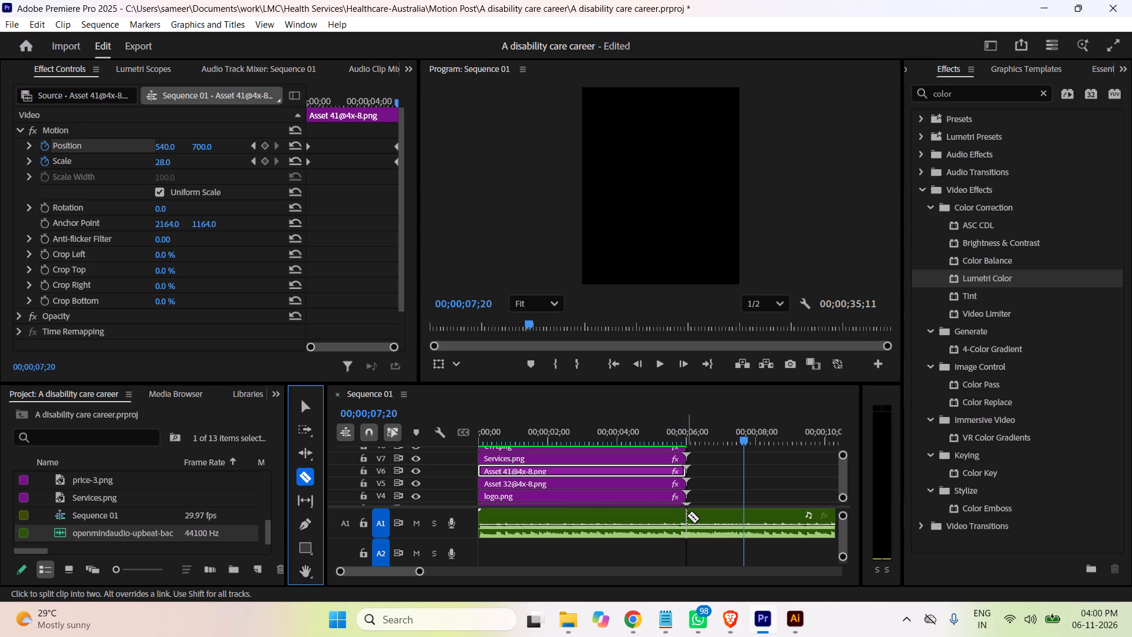
pyautogui.click(687, 515)
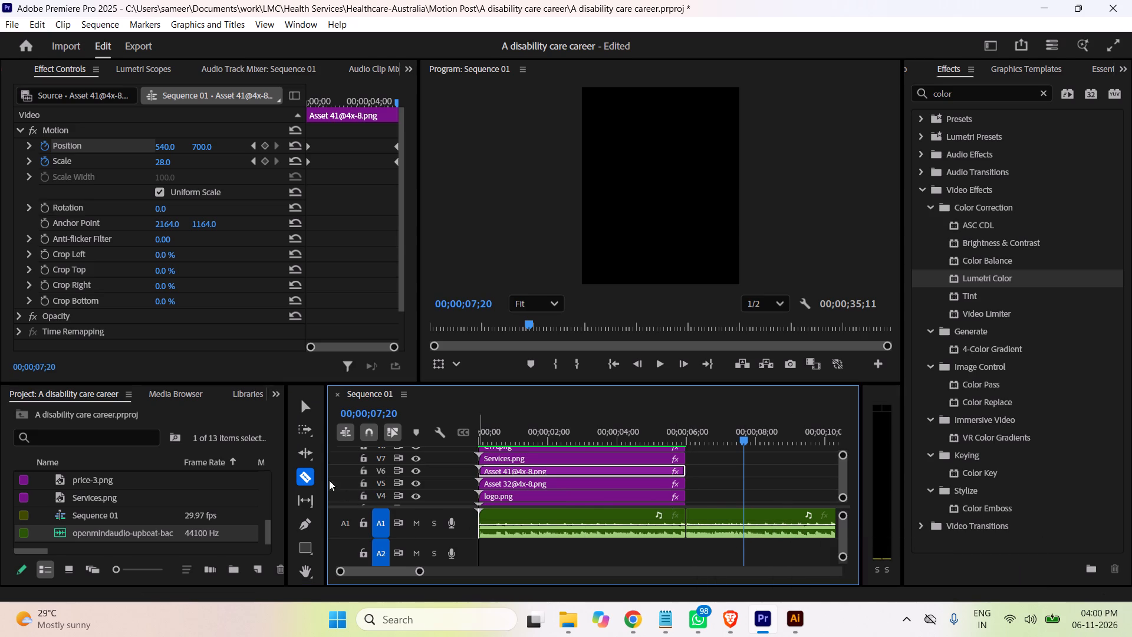
pyautogui.click(305, 404)
pyautogui.click(768, 515)
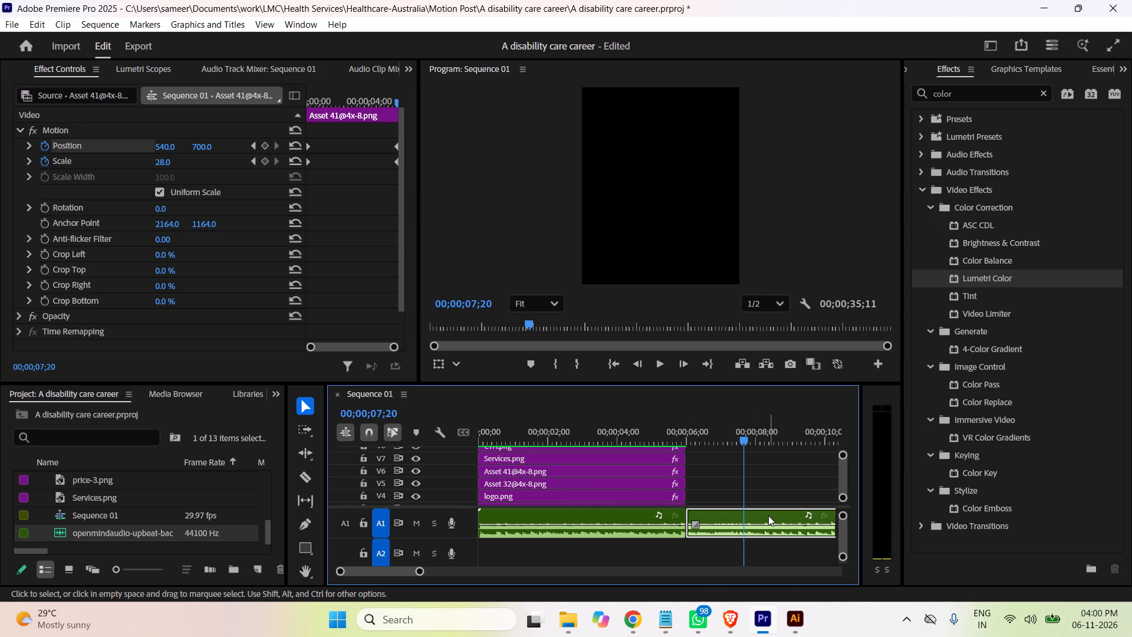
pyautogui.press('Delete')
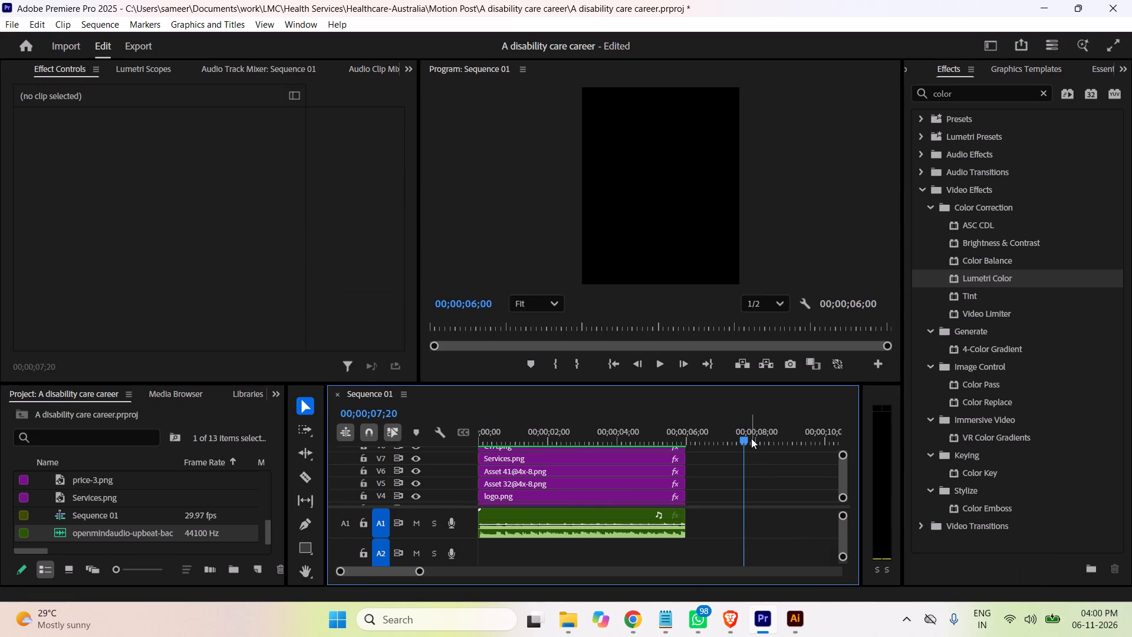
# Fade out the music clip by keyframing its volume level from 0.0 dB at 00;00;05;18 to -41.5 dB at 00;00;05;29.
pyautogui.moveTo(746, 439); pyautogui.dragTo(674, 456)
pyautogui.click(660, 528)
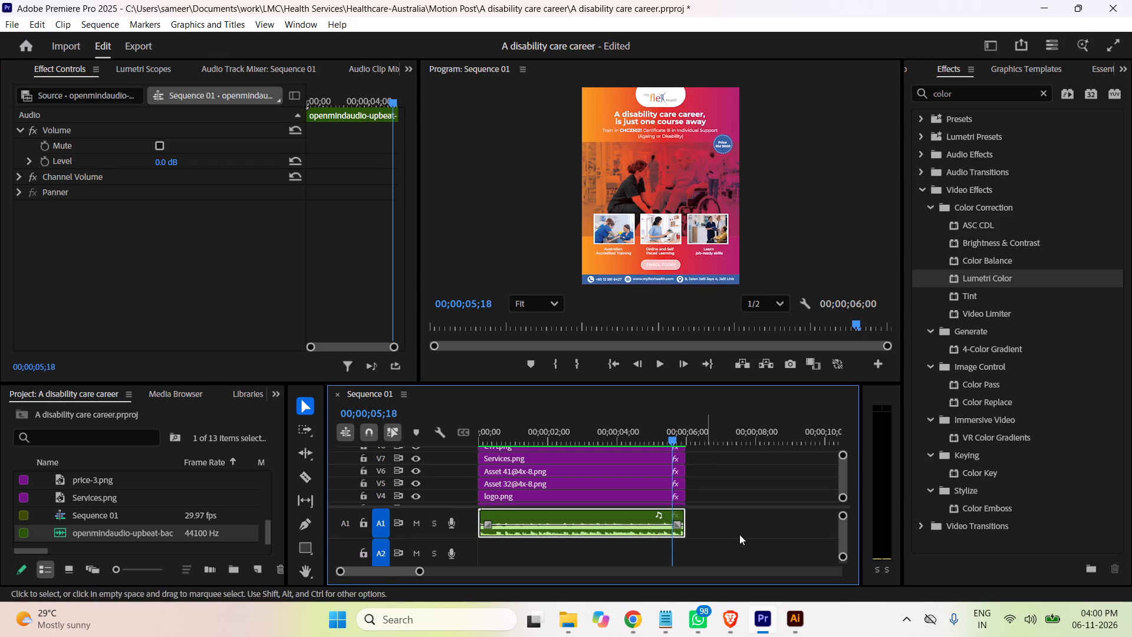
pyautogui.click(47, 165)
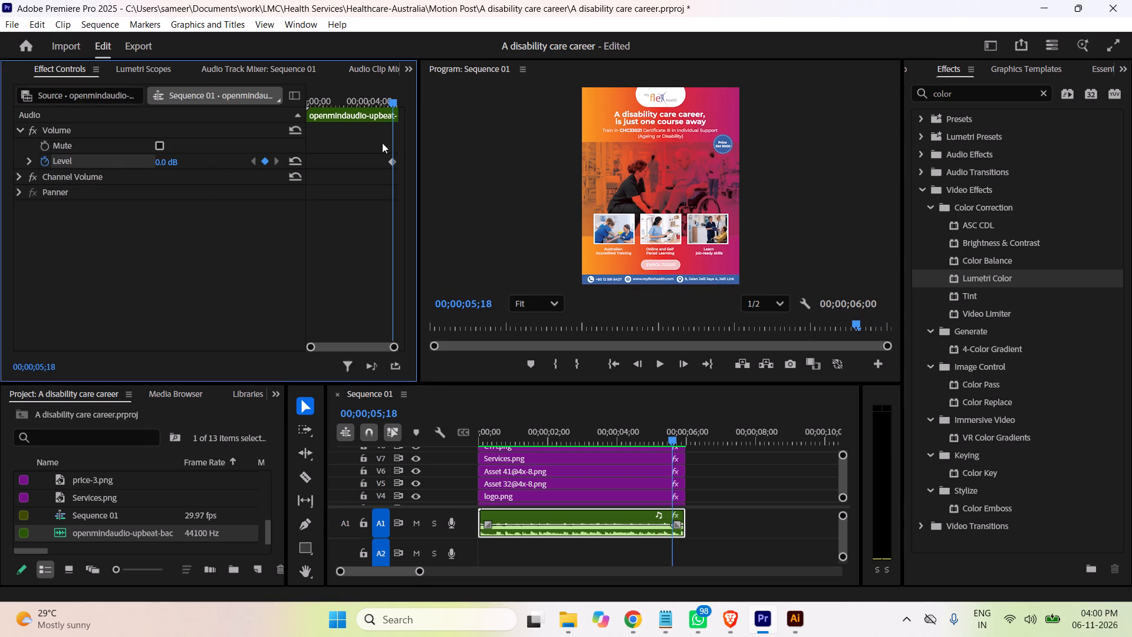
pyautogui.moveTo(396, 101); pyautogui.dragTo(432, 107)
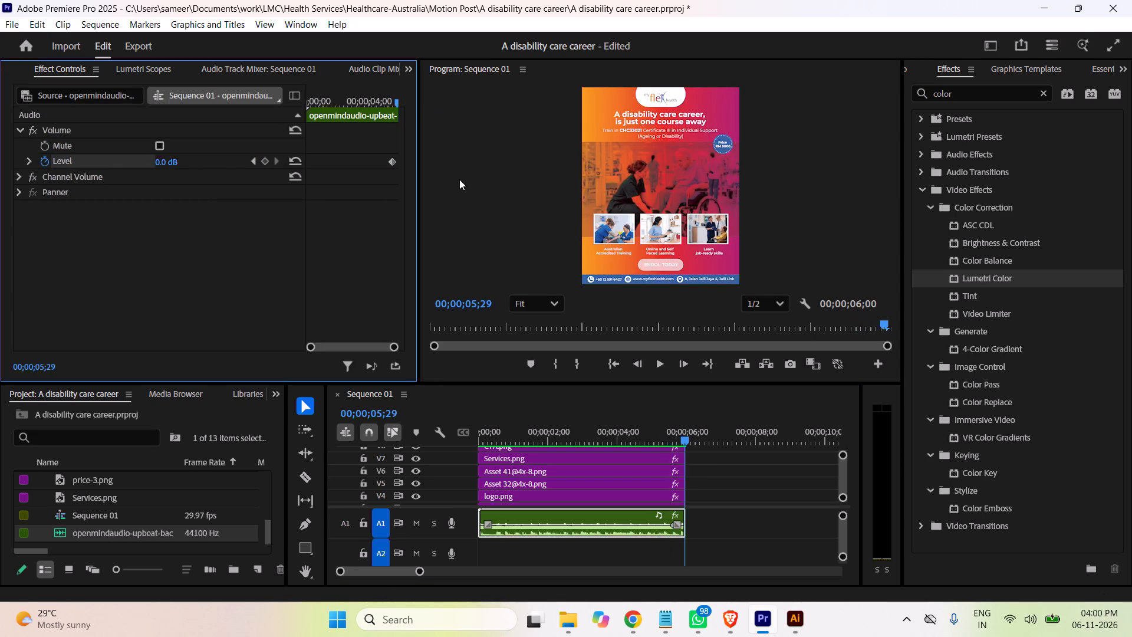
pyautogui.moveTo(166, 162); pyautogui.dragTo(24, 182)
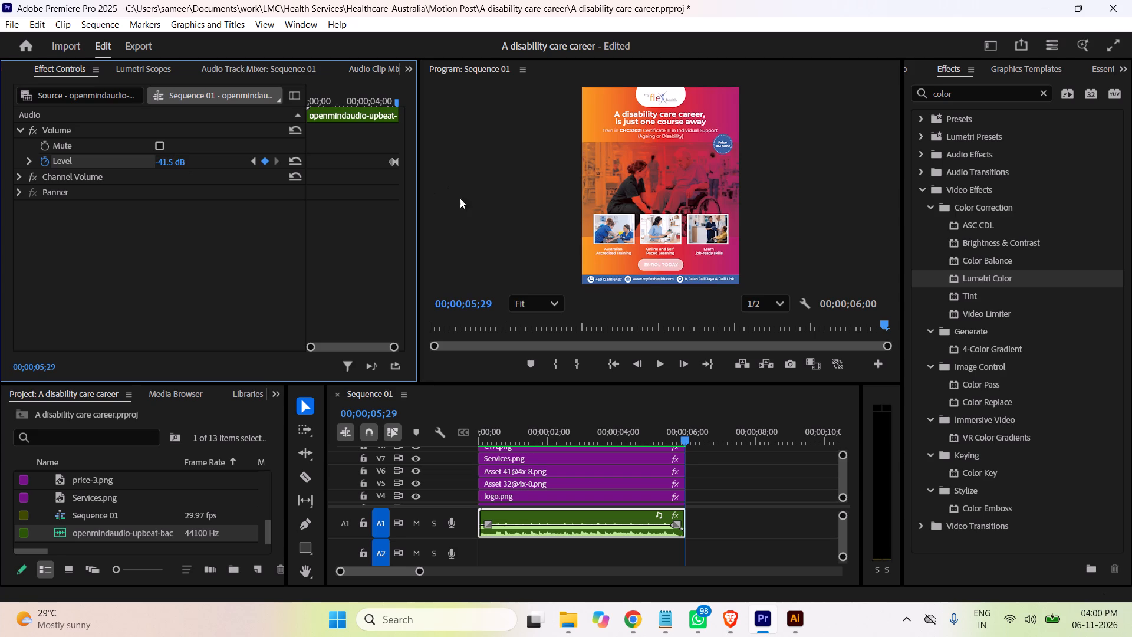
# Play the sequence from the start to check the music fade, and save the project.
pyautogui.moveTo(685, 438); pyautogui.dragTo(391, 441)
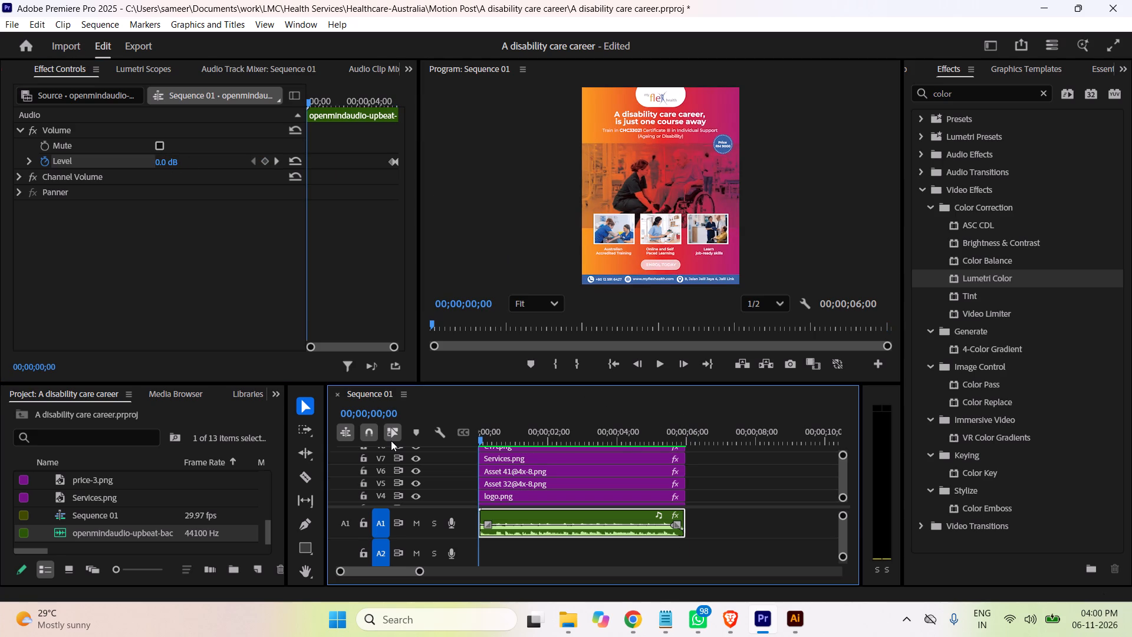
pyautogui.press('space')
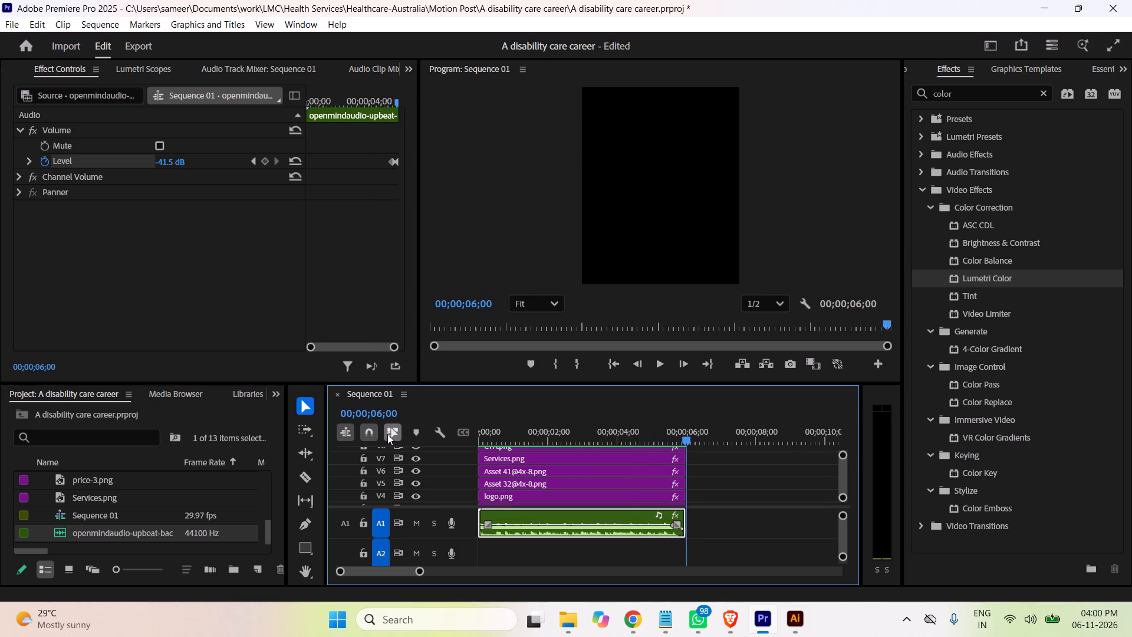
pyautogui.hotkey('ctrl', 's')
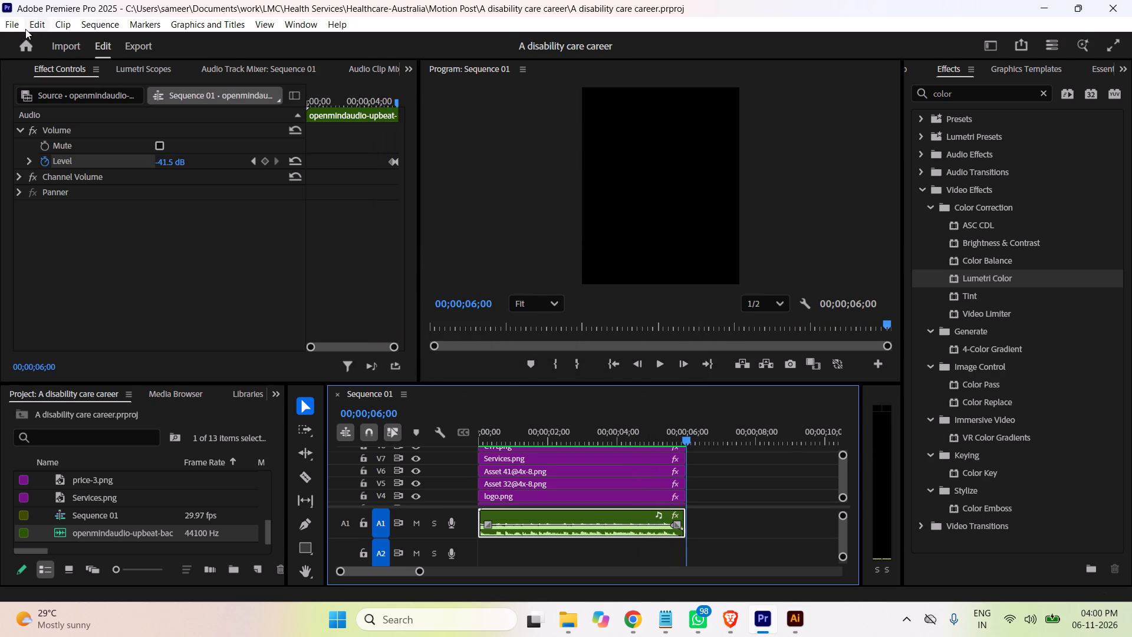
# Export Sequence 01 as an MP4 named "A disability care career" into Motion Post's "A disability care career" folder.
pyautogui.click(9, 24)
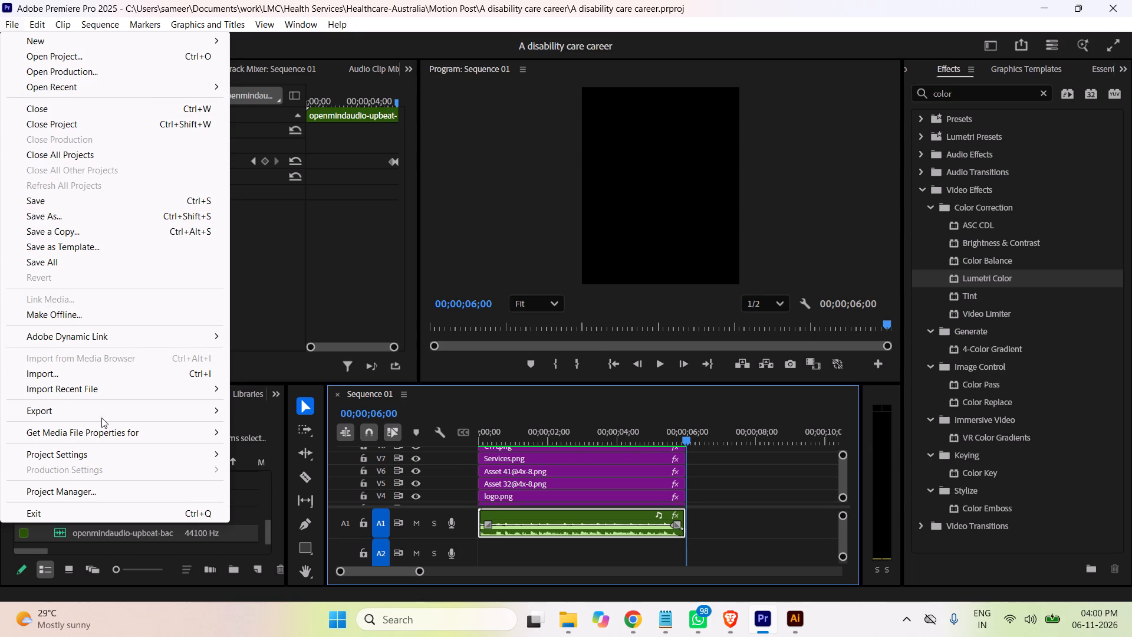
pyautogui.click(287, 409)
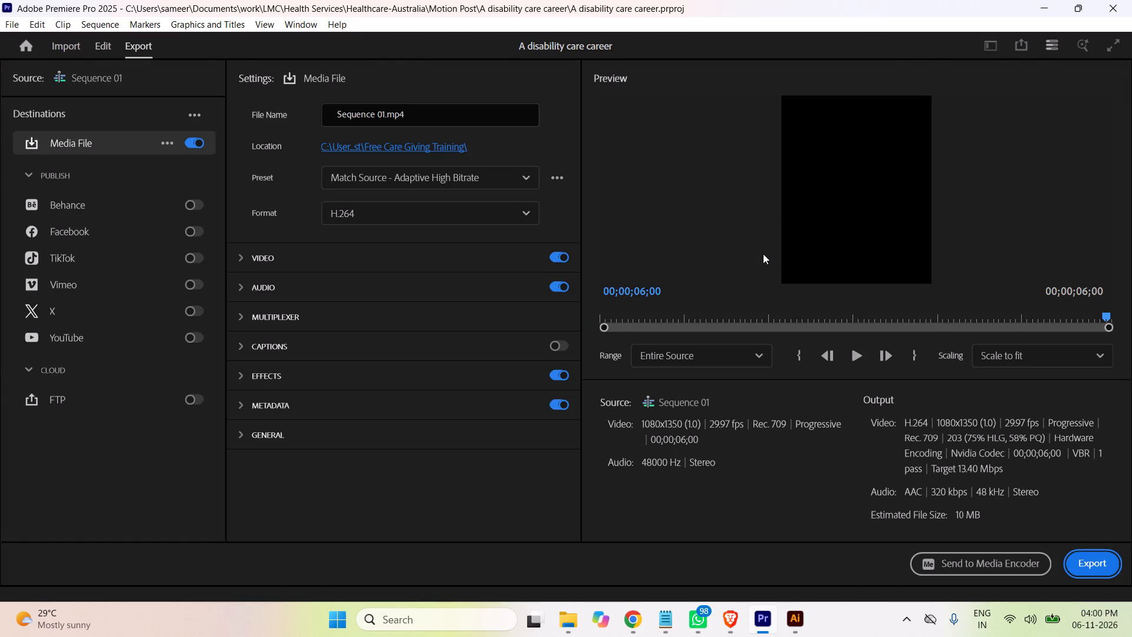
pyautogui.click(407, 150)
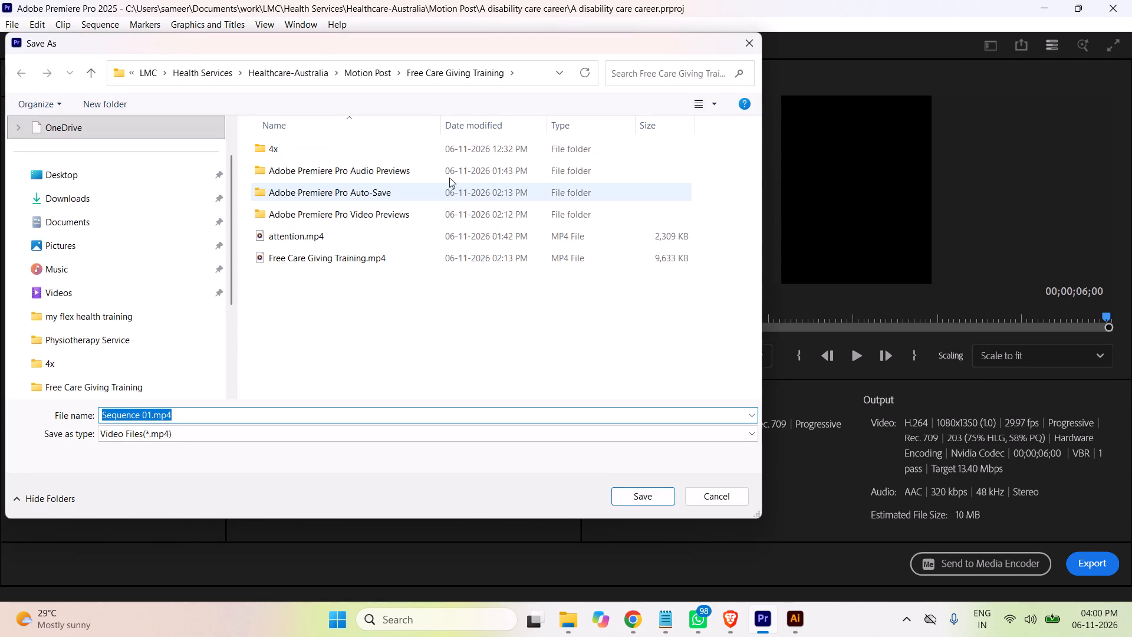
pyautogui.click(376, 74)
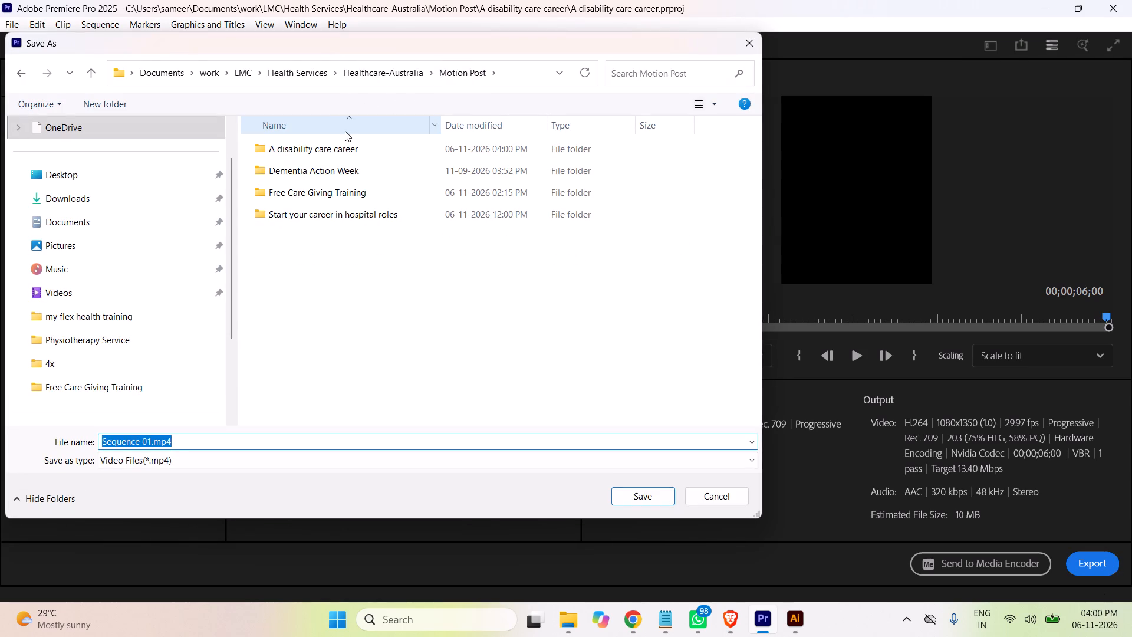
pyautogui.click(331, 149)
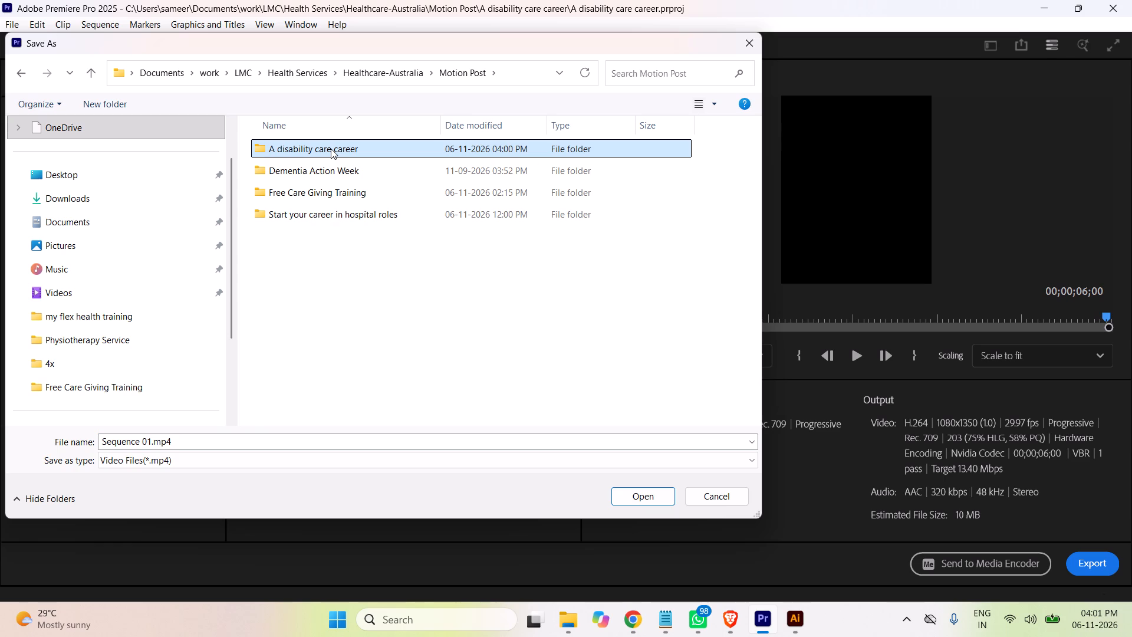
pyautogui.press('F2')
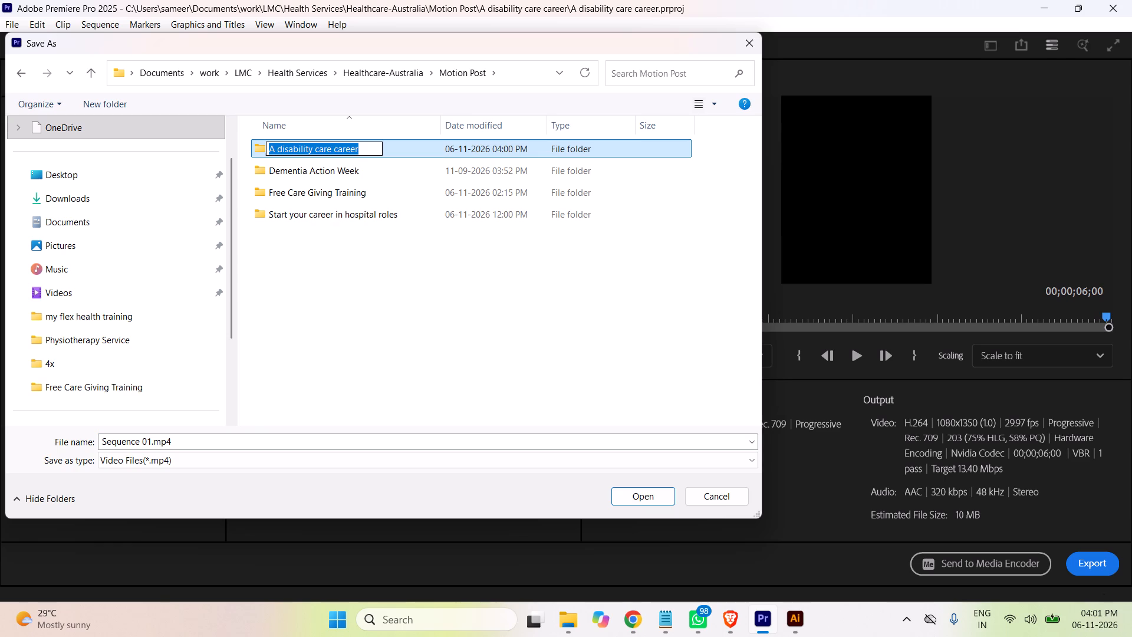
pyautogui.hotkey('ctrl', 'c')
pyautogui.click(348, 246)
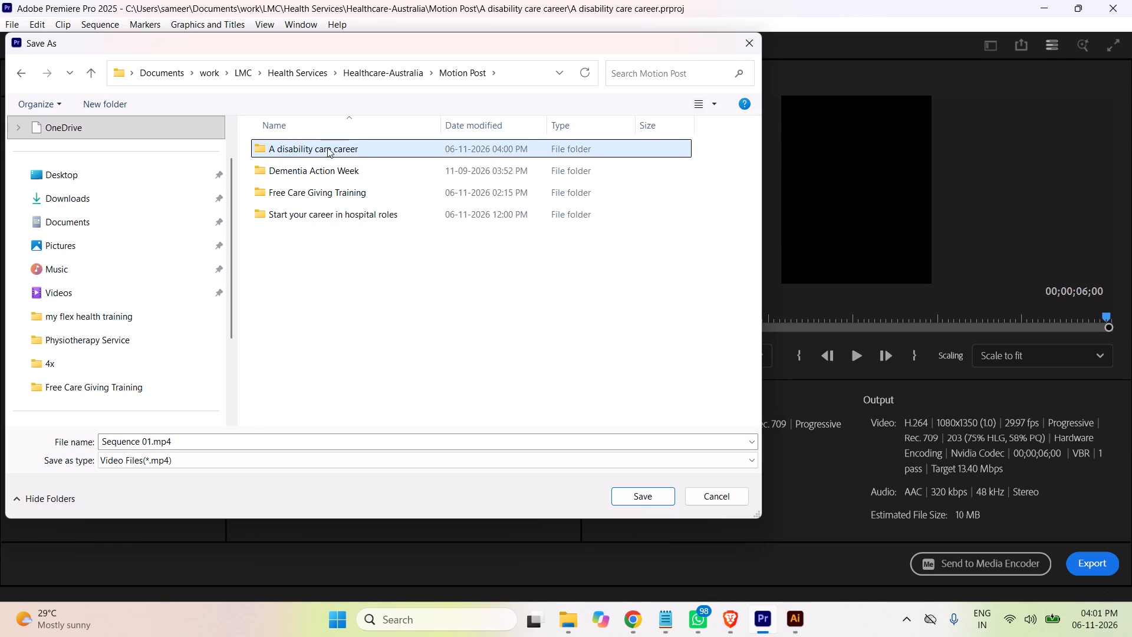
pyautogui.doubleClick(327, 147)
pyautogui.click(309, 434)
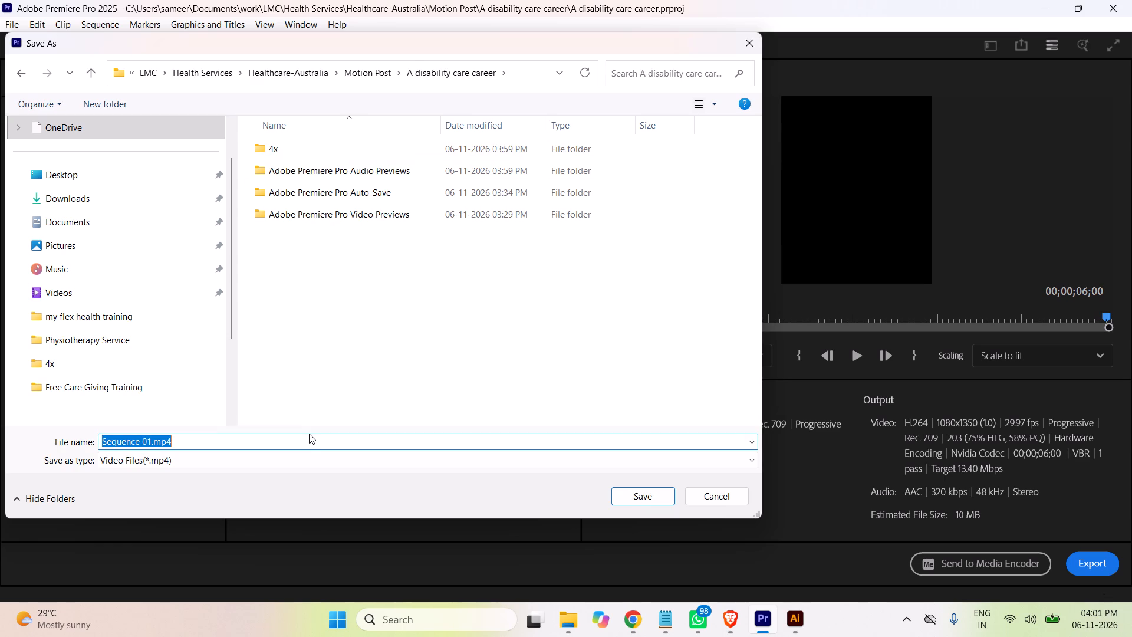
pyautogui.hotkey('ctrl', 'v')
pyautogui.click(348, 396)
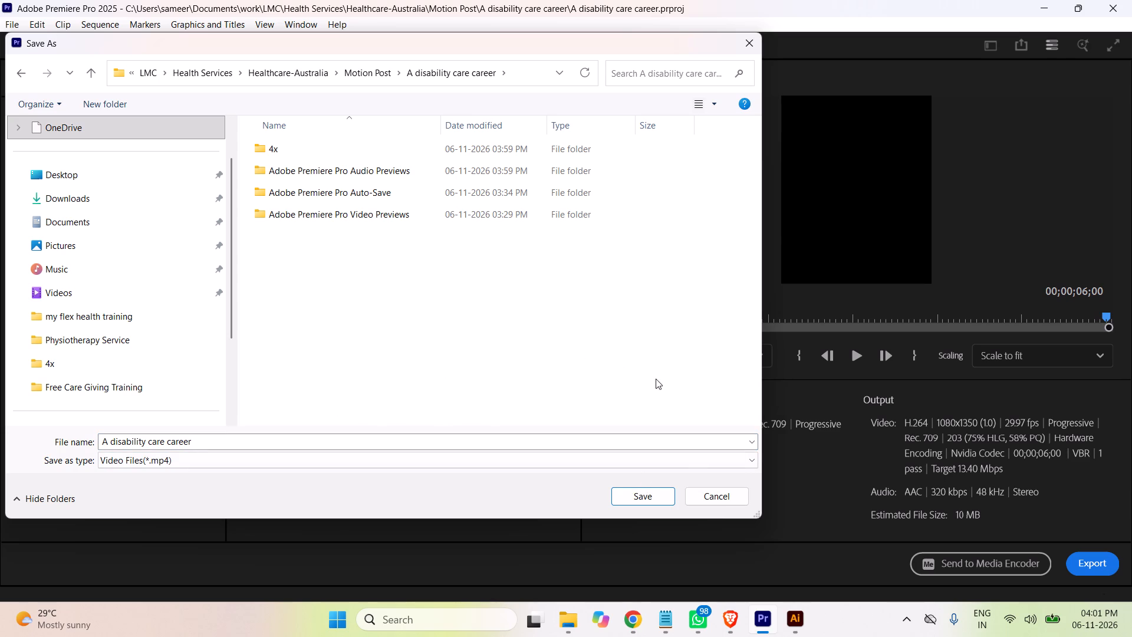
pyautogui.click(643, 497)
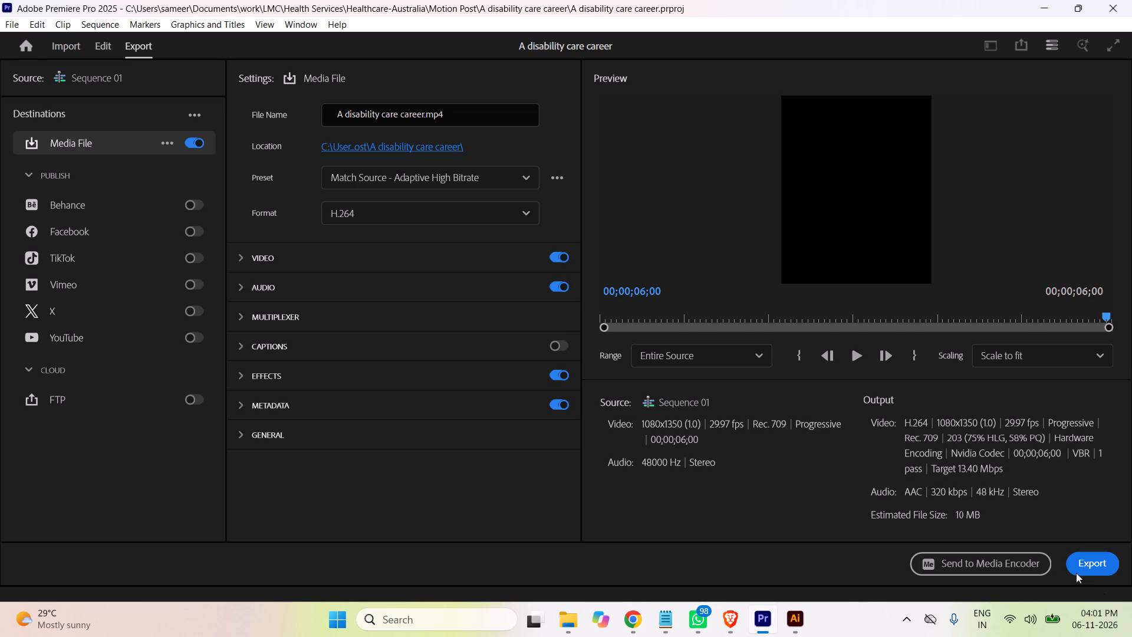
pyautogui.click(1091, 563)
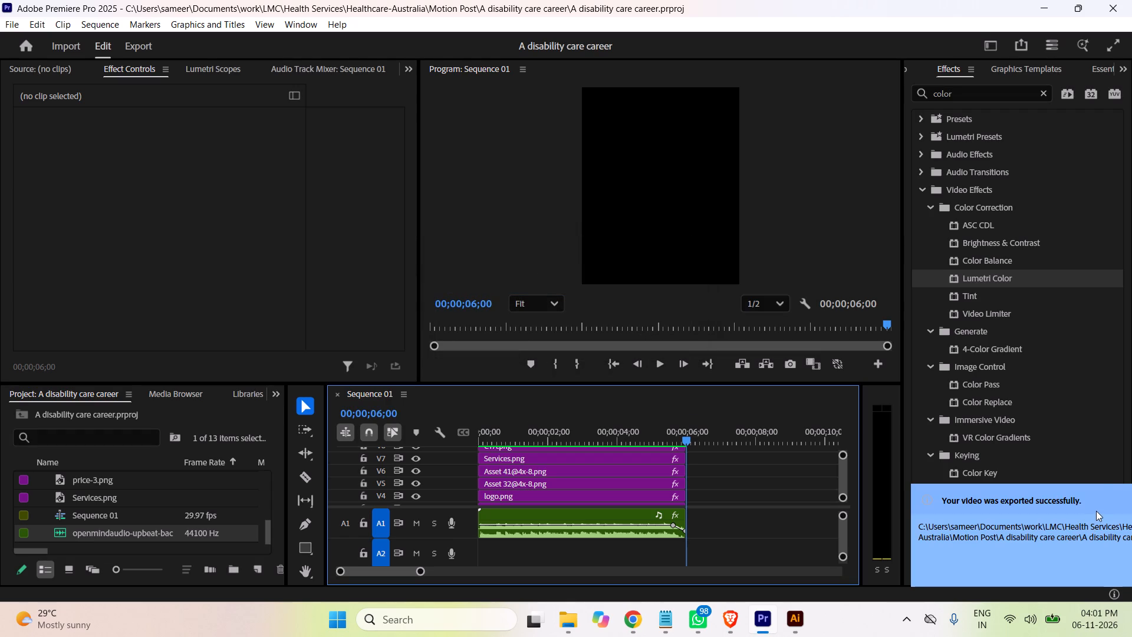
# Switch to File Explorer, refresh the "A disability care career" folder, and play the exported MP4 in Media Player with repeat turned on.
pyautogui.click(572, 618)
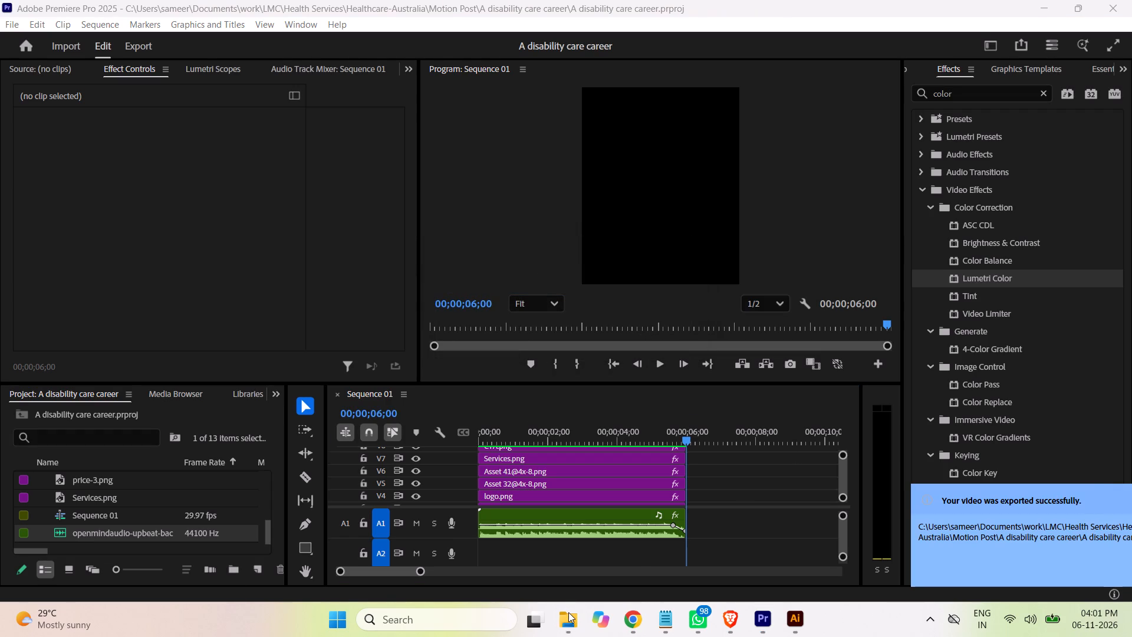
pyautogui.click(569, 623)
pyautogui.click(750, 377)
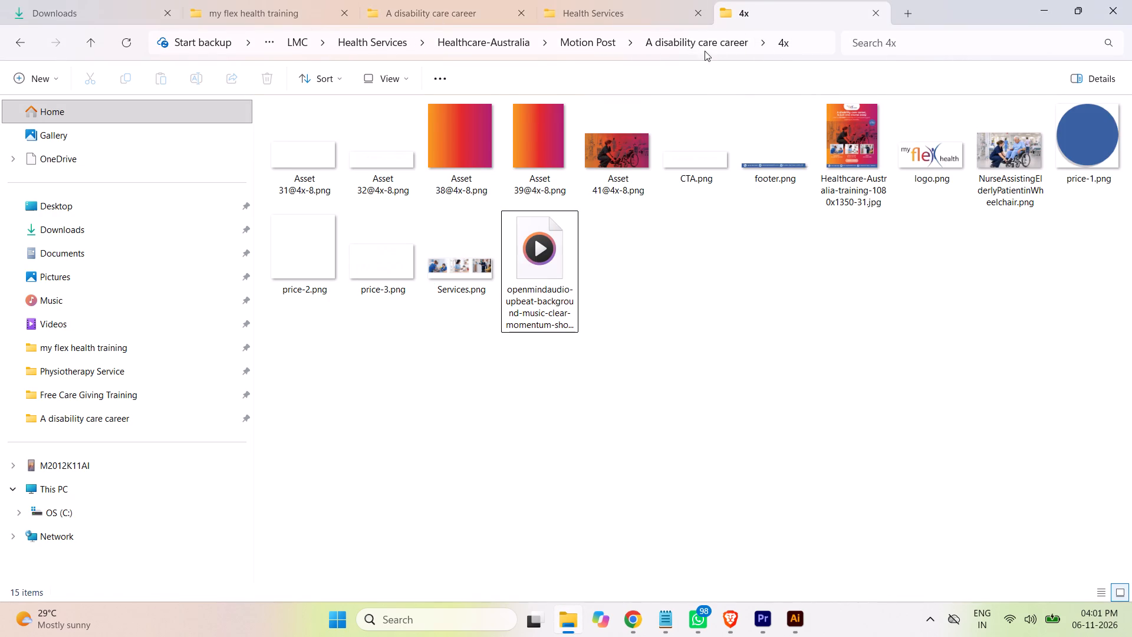
pyautogui.click(471, 12)
pyautogui.click(834, 318)
pyautogui.rightClick(852, 301)
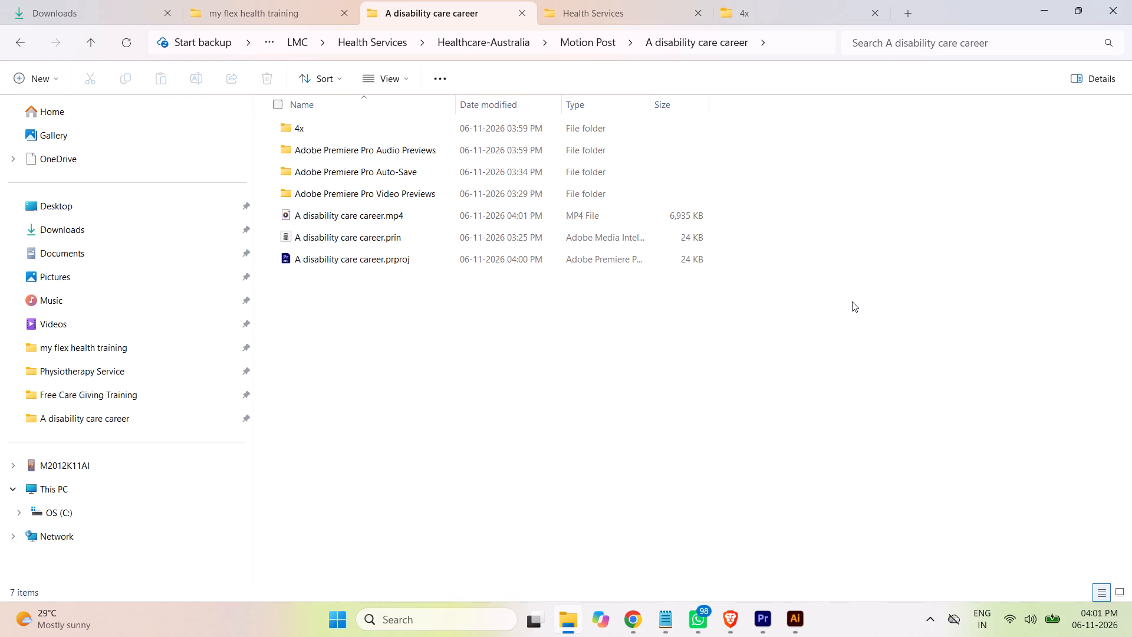
pyautogui.click(903, 512)
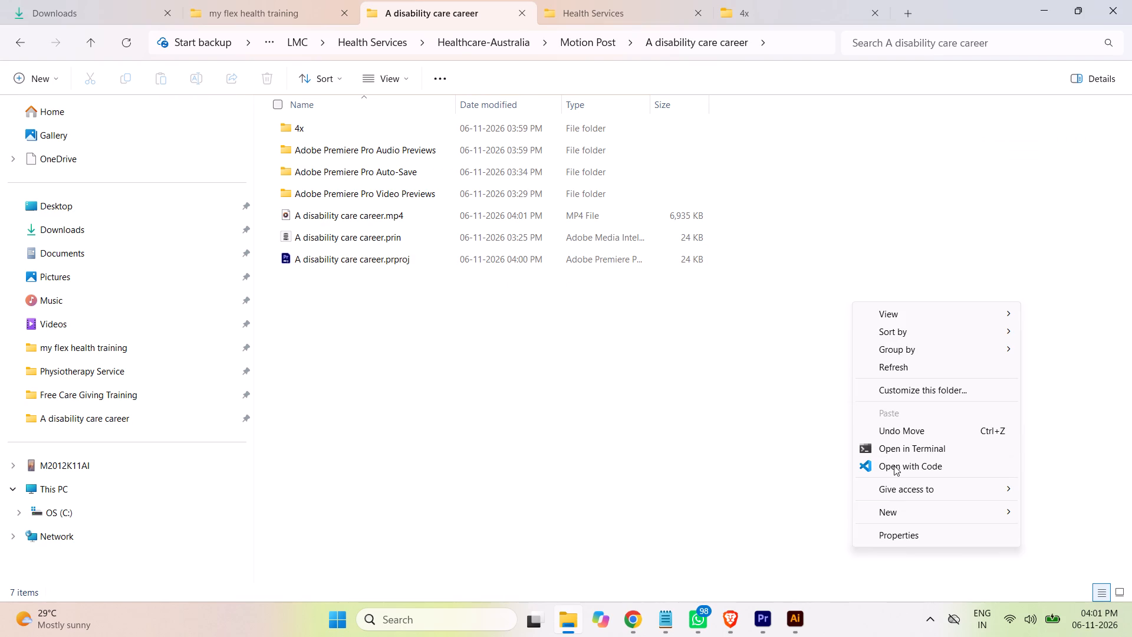
pyautogui.click(889, 366)
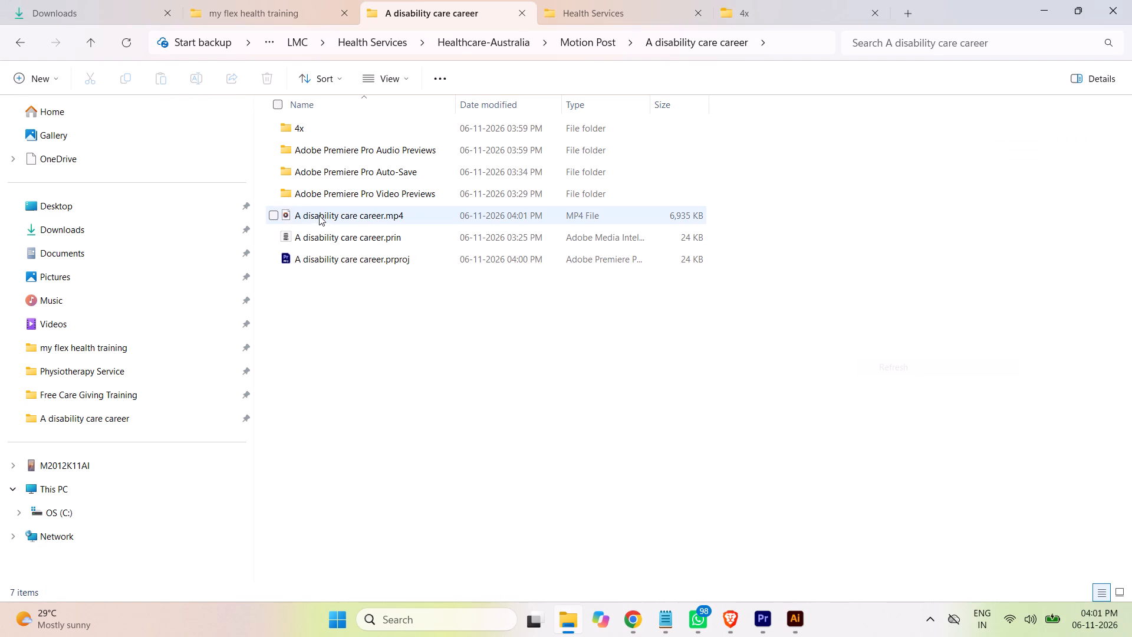
pyautogui.doubleClick(319, 216)
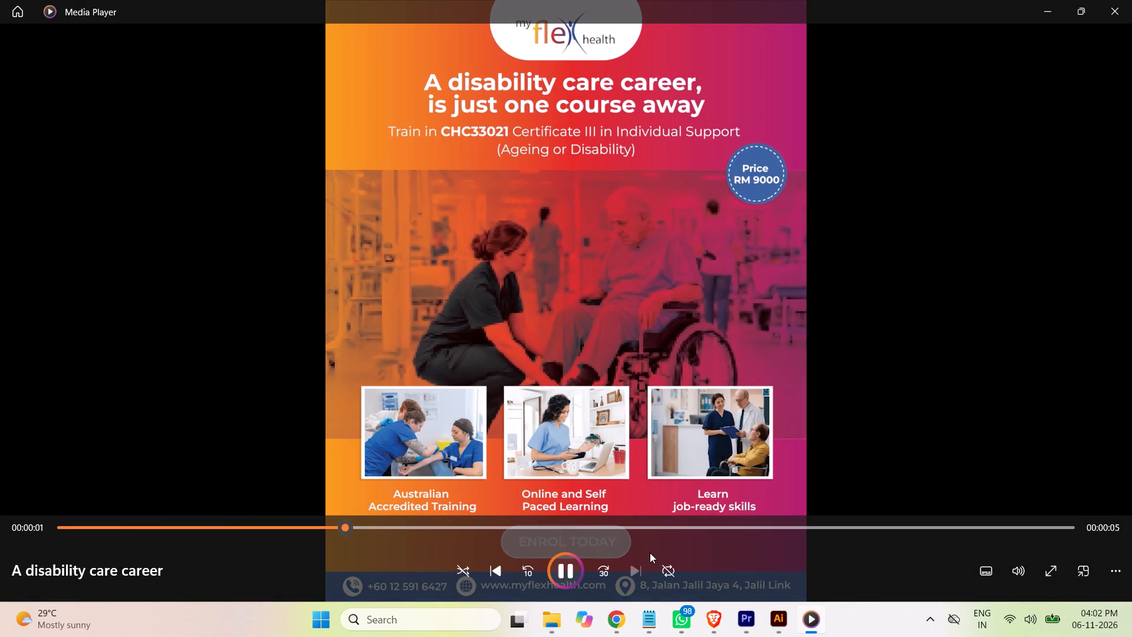
pyautogui.click(669, 570)
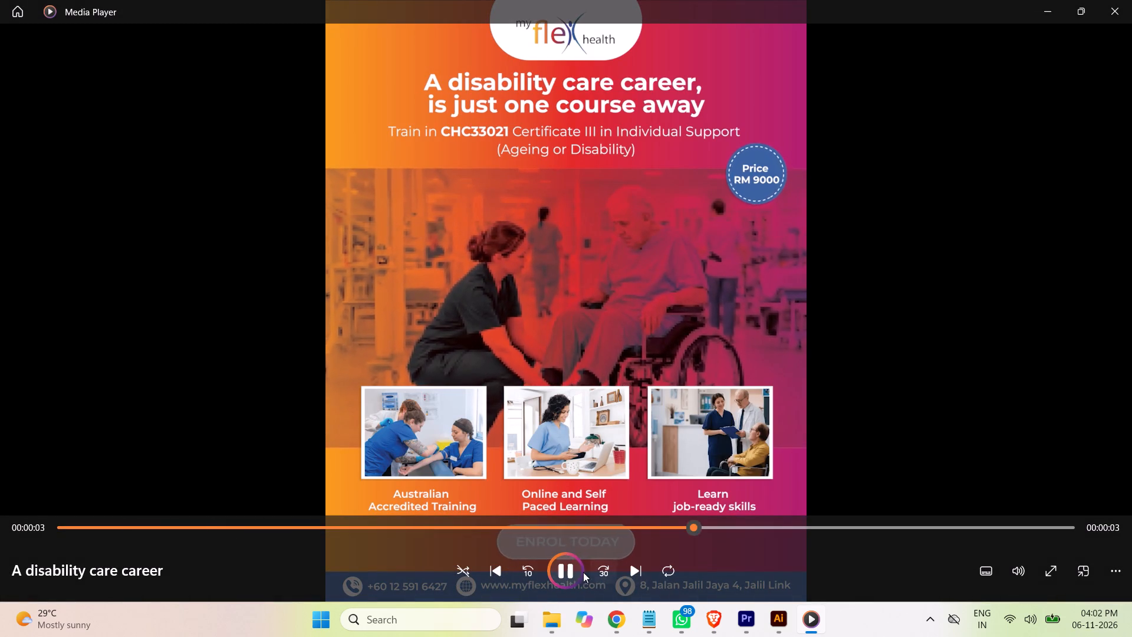
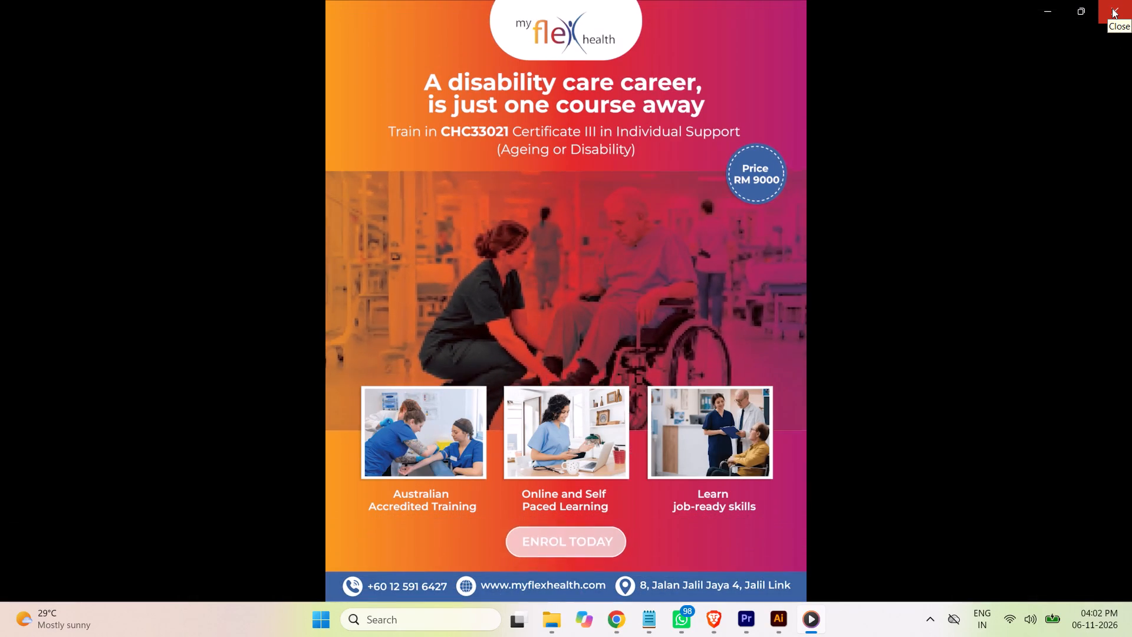
# Close the exported video's player and view the 4x asset folder in File Explorer.
pyautogui.click(1112, 8)
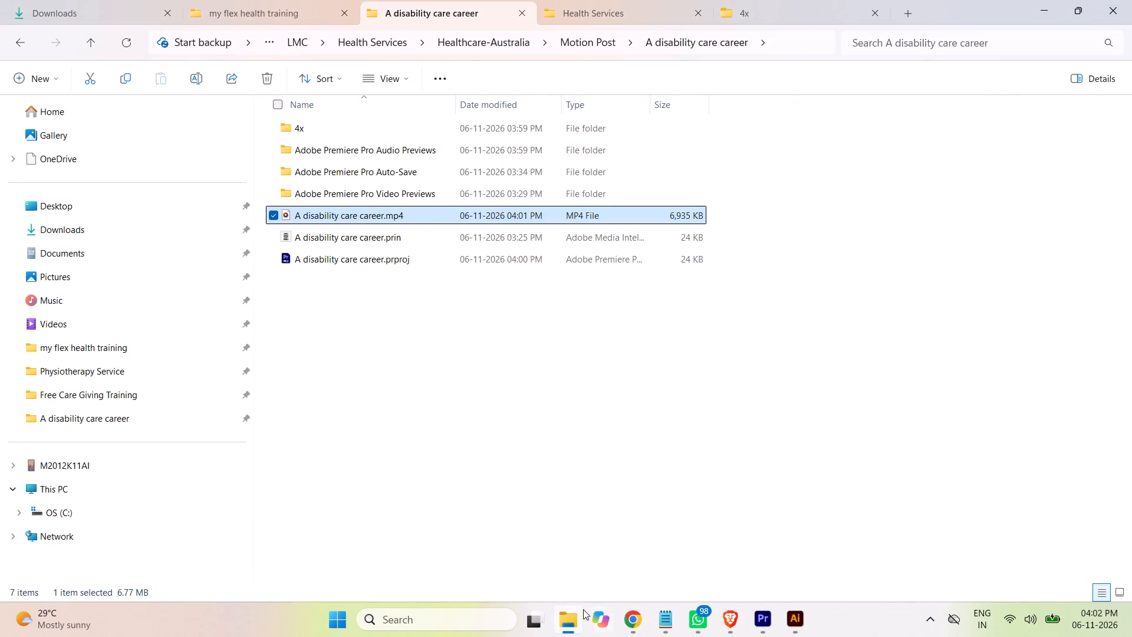
pyautogui.click(801, 6)
pyautogui.click(849, 313)
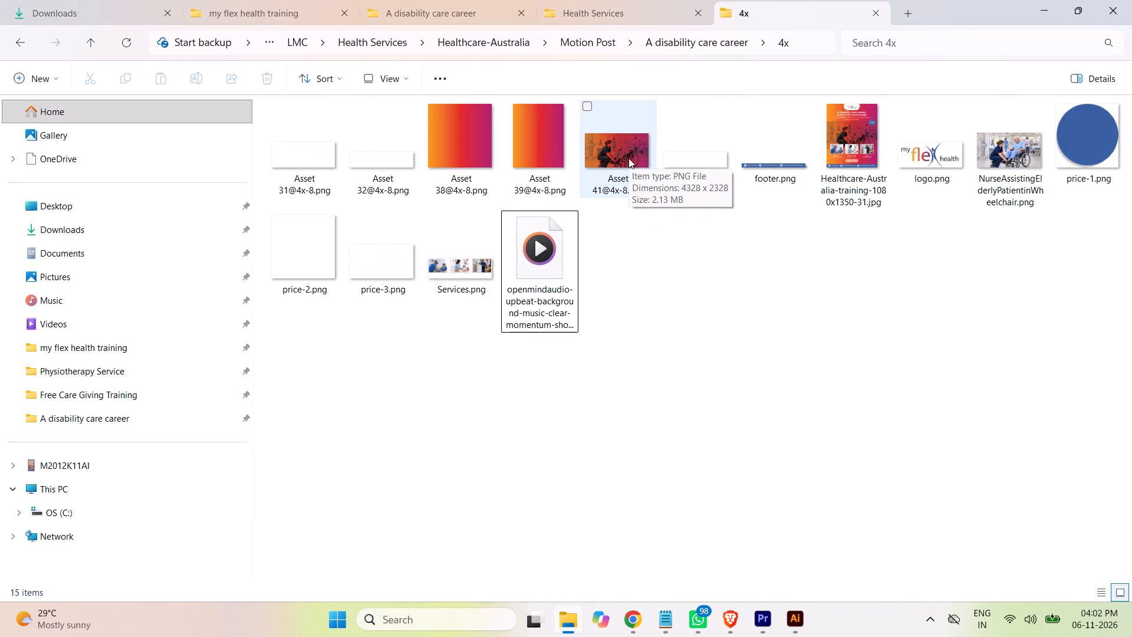
# Switch to Illustrator, check the source poster artwork, and close the application.
pyautogui.click(800, 618)
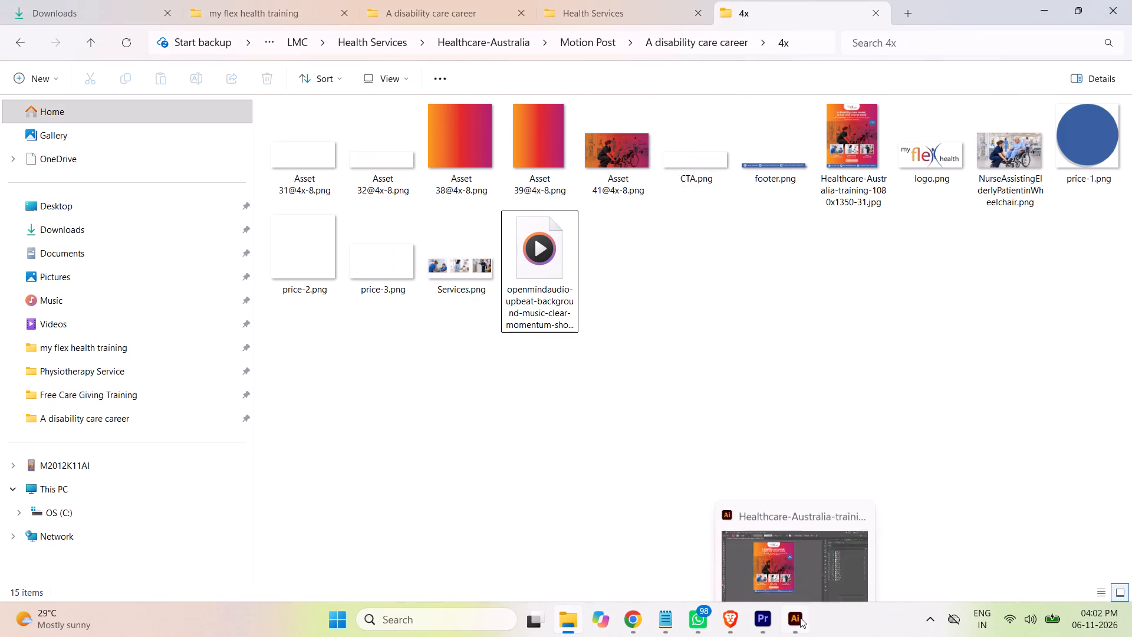
pyautogui.click(682, 311)
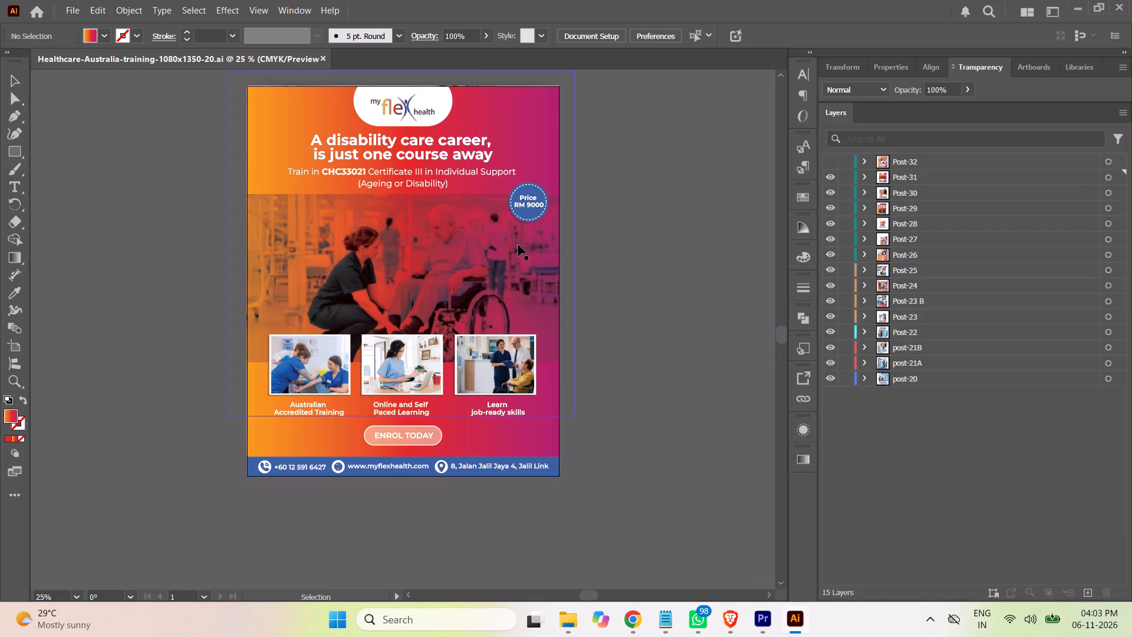
pyautogui.click(1117, 7)
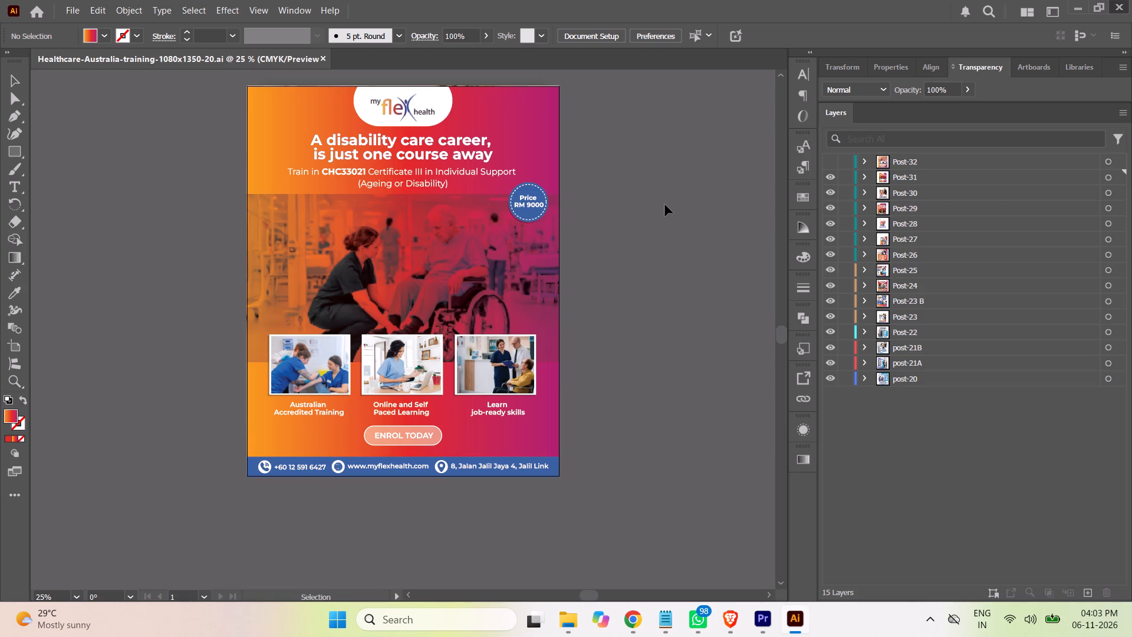
pyautogui.click(809, 410)
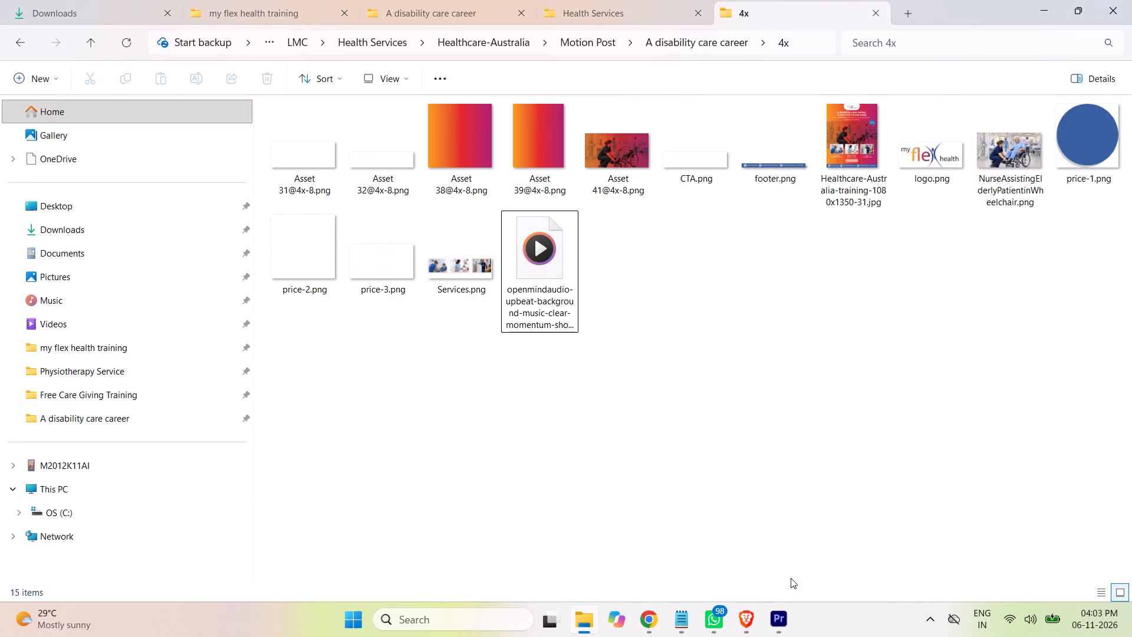
# Switch to Premiere Pro and examine the wheelchair photo area of Sequence 01 up close at 00;00;01;17.
pyautogui.click(777, 622)
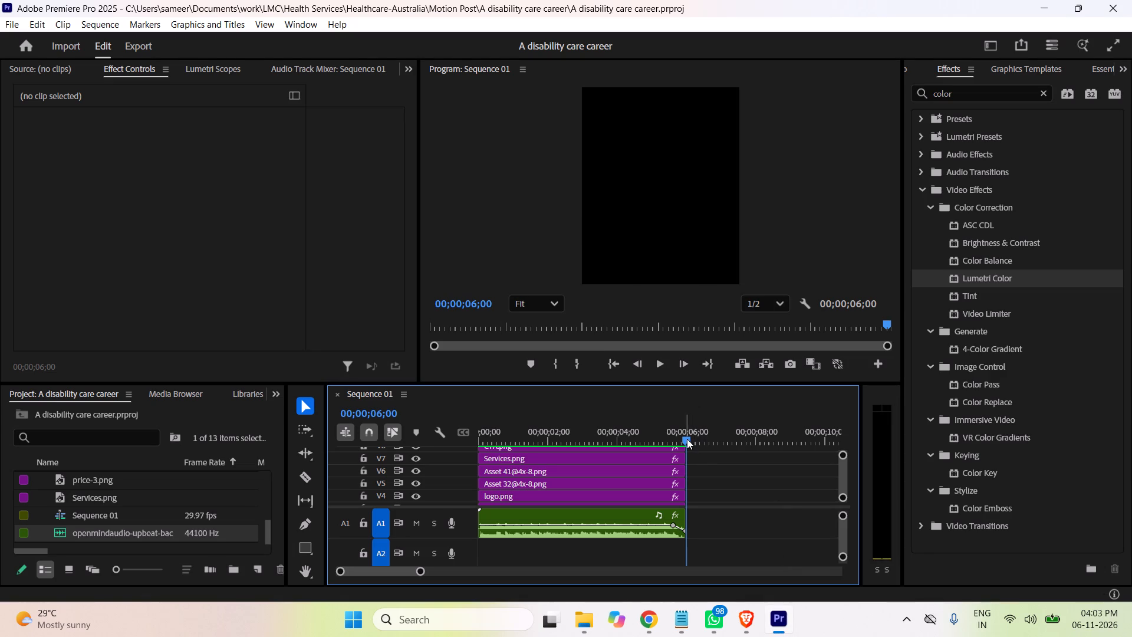
pyautogui.moveTo(687, 439); pyautogui.dragTo(534, 442)
pyautogui.scroll(1, 667, 179)
pyautogui.scroll(-1, 667, 179)
pyautogui.scroll(6, 667, 178)
pyautogui.scroll(-3, 656, 177)
pyautogui.scroll(1, 653, 176)
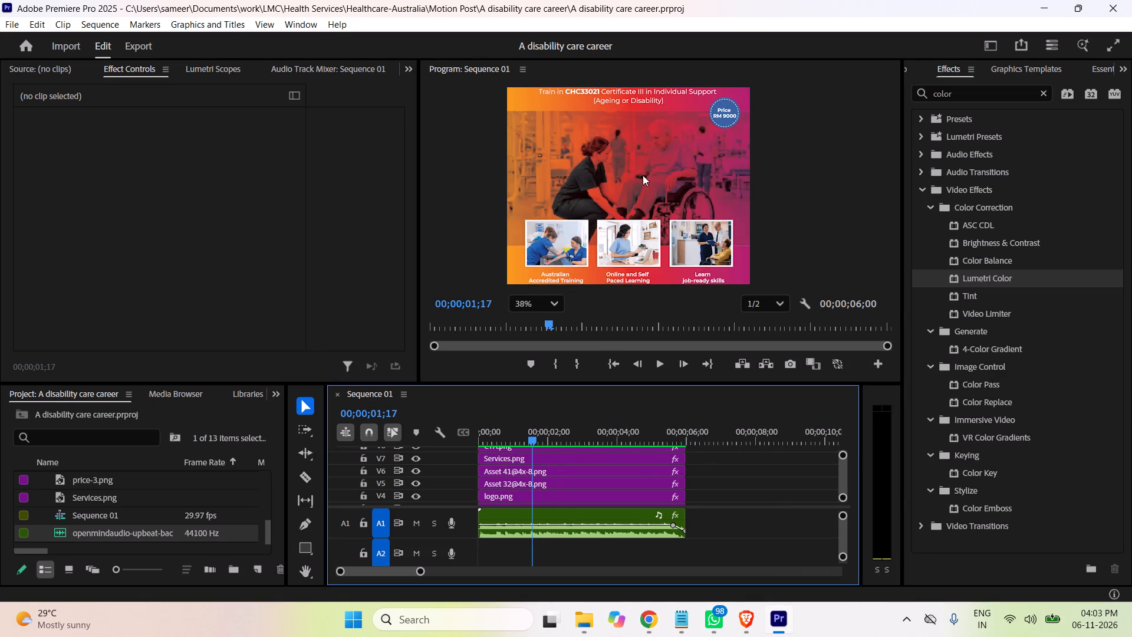
pyautogui.scroll(1, 643, 175)
pyautogui.scroll(-4, 627, 172)
pyautogui.scroll(2, 626, 170)
pyautogui.scroll(1, 560, 179)
pyautogui.scroll(-5, 560, 179)
pyautogui.scroll(9, 558, 179)
pyautogui.scroll(-1, 559, 179)
pyautogui.scroll(4, 560, 179)
pyautogui.scroll(1, 618, 155)
pyautogui.scroll(-2, 611, 152)
pyautogui.scroll(4, 604, 150)
pyautogui.scroll(-1, 603, 150)
pyautogui.scroll(2, 601, 150)
pyautogui.scroll(-2, 580, 152)
pyautogui.scroll(2, 578, 152)
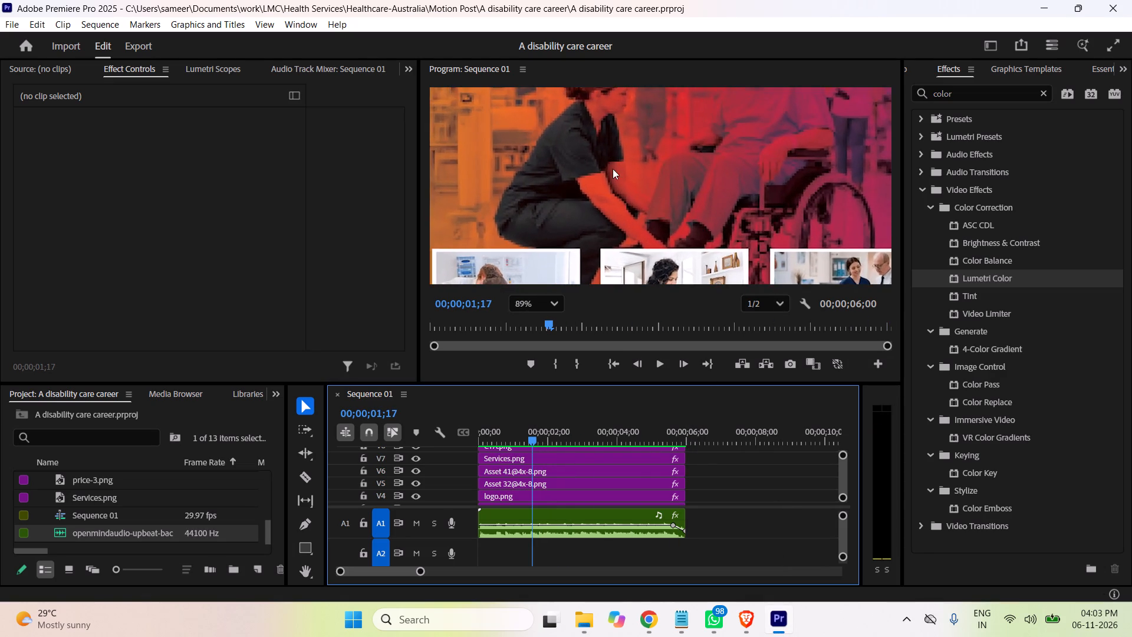
# Examine the wheelchair photo up close, switching the V6 and V5 track outputs off and on to identify its layer.
pyautogui.scroll(-1, 609, 170)
pyautogui.scroll(4, 604, 169)
pyautogui.scroll(-1, 599, 169)
pyautogui.scroll(4, 597, 169)
pyautogui.scroll(-2, 593, 168)
pyautogui.scroll(2, 592, 168)
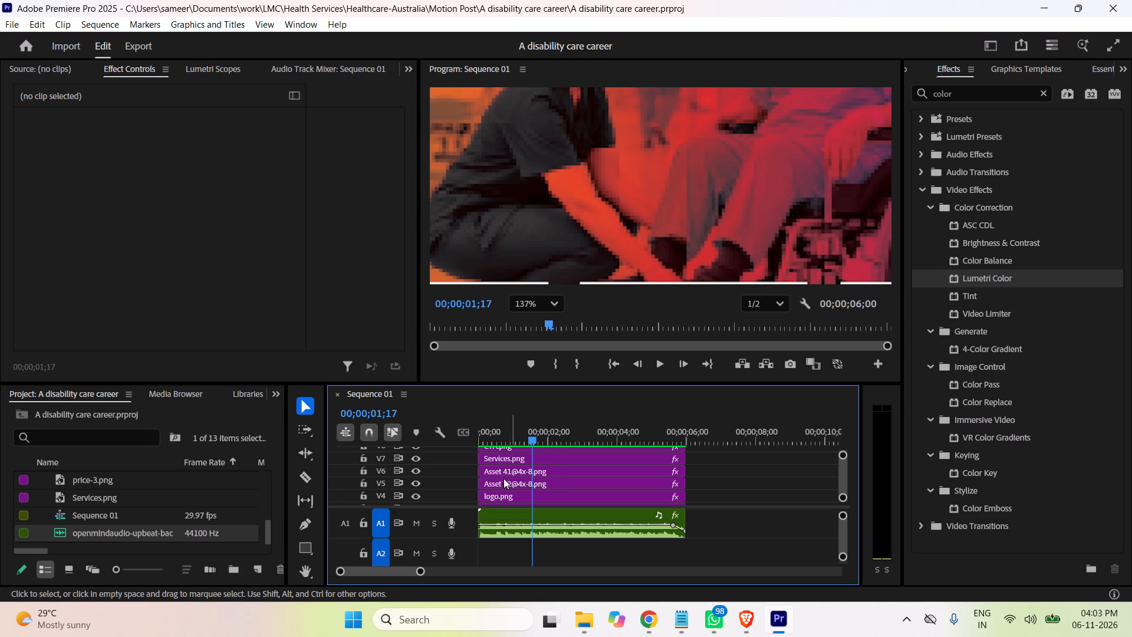
pyautogui.click(417, 469)
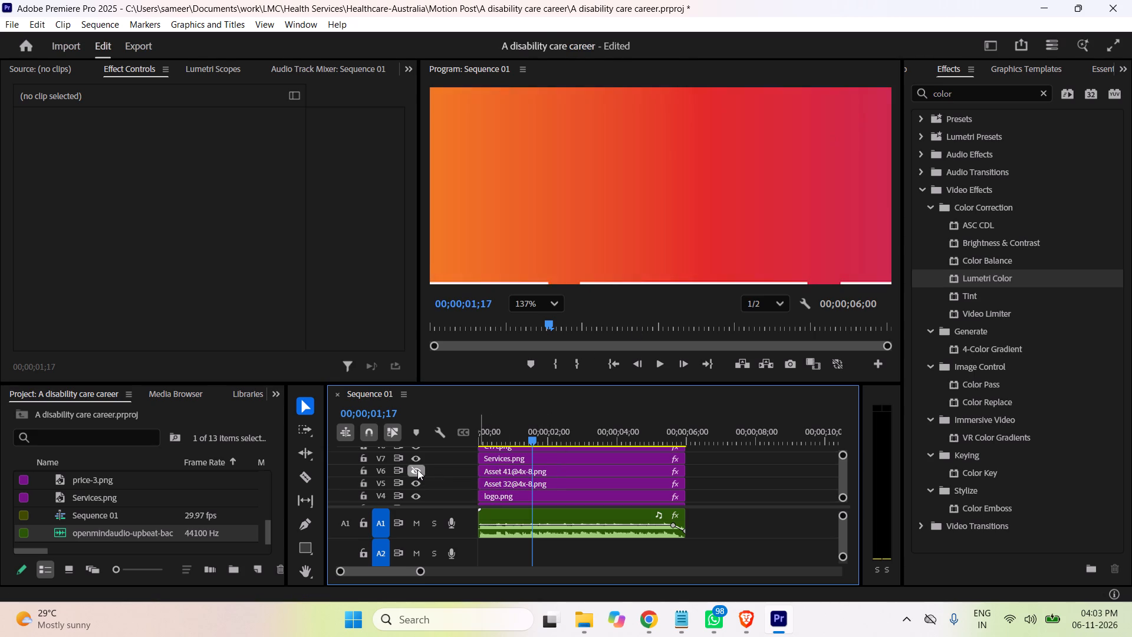
pyautogui.click(417, 469)
pyautogui.click(417, 469)
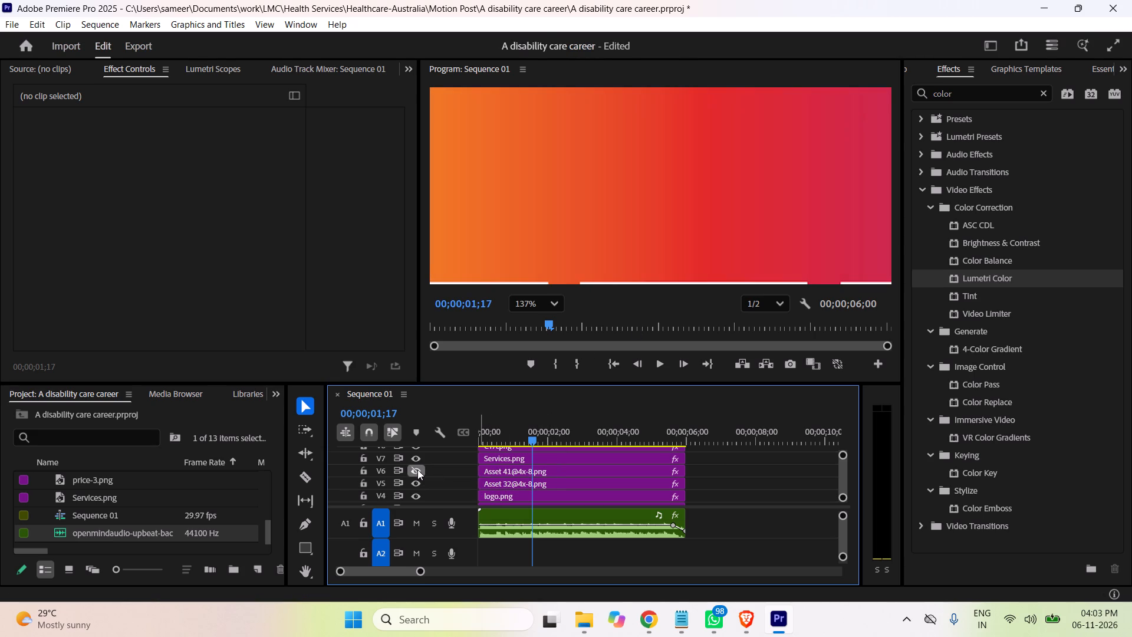
pyautogui.click(417, 469)
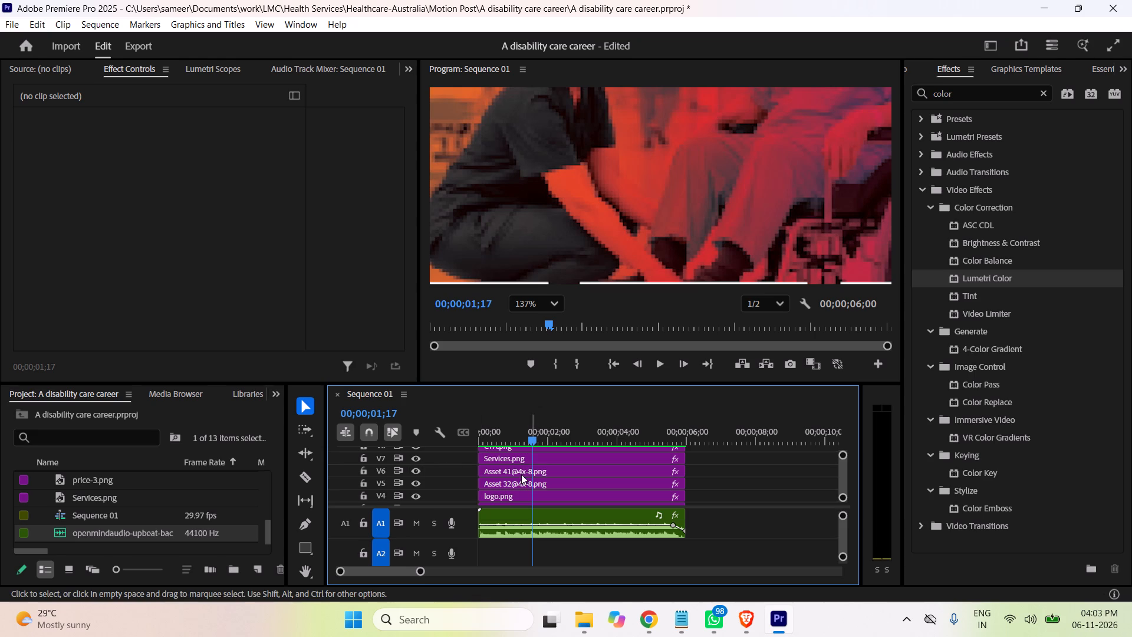
pyautogui.click(416, 484)
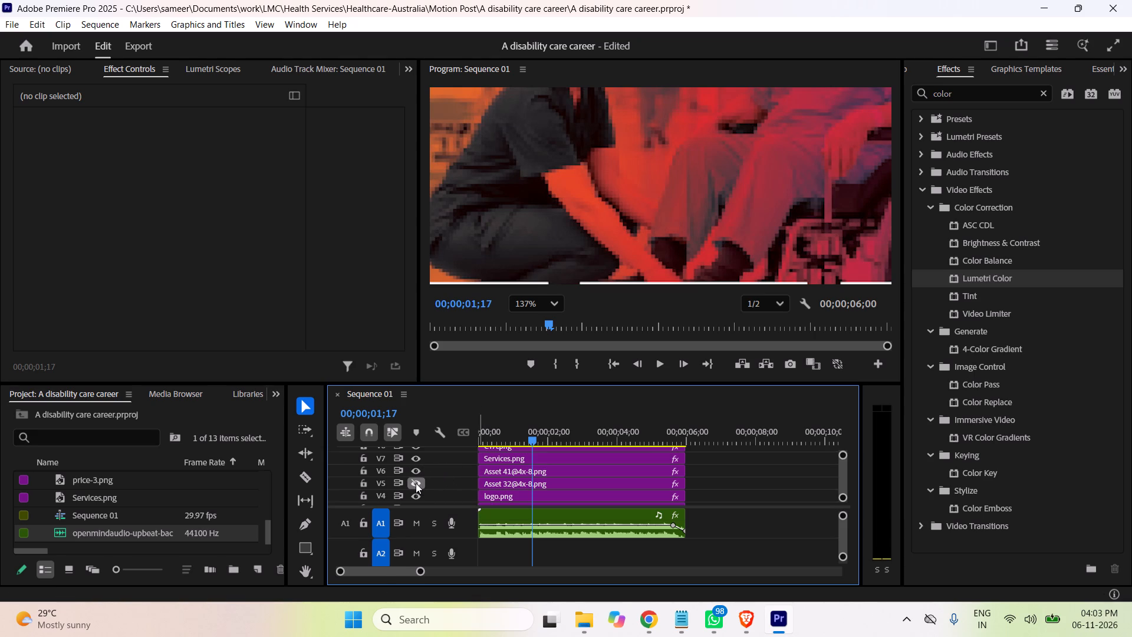
pyautogui.click(416, 484)
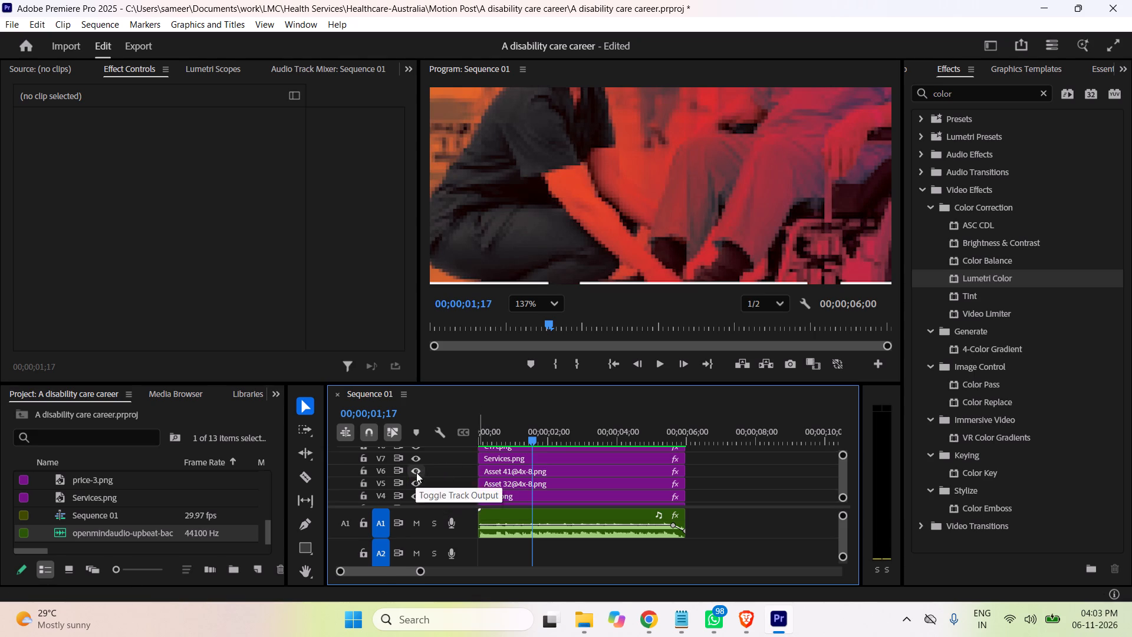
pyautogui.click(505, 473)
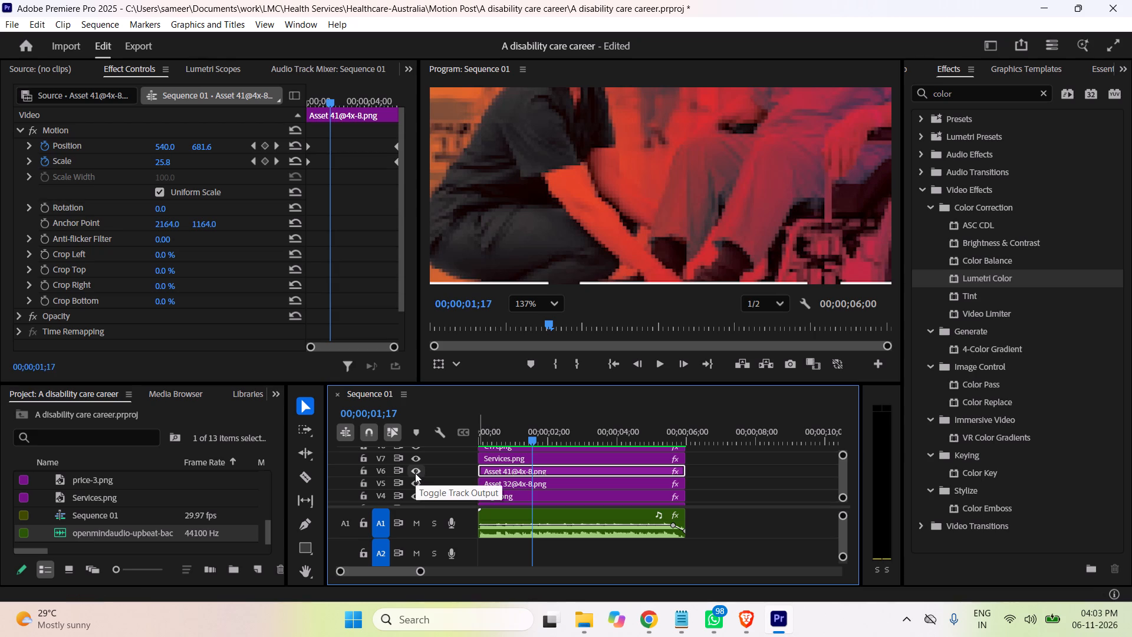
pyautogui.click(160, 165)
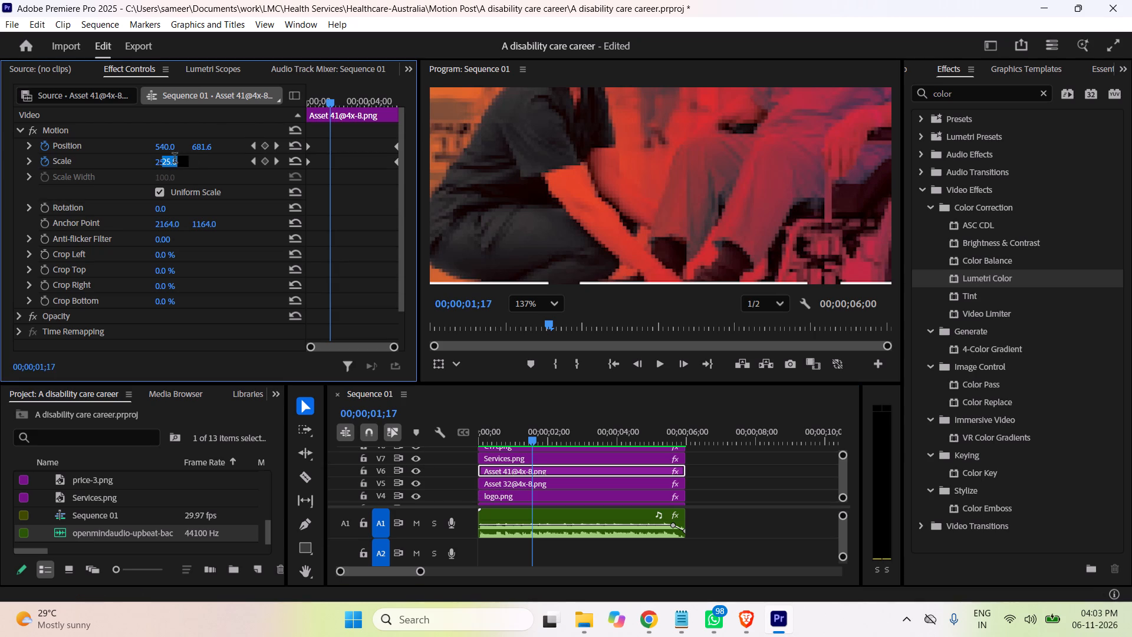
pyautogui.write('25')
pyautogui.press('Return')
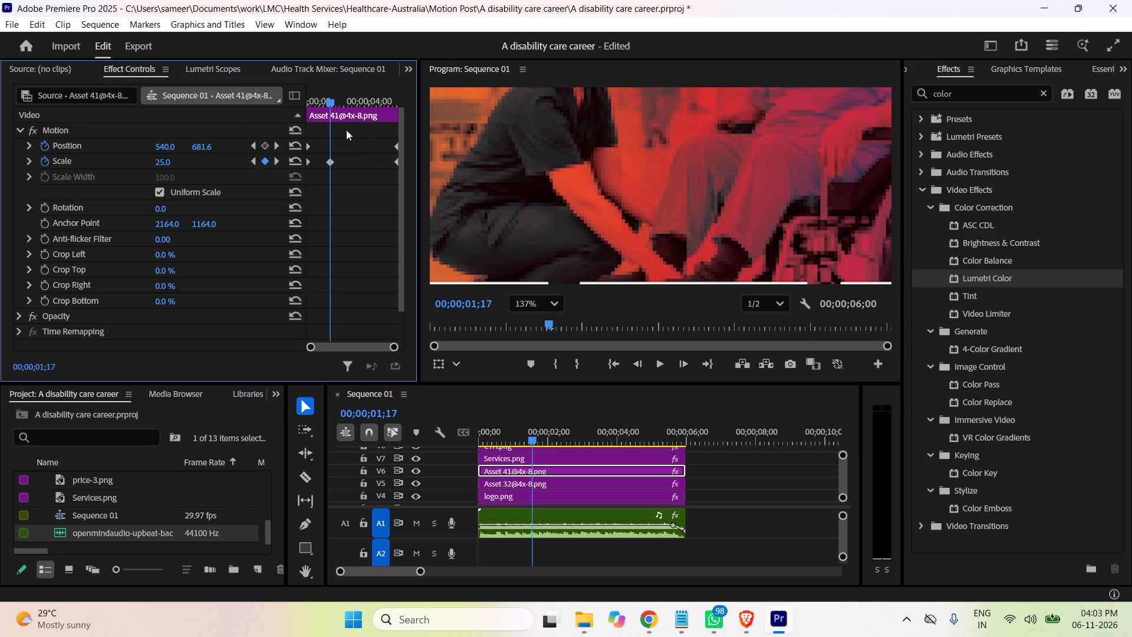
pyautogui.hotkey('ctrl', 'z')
# Move the playhead to 00;00;00;00 and examine the wheelchair photo up close and within the wider poster layout.
pyautogui.moveTo(329, 103); pyautogui.dragTo(301, 110)
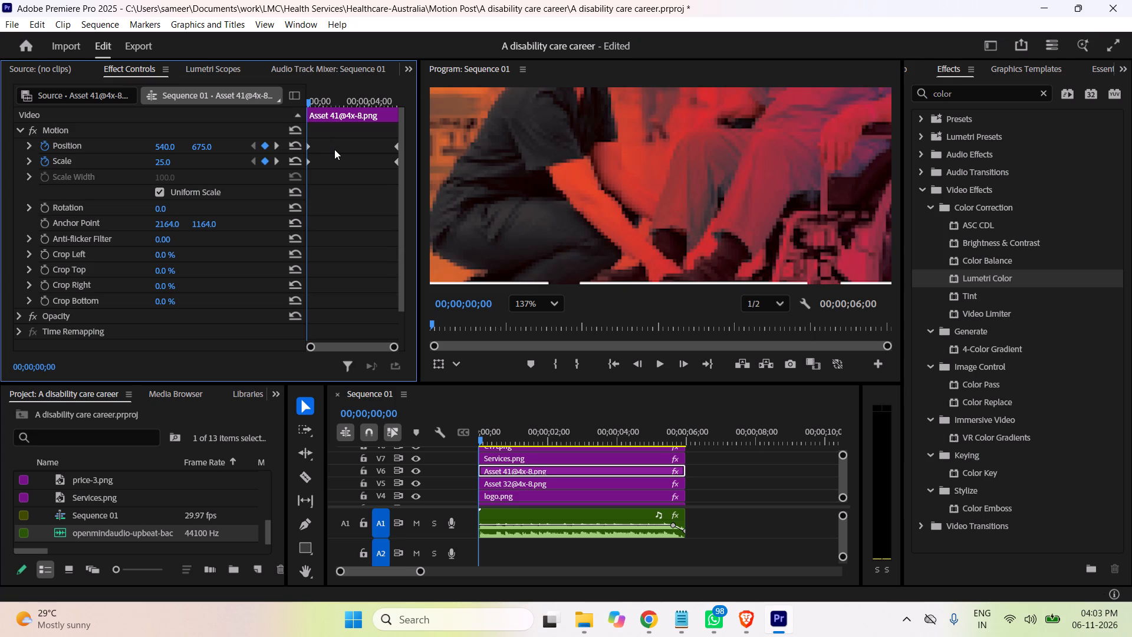
pyautogui.hotkey('ctrl', '-')
pyautogui.hotkey('ctrl', '-')
pyautogui.hotkey('ctrl', '-')
pyautogui.scroll(-6, 609, 165)
pyautogui.scroll(4, 611, 162)
pyautogui.scroll(-1, 611, 162)
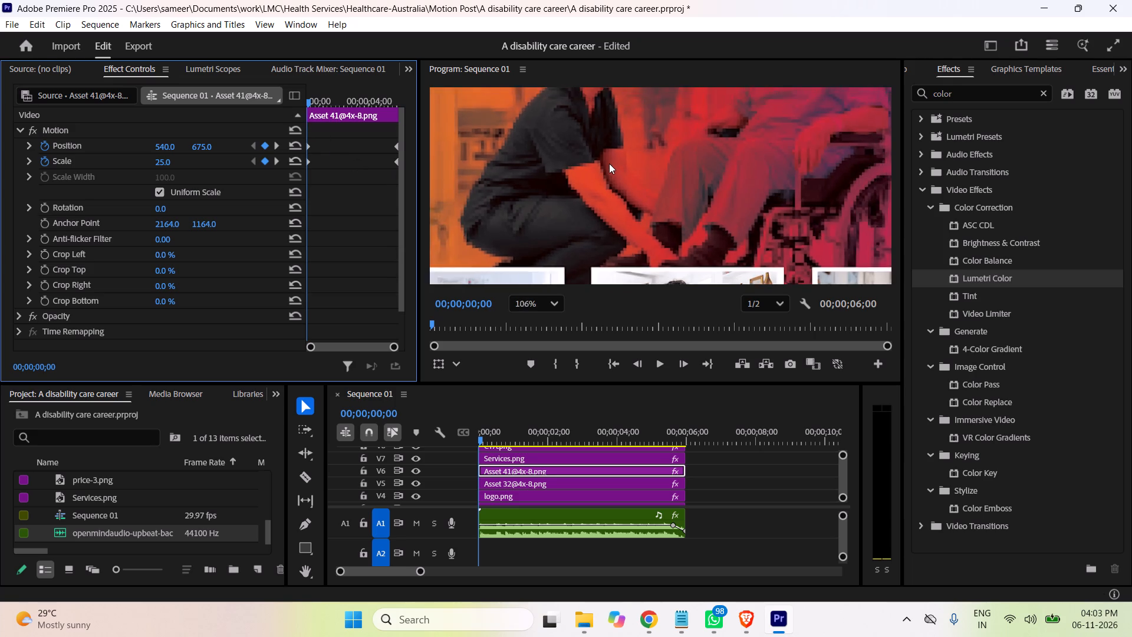
pyautogui.scroll(1, 609, 163)
pyautogui.scroll(-18, 609, 163)
pyautogui.scroll(1, 599, 164)
pyautogui.scroll(-10, 598, 164)
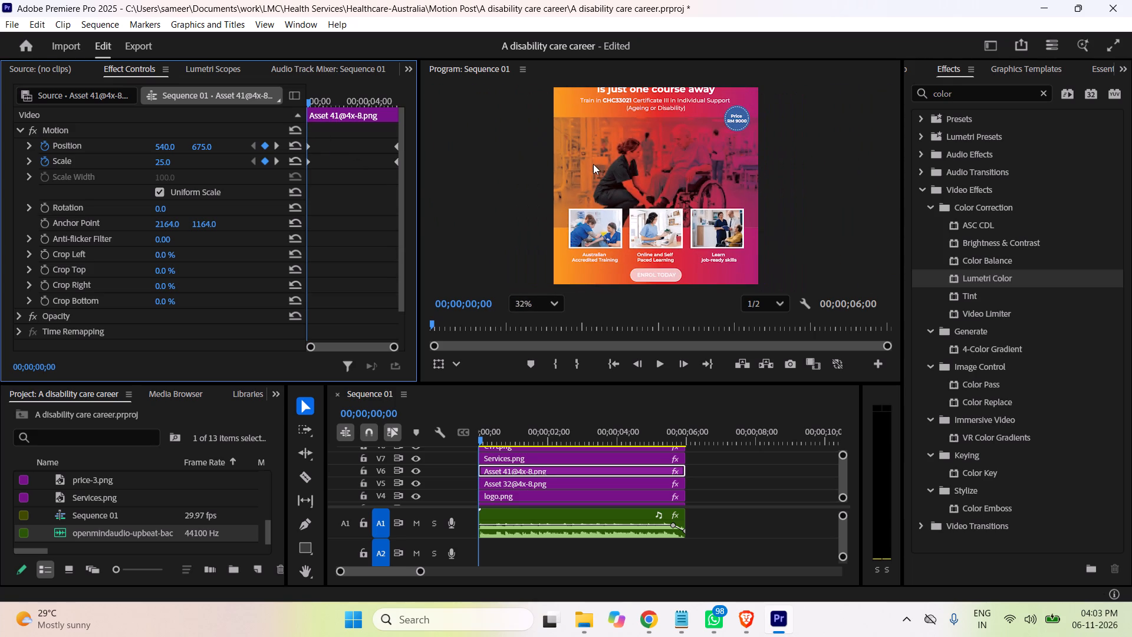
pyautogui.click(810, 173)
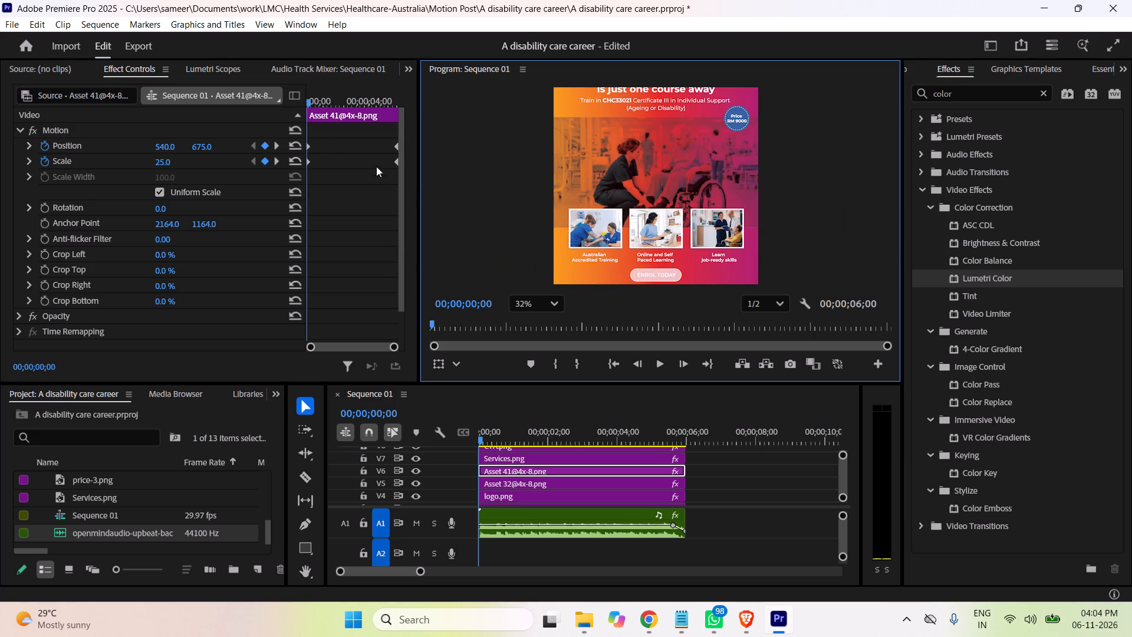
pyautogui.click(398, 161)
pyautogui.press('Delete')
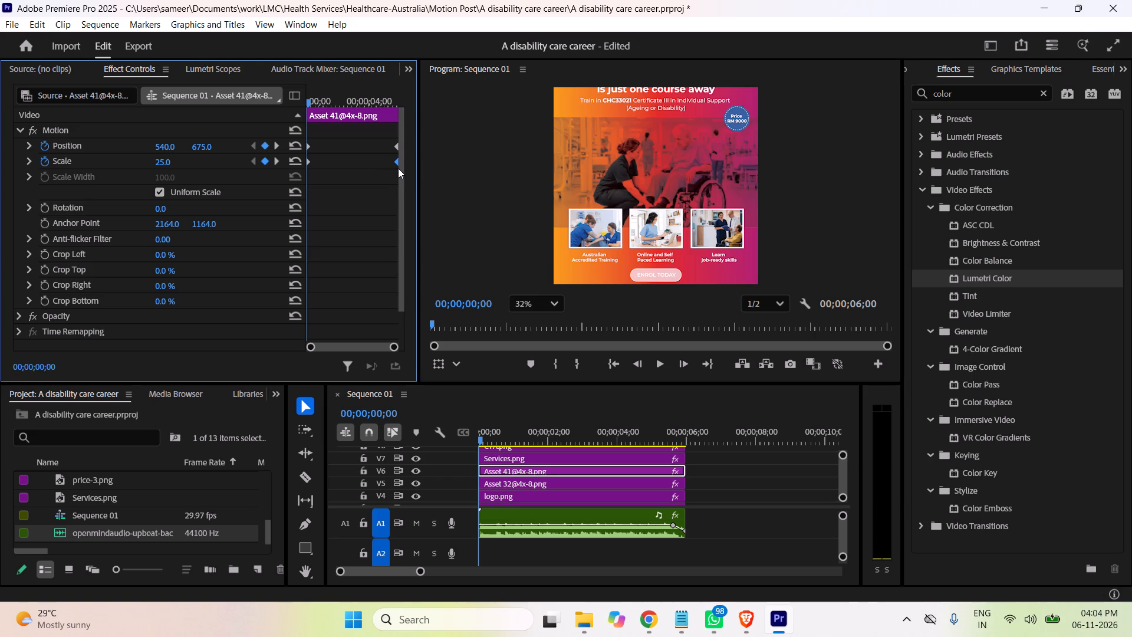
pyautogui.click(395, 146)
pyautogui.press('Delete')
pyautogui.click(310, 149)
pyautogui.press('Delete')
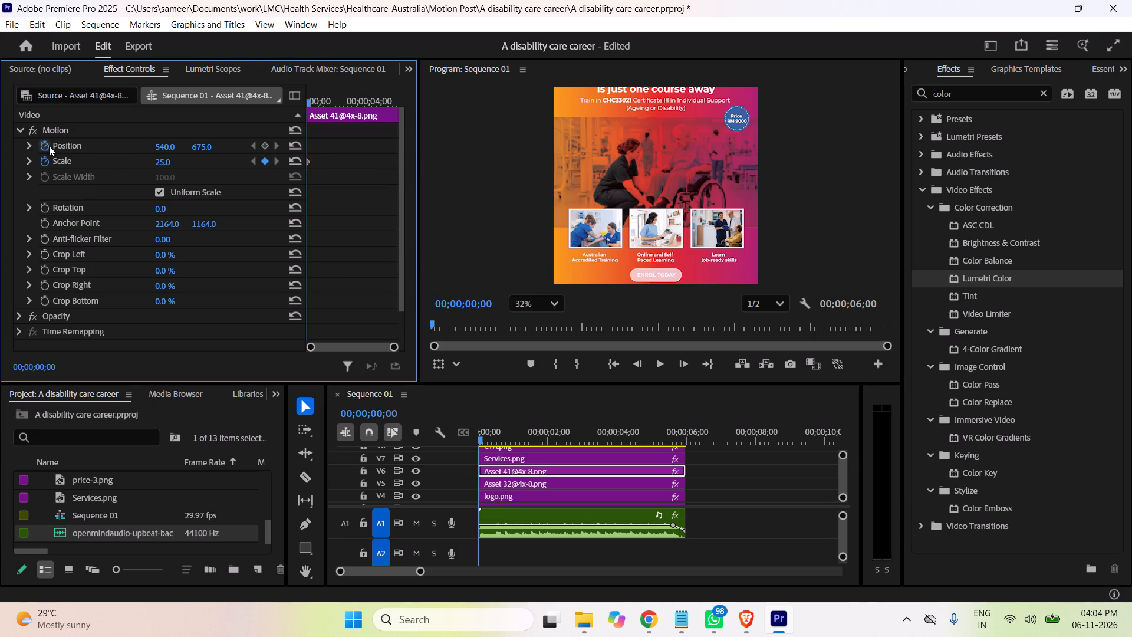
pyautogui.click(42, 145)
pyautogui.click(41, 163)
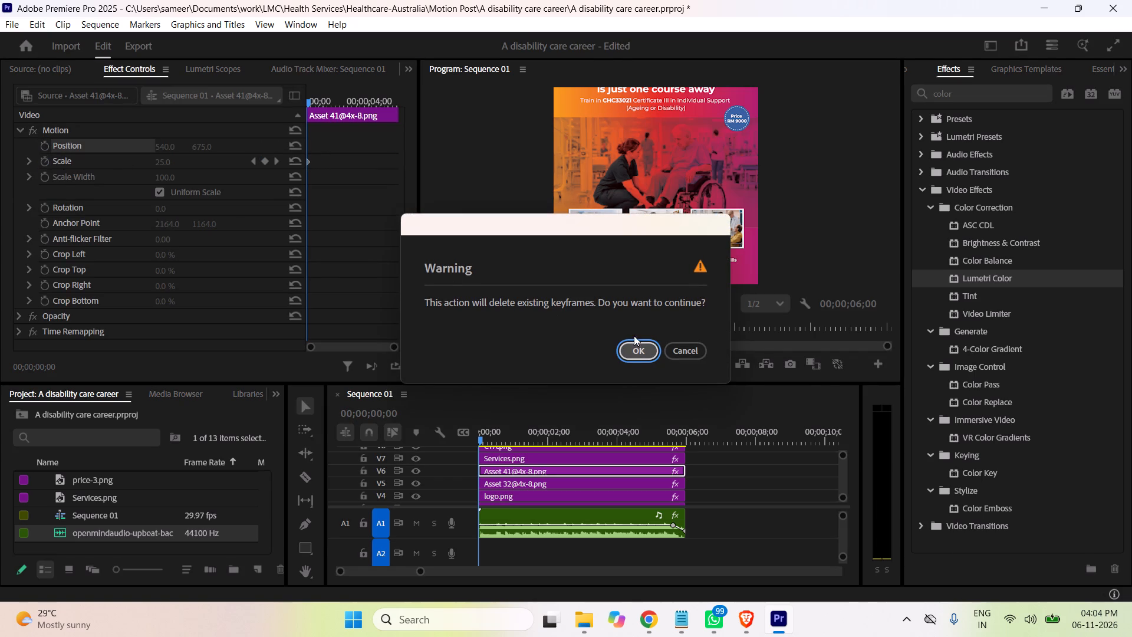
pyautogui.click(625, 349)
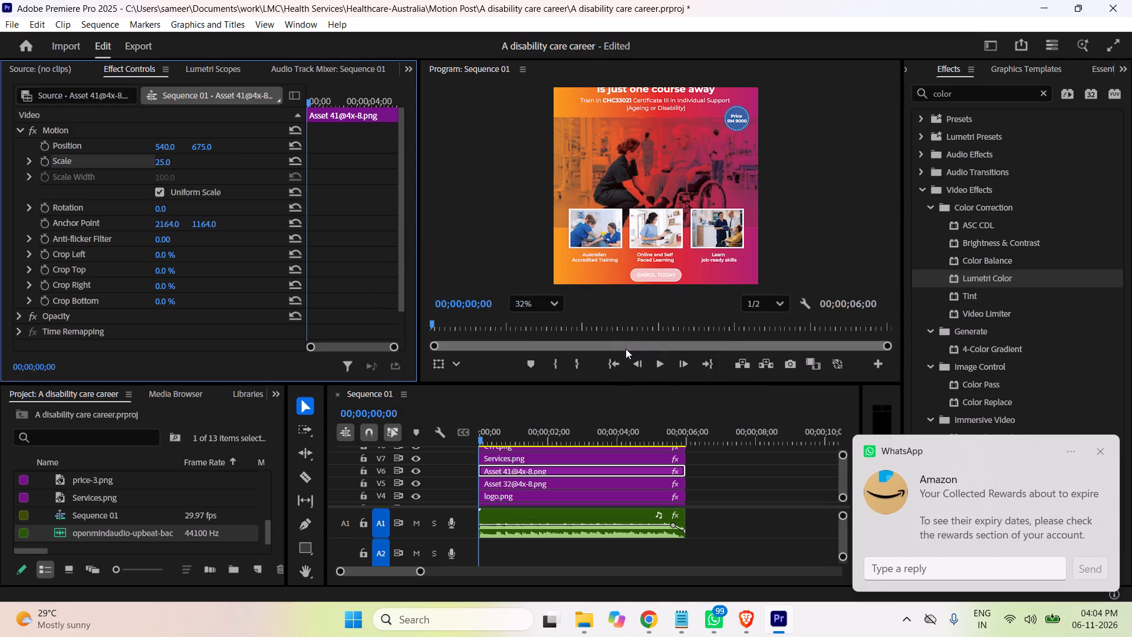